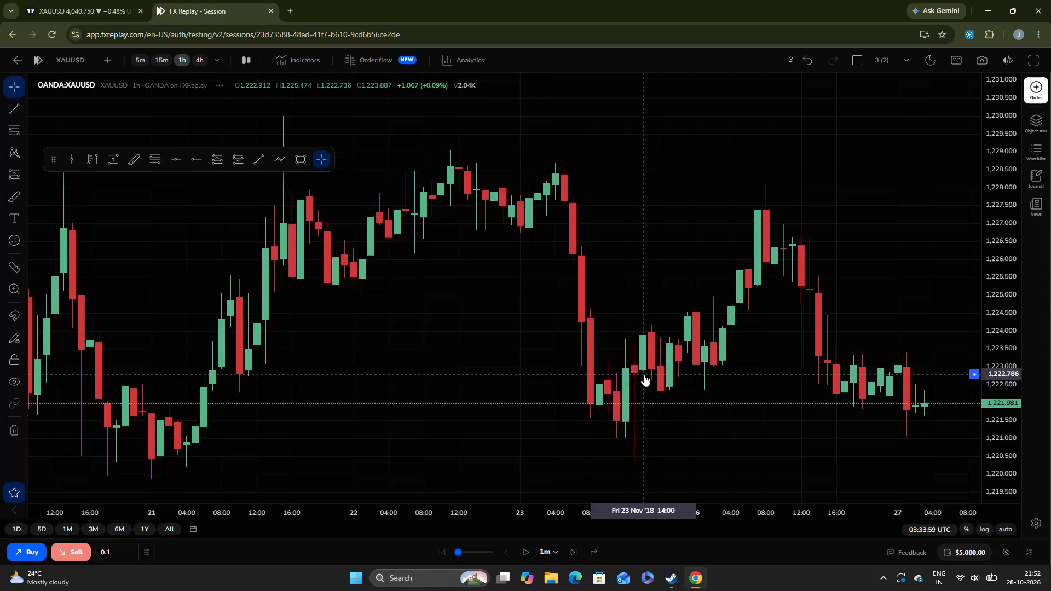
Show the XAUUSD replay session in full screen with the chart settings dialog closed.
double_click(644, 374)
key("F11")
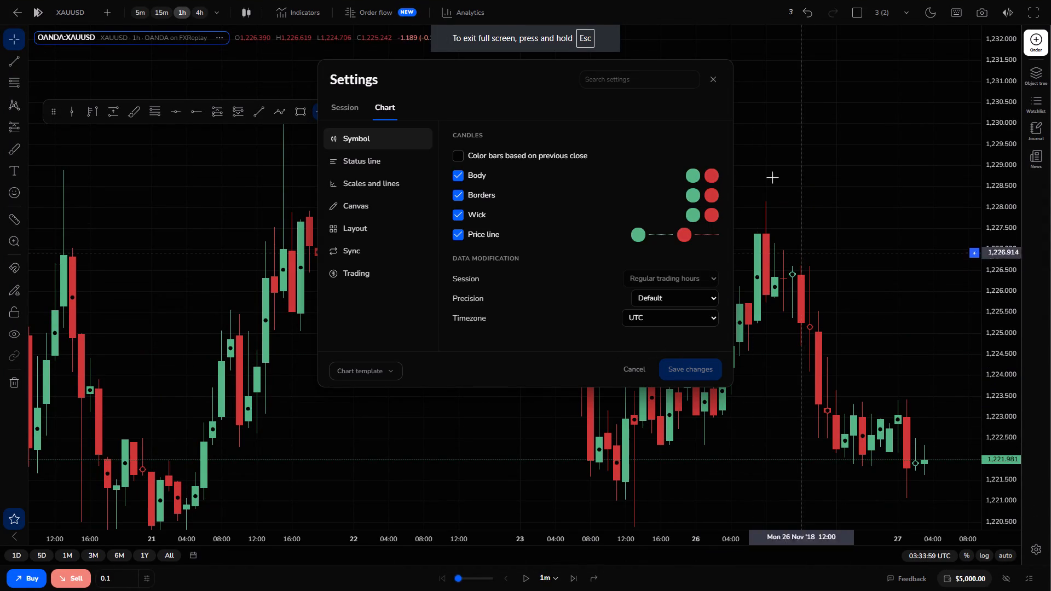
left_click(709, 79)
Examine the XAUUSD price action on the 1-hour chart through November 2018.
left_click_drag(723, 199, 639, 186)
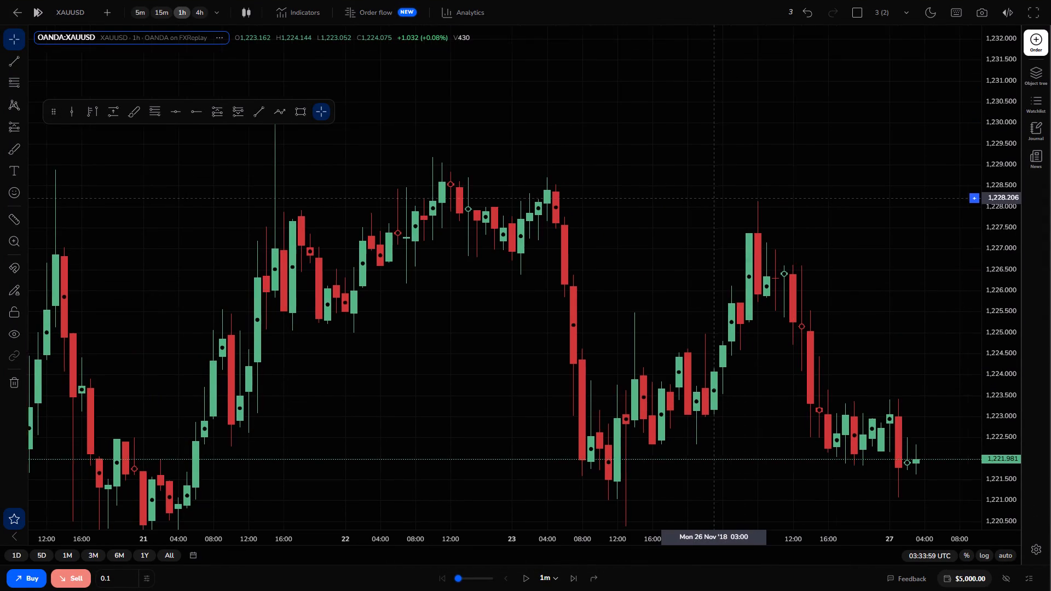
left_click_drag(639, 186, 571, 166)
left_click_drag(1001, 235, 941, 263)
left_click(863, 292)
left_click(863, 292)
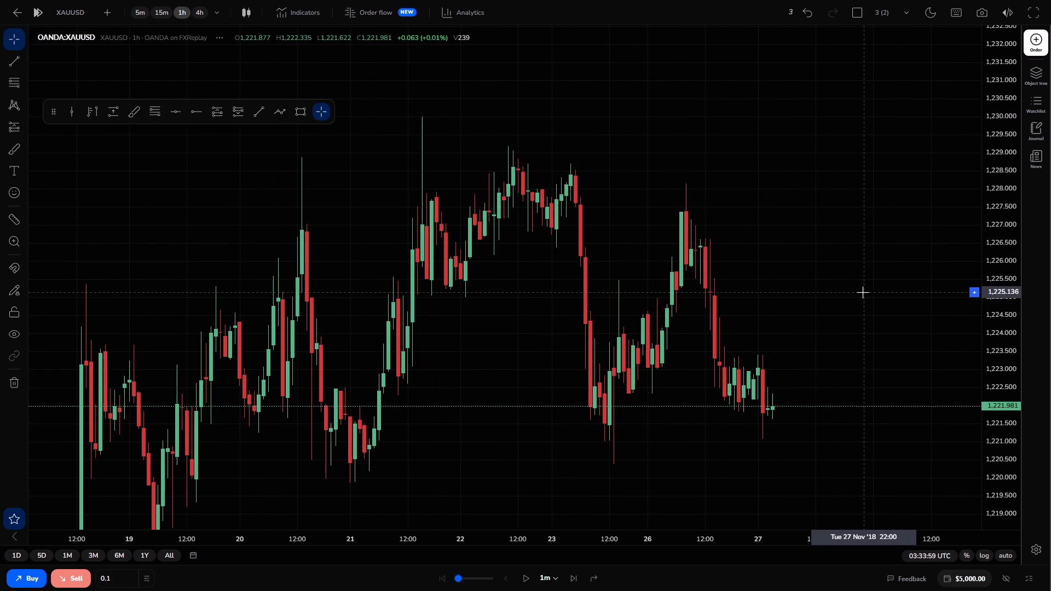
left_click_drag(830, 376, 835, 231)
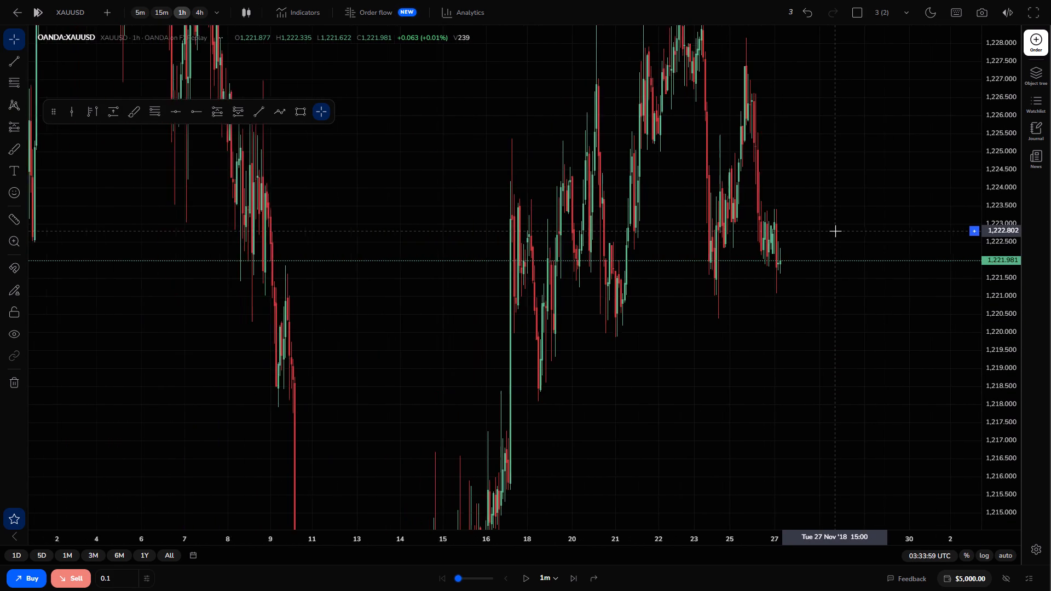
left_click(991, 218)
left_click_drag(991, 218, 996, 395)
left_click_drag(665, 334, 564, 366)
Switch the chart to the 4-hour timeframe and examine the wider price structure of the preceding months.
left_click(203, 13)
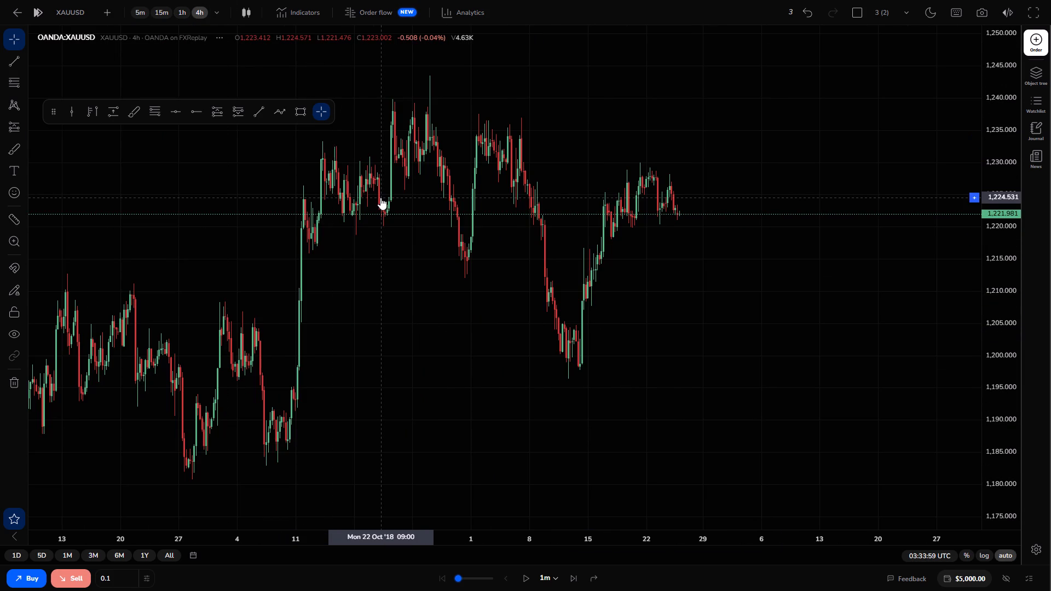
left_click_drag(380, 198, 540, 339)
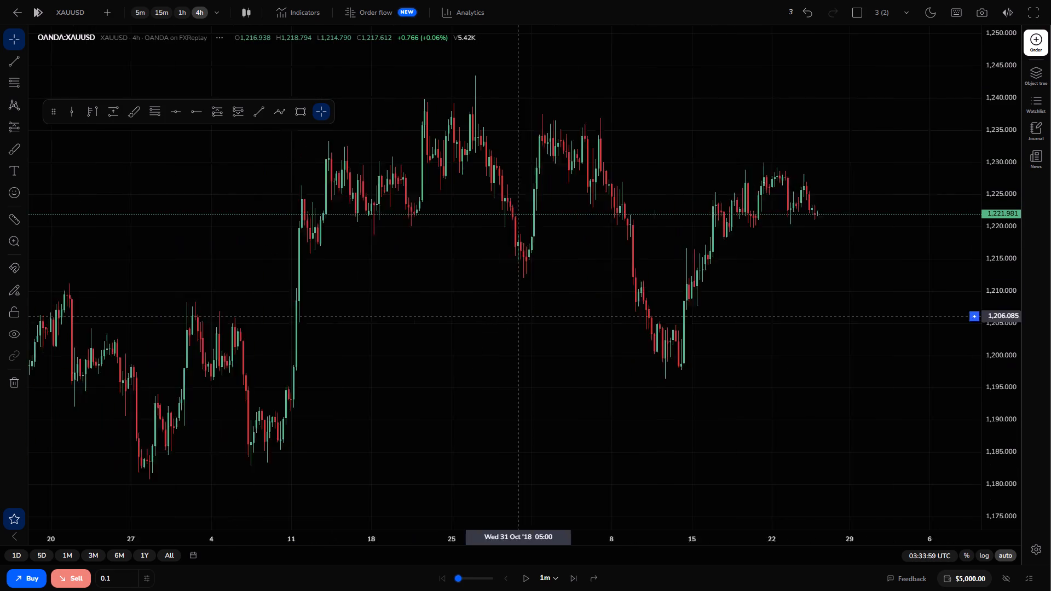
left_click_drag(540, 339, 559, 348)
left_click_drag(655, 316, 656, 446)
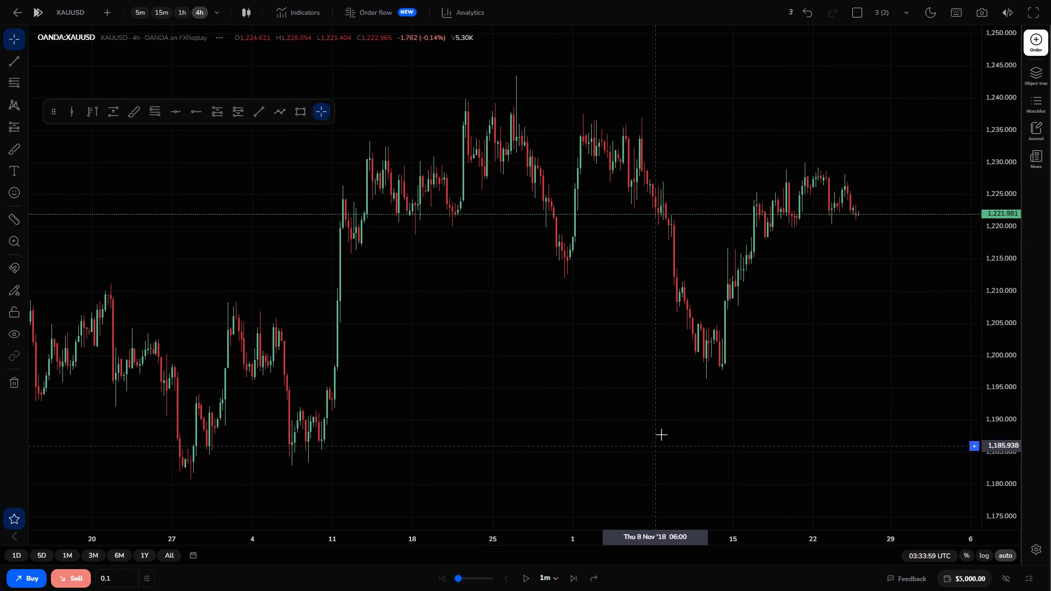
left_click_drag(997, 353, 988, 413)
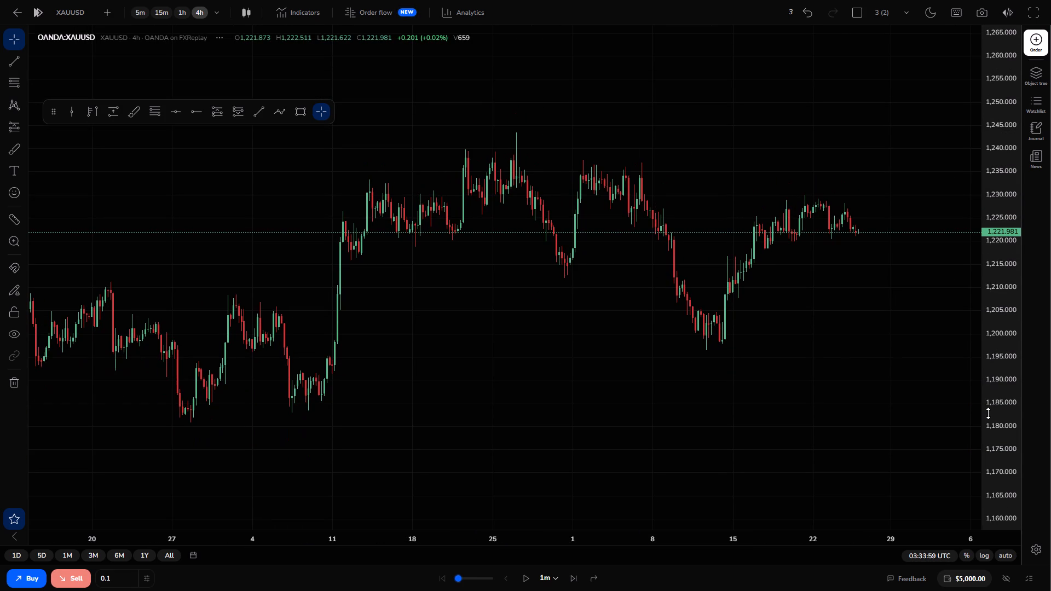
left_click_drag(839, 361, 840, 398)
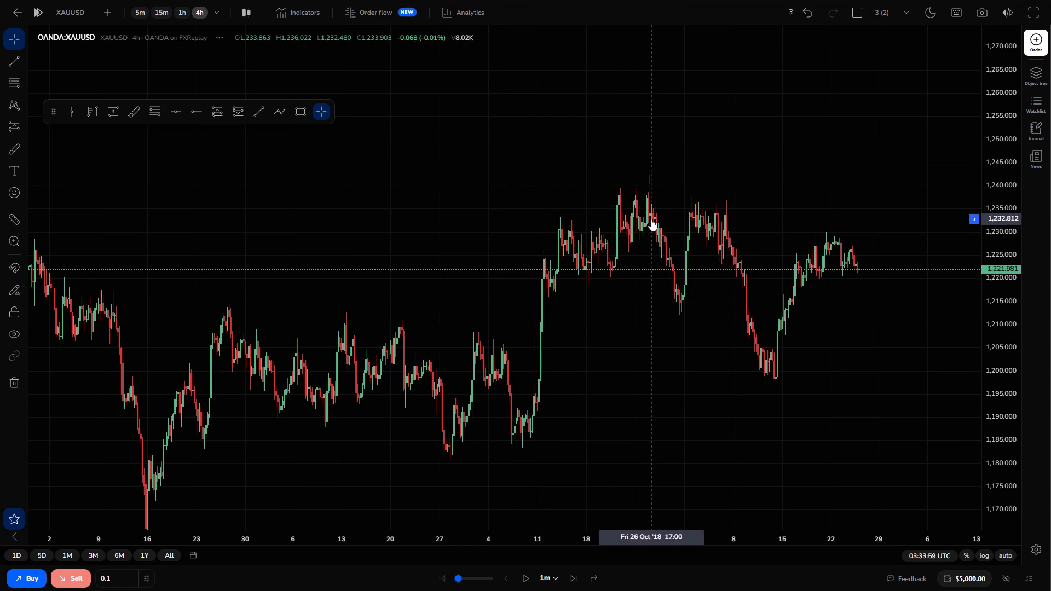
left_click_drag(757, 355, 682, 364)
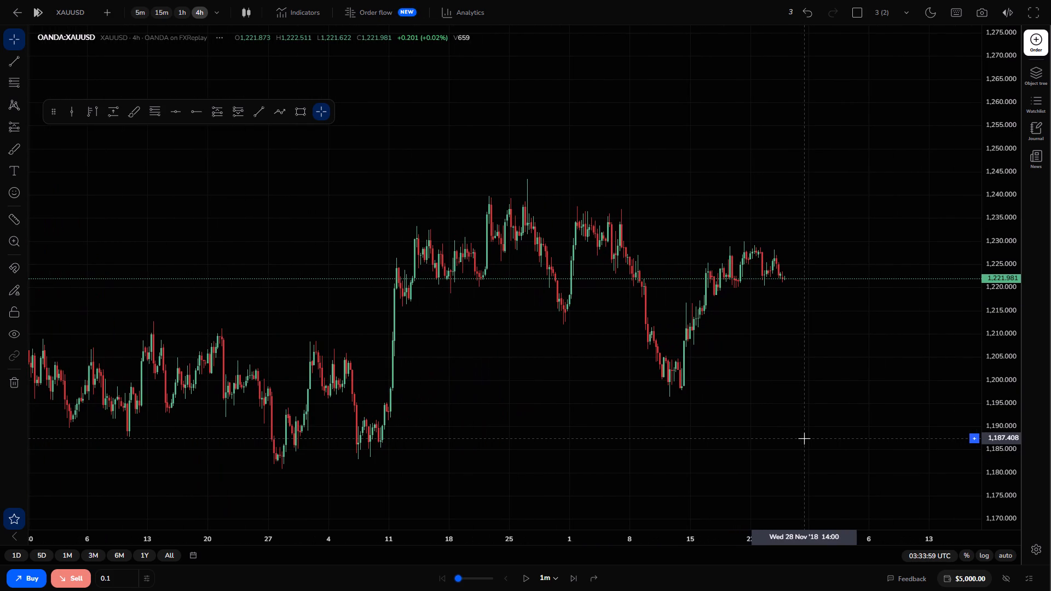
left_click_drag(672, 378, 677, 463)
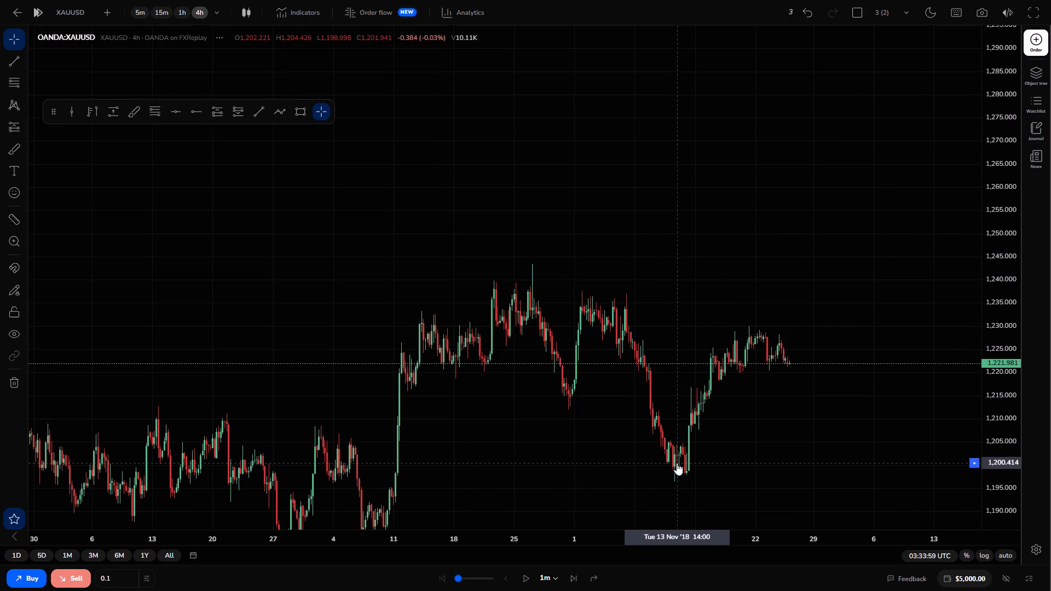
Switch the chart to the 5-minute timeframe and examine the latest price action on 26 and 27 November.
left_click(142, 8)
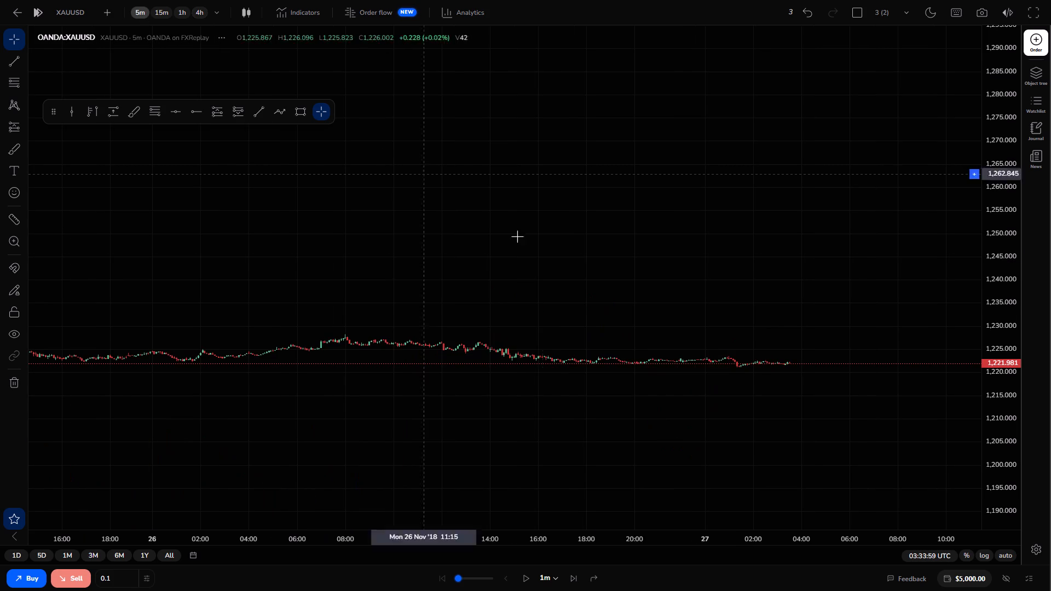
left_click_drag(1007, 455, 951, 195)
left_click_drag(738, 409, 703, 8)
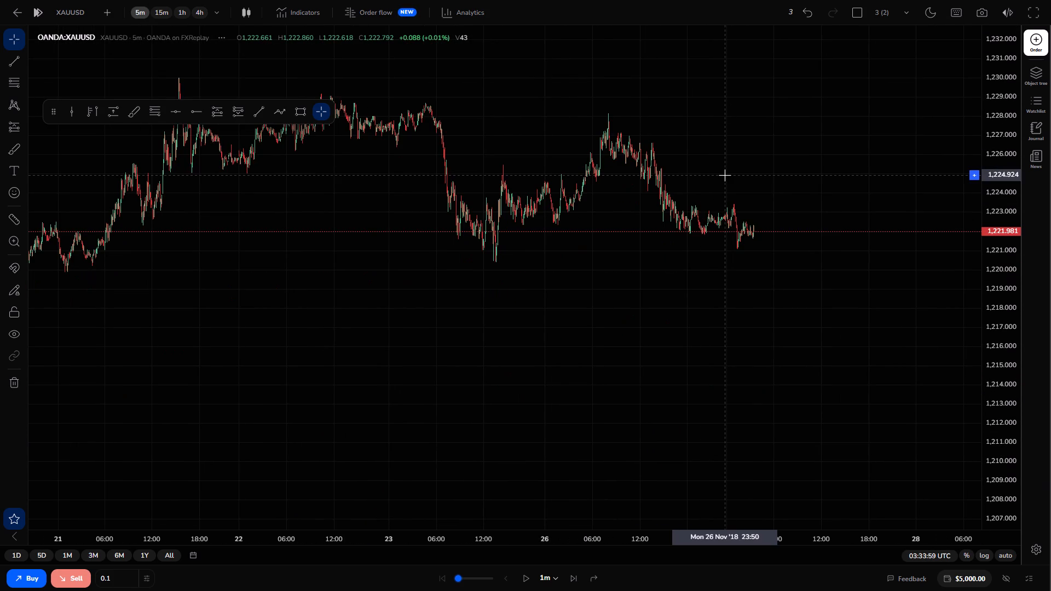
scroll(725, 175, "right", 1)
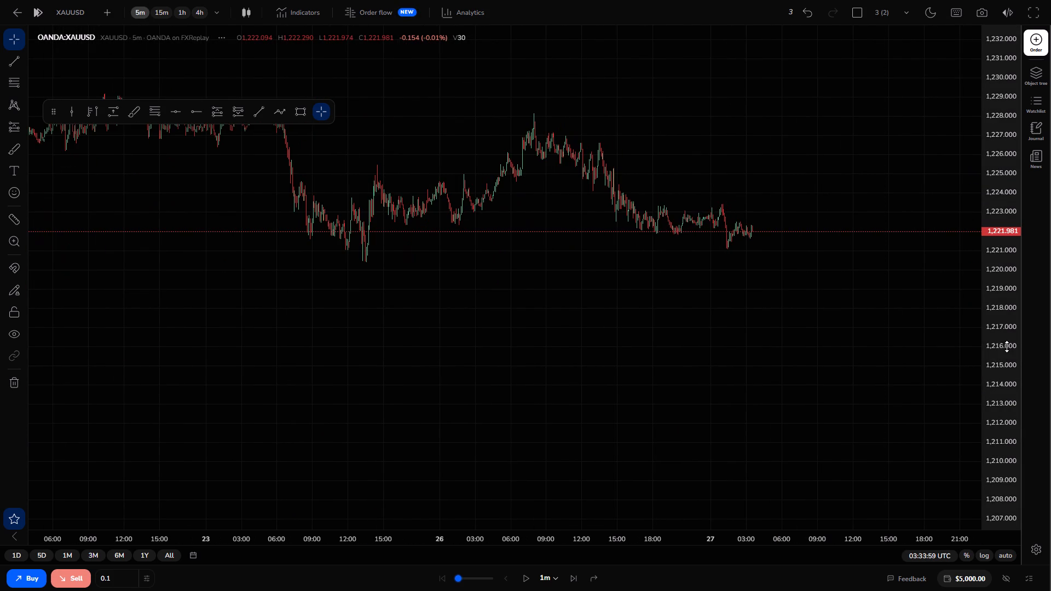
left_click_drag(1007, 346, 927, 141)
left_click_drag(740, 201, 779, 374)
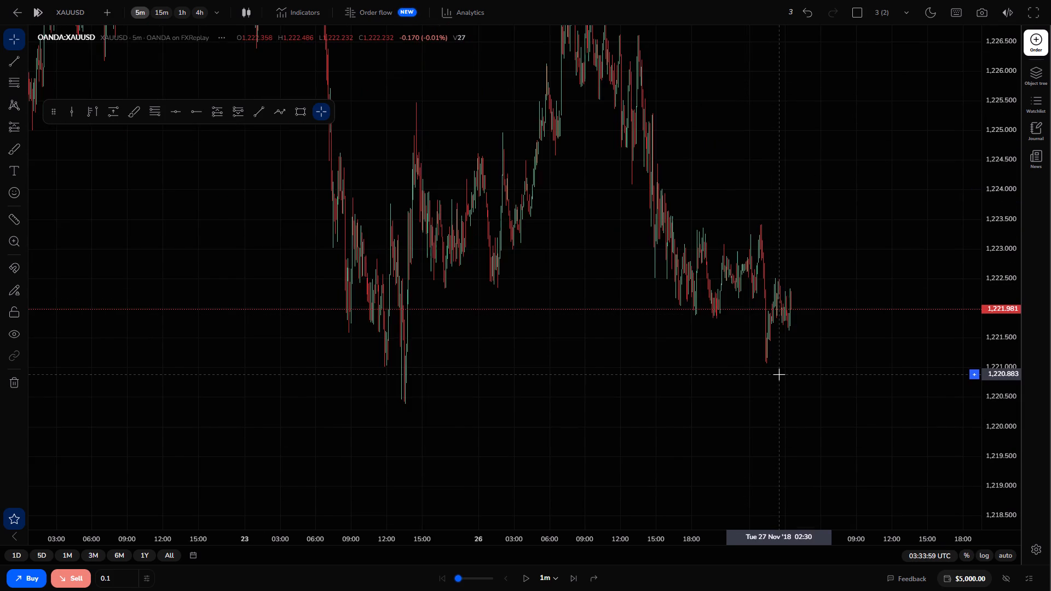
scroll(779, 374, "left", 1)
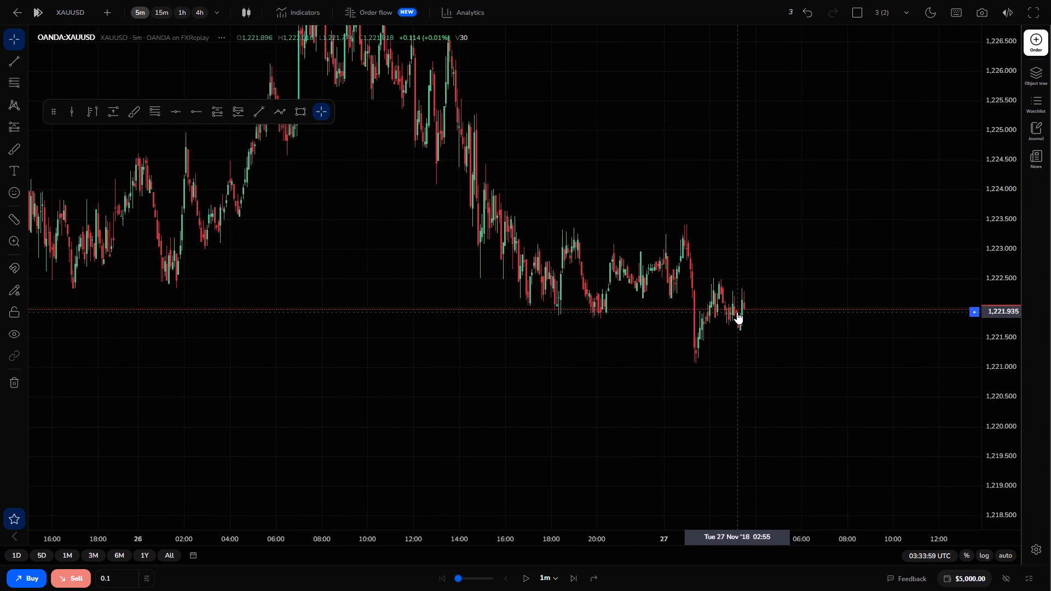
left_click_drag(1009, 413, 982, 334)
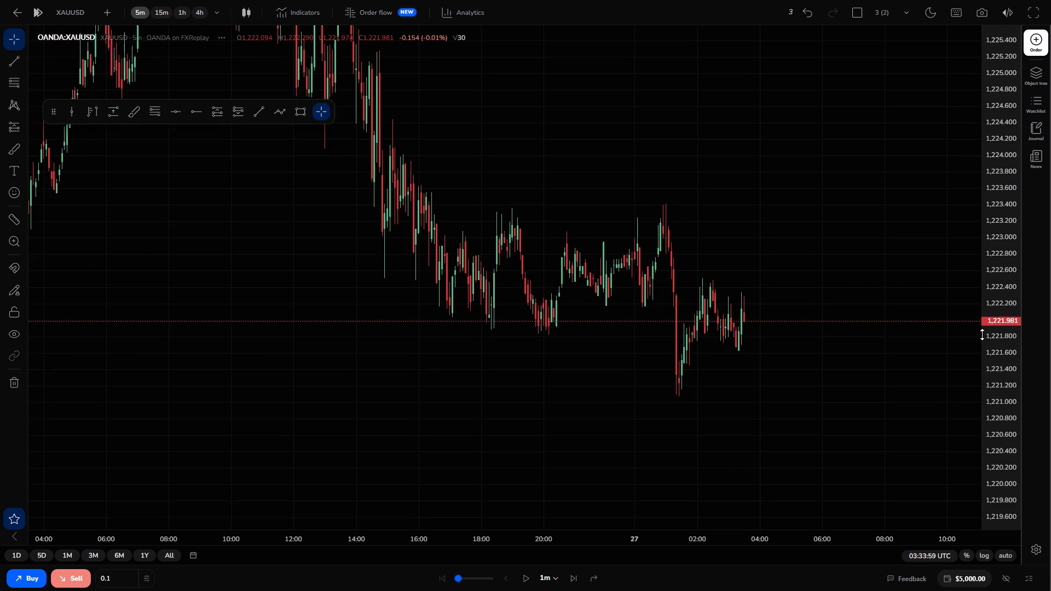
left_click_drag(982, 334, 1006, 296)
left_click_drag(791, 364, 897, 289)
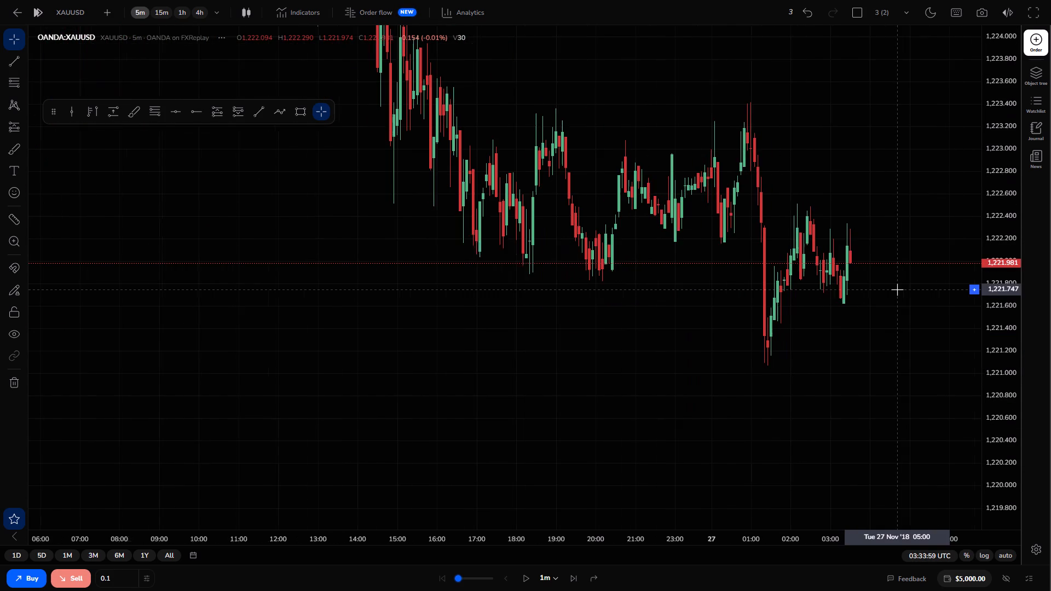
left_click_drag(992, 239, 989, 285)
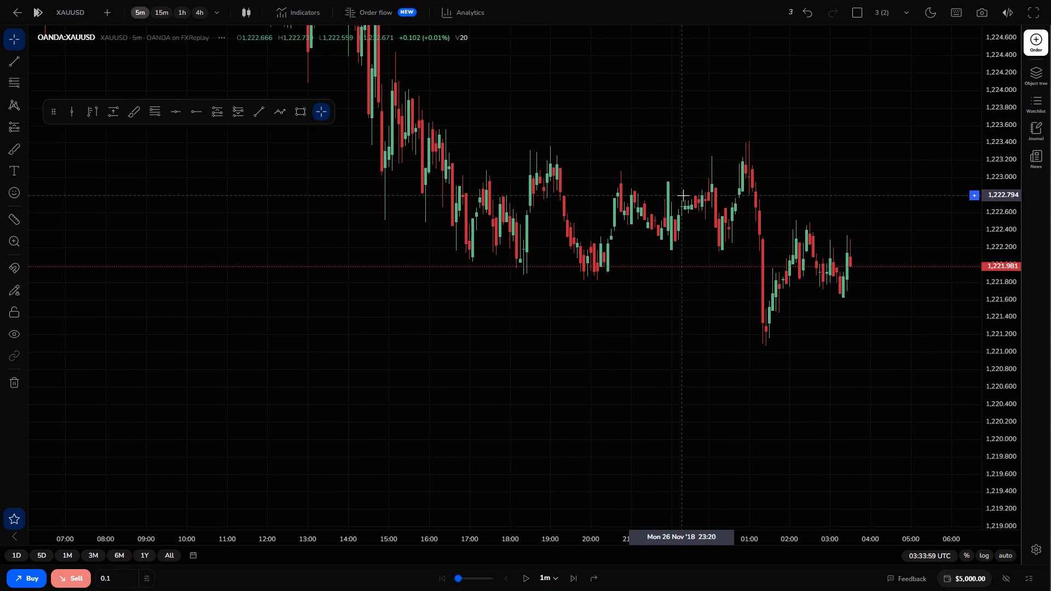
left_click_drag(683, 195, 660, 264)
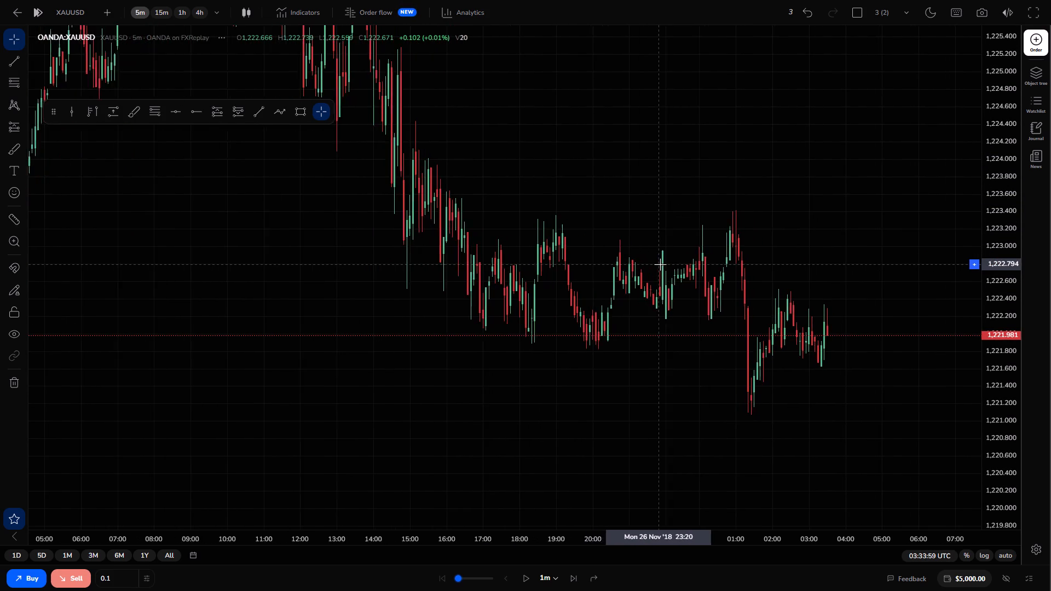
Draw a rectangle over the swing highs from about 18:25 on 26 Nov to 01:35 on 27 Nov, between about 1,223.26 and 1,223.38.
left_click(304, 117)
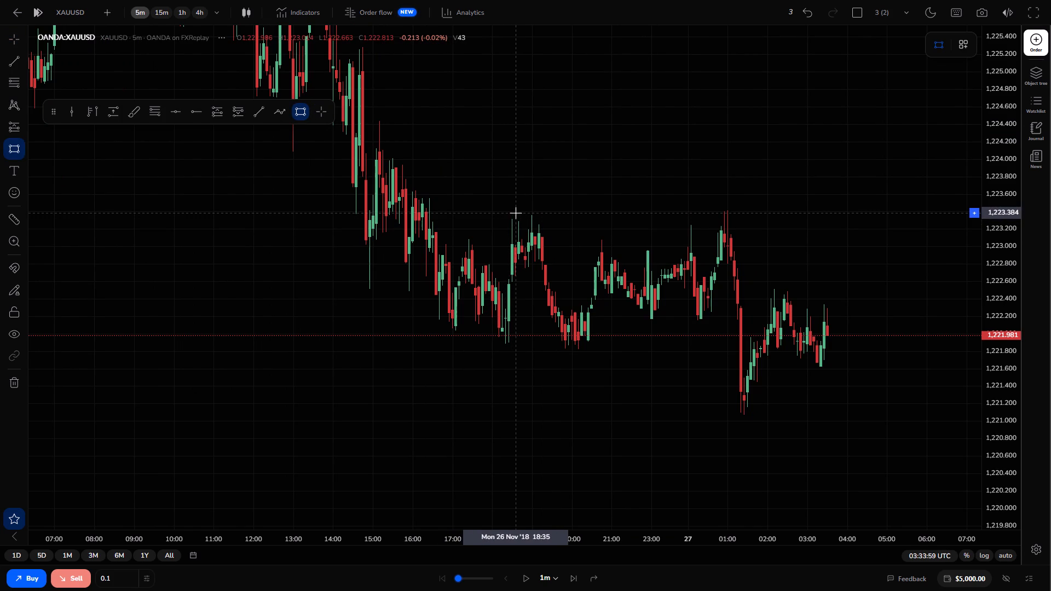
left_click_drag(510, 213, 684, 225)
left_click_drag(750, 224, 770, 269)
left_click(770, 269)
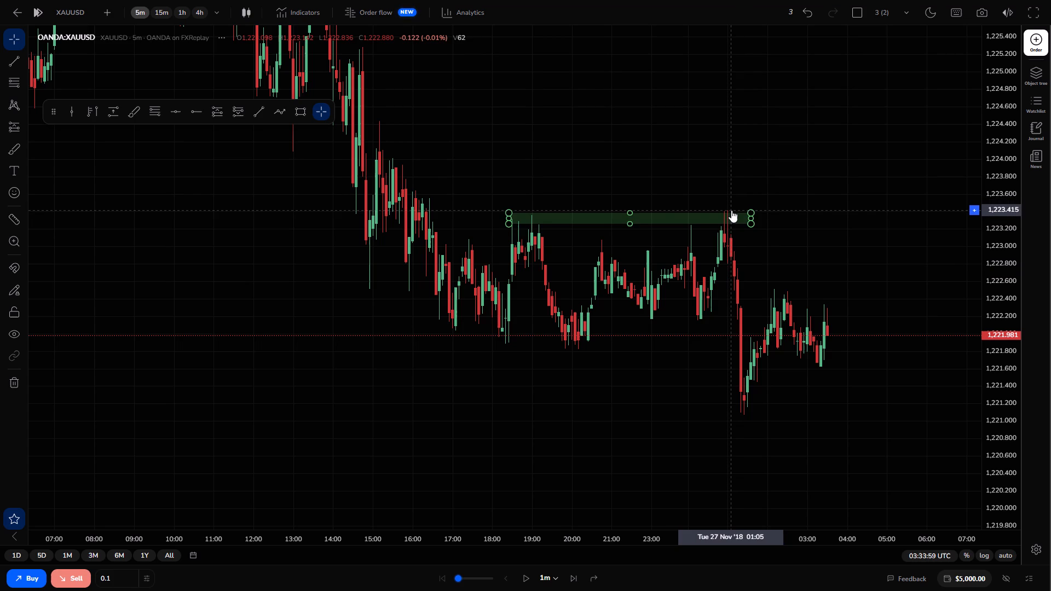
Draw a rectangle over the swing lows from about 17:05 on 26 Nov to 01:50 on 27 Nov, between about 1,221.84 and 1,222.04.
left_click_drag(680, 325, 643, 306)
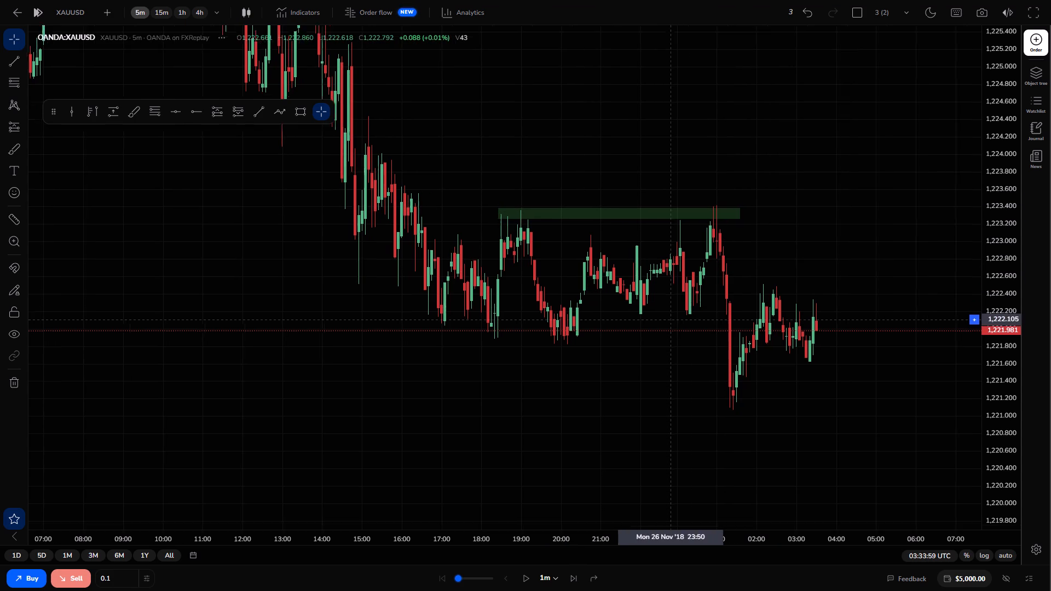
left_click_drag(643, 306, 584, 287)
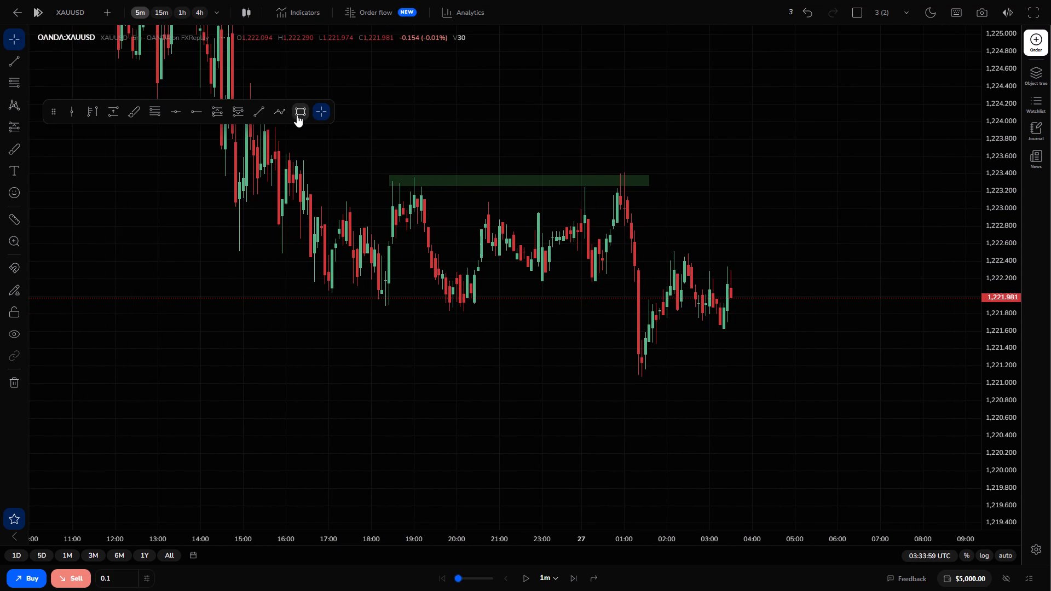
left_click(297, 115)
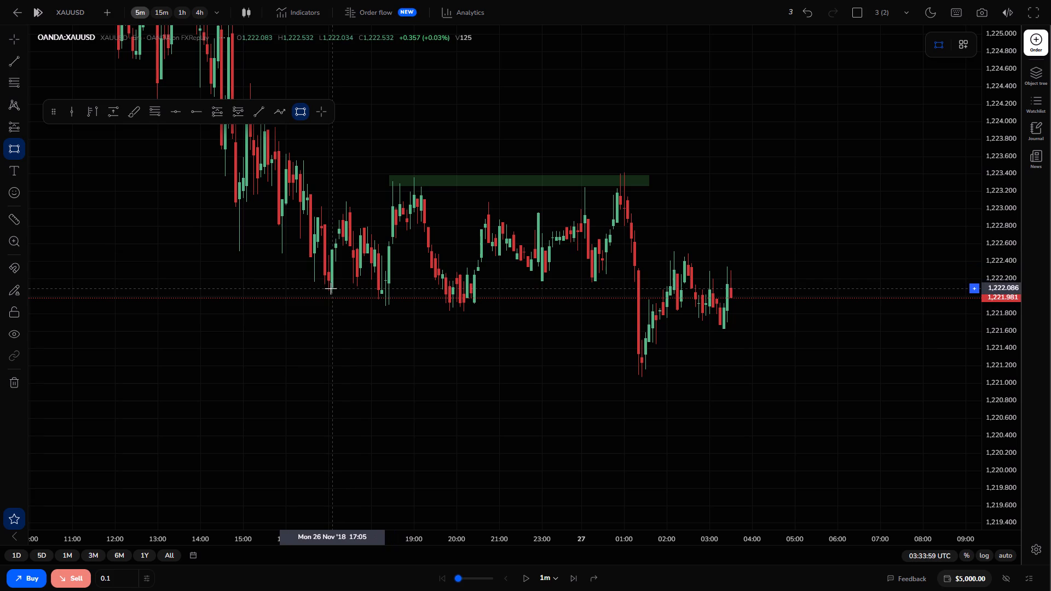
left_click(331, 292)
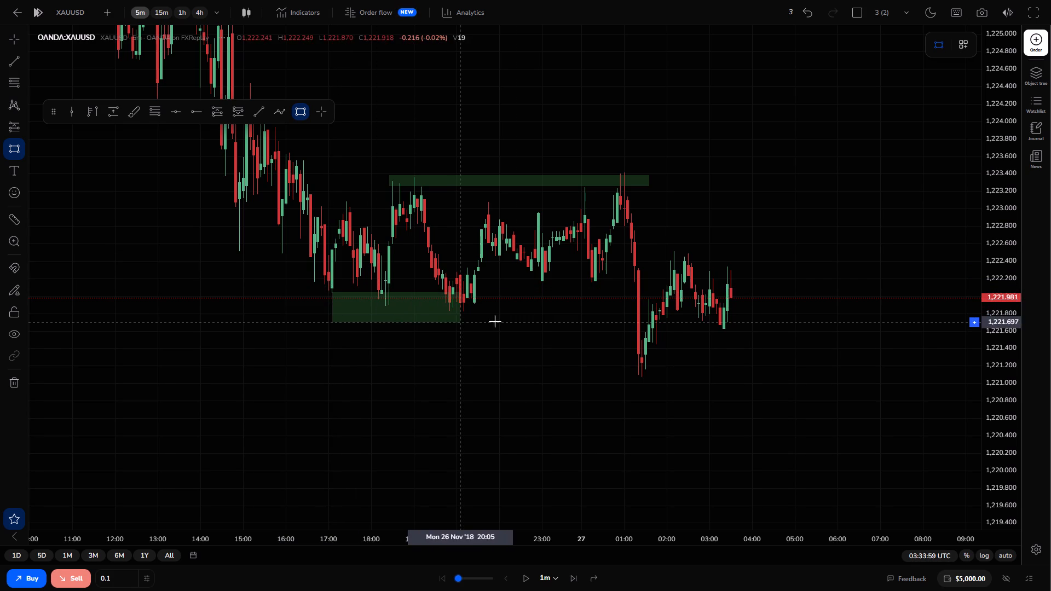
left_click(661, 310)
Examine the 5-minute price action around the two marked zones and the preceding decline.
left_click_drag(682, 250, 623, 210)
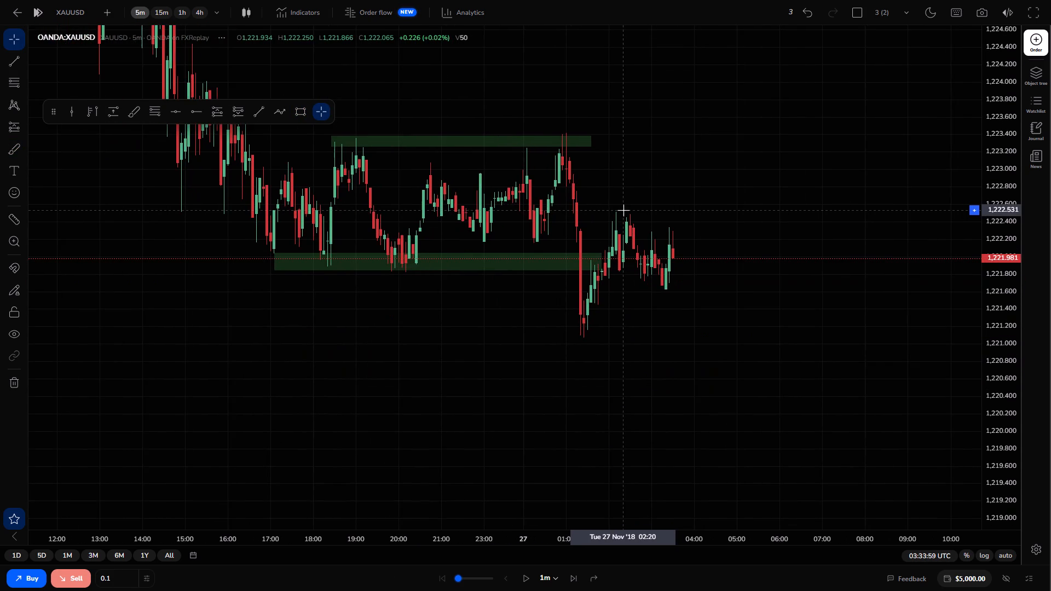
left_click_drag(989, 349, 916, 162)
left_click_drag(675, 142, 743, 293)
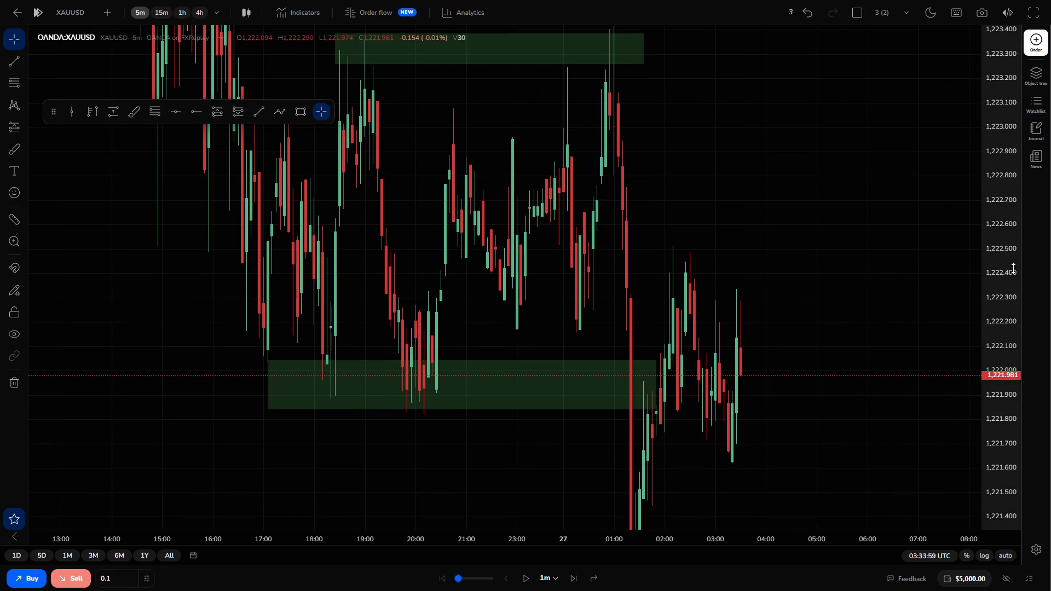
left_click_drag(1013, 268, 989, 450)
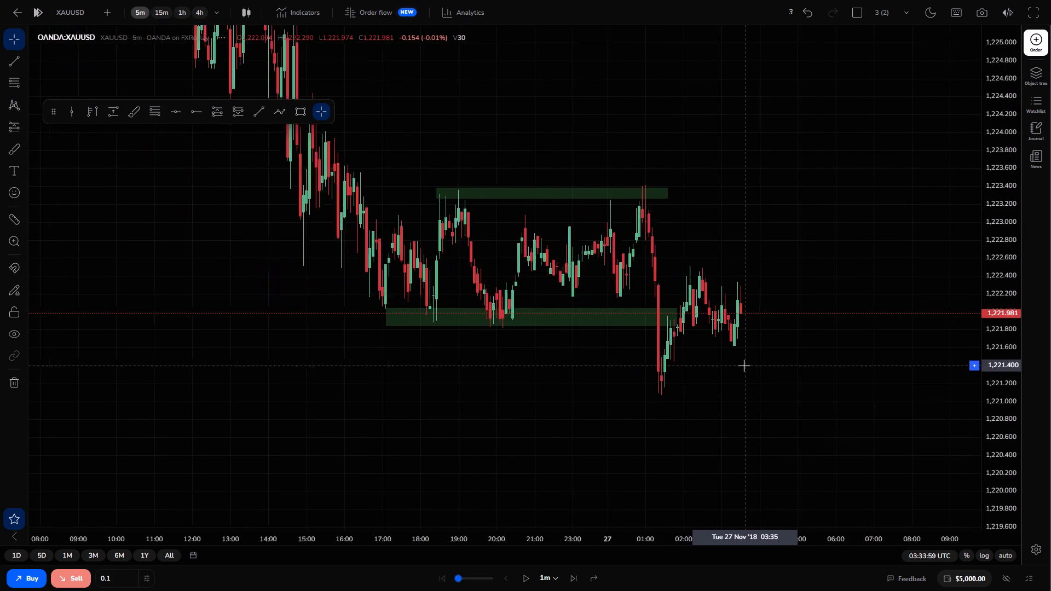
left_click_drag(773, 264, 914, 501)
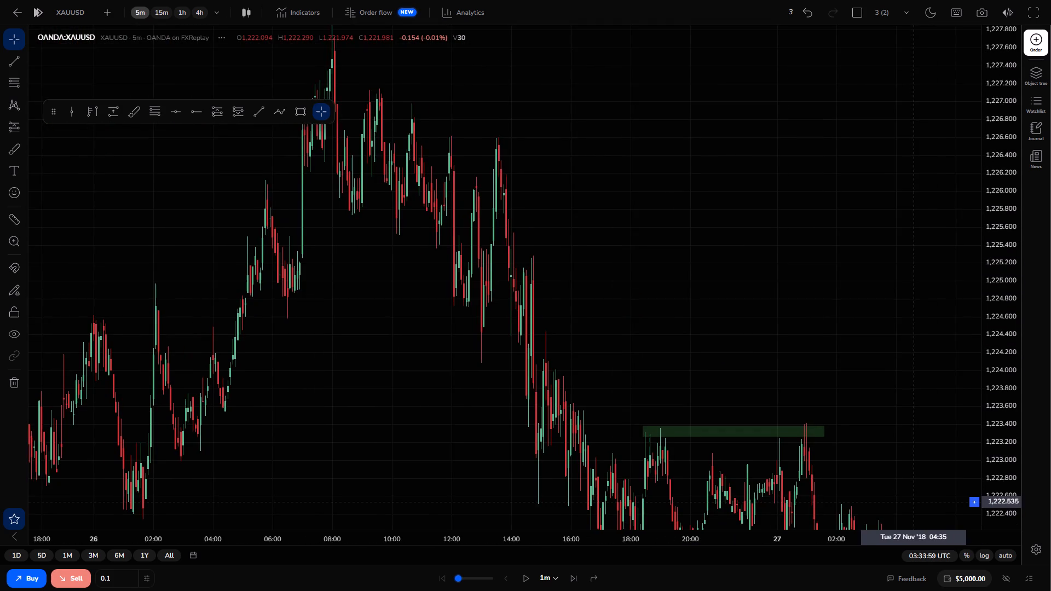
left_click_drag(914, 501, 779, 259)
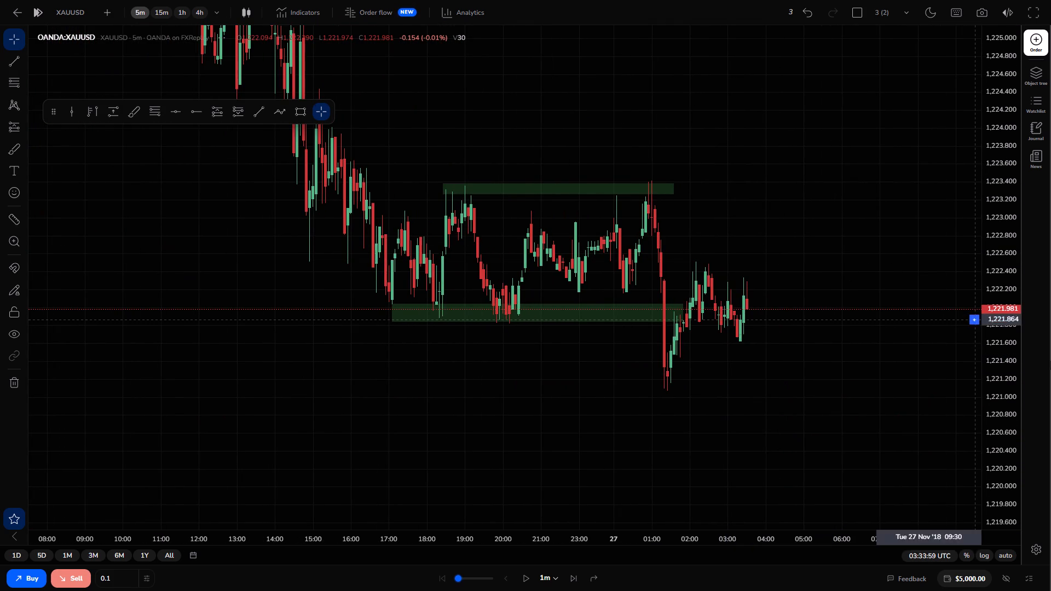
left_click_drag(1016, 383, 998, 252)
left_click_drag(883, 301, 903, 249)
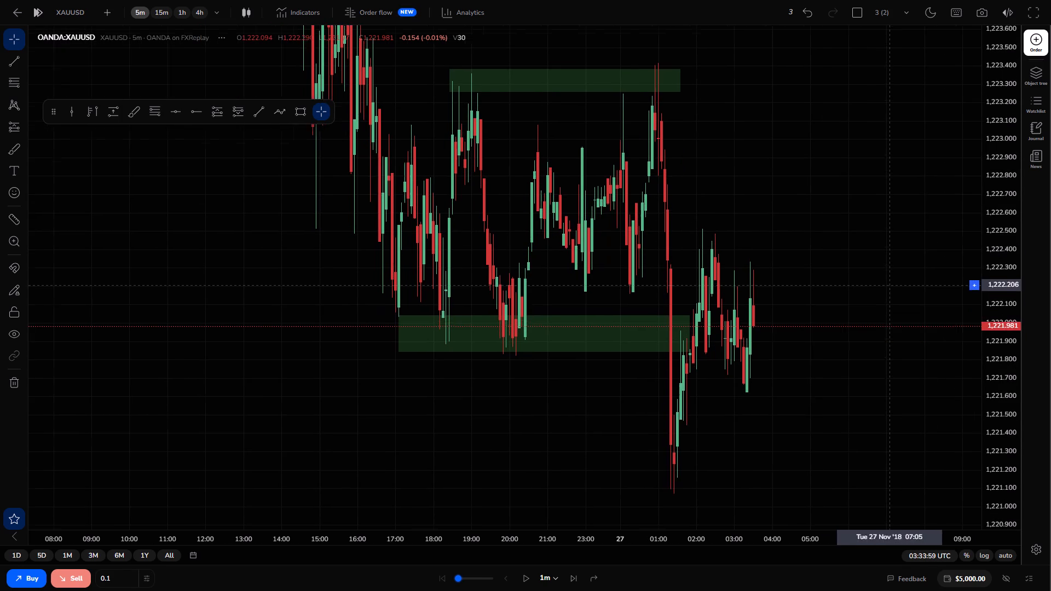
left_click_drag(903, 249, 912, 233)
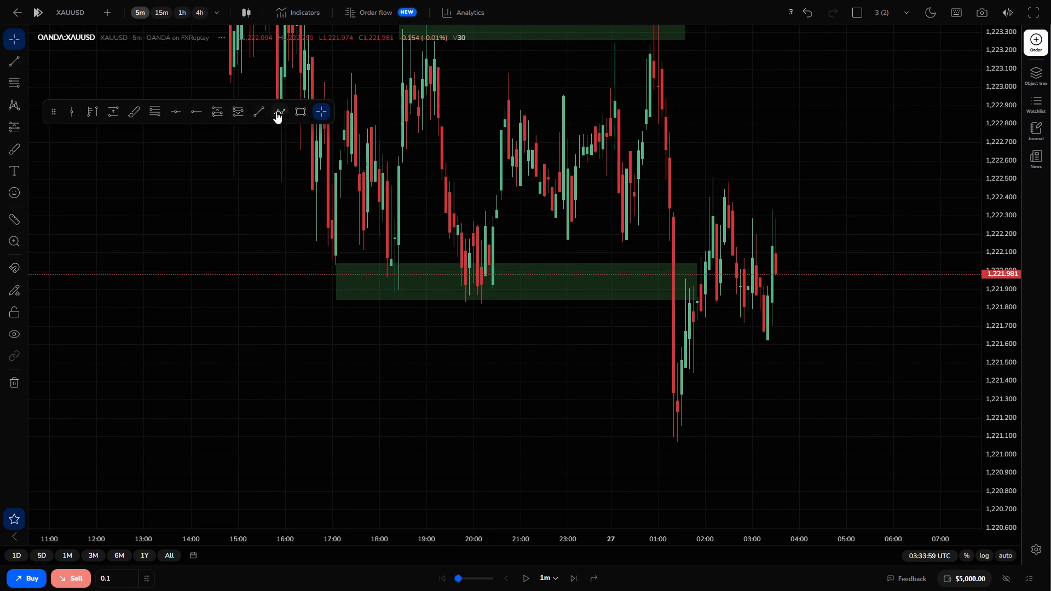
Draw a horizontal trend line under the lower zone from about 17:15 on 26 Nov to 01:15 on 27 Nov, at about 1,221.83.
left_click(257, 111)
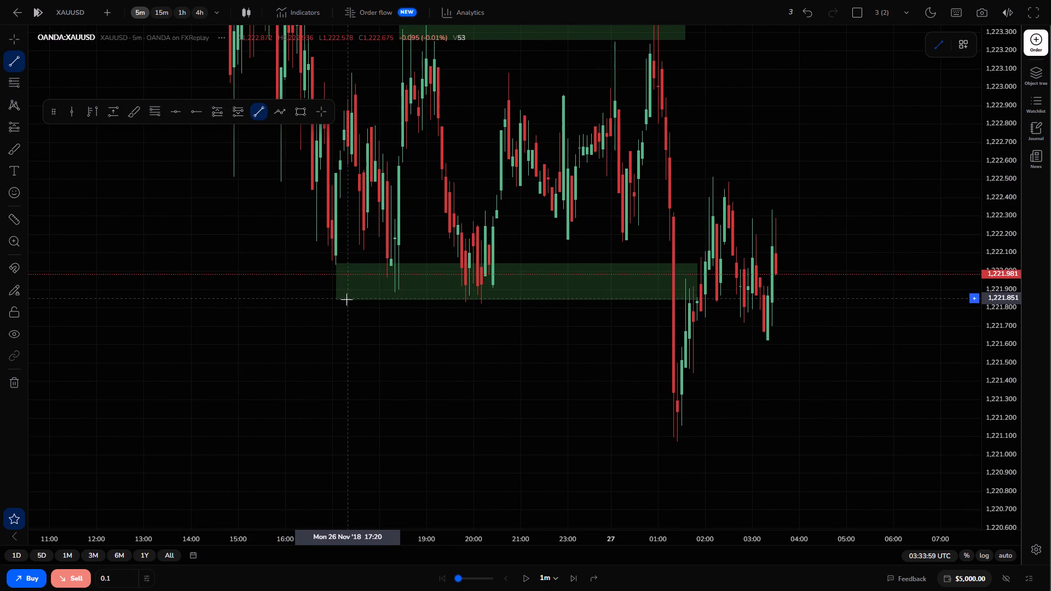
left_click_drag(345, 302, 671, 297)
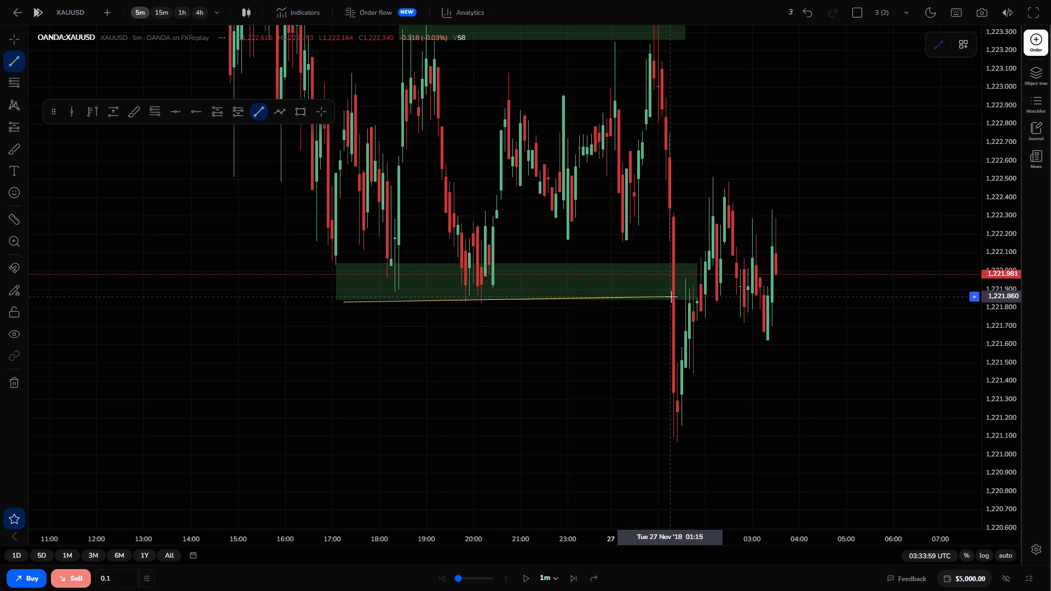
left_click_drag(671, 297, 672, 303)
left_click(672, 303)
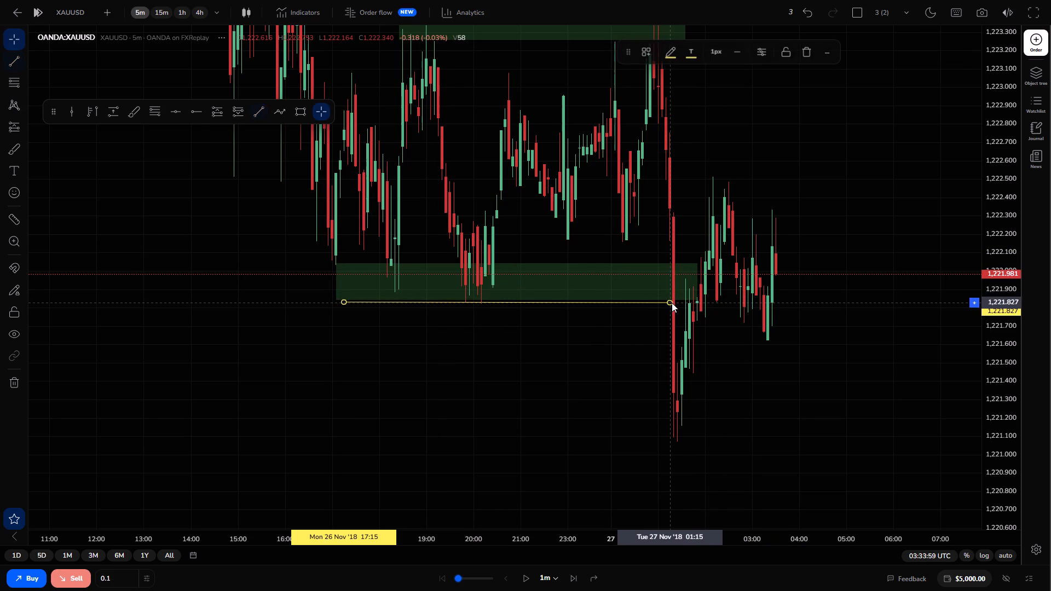
left_click(793, 343)
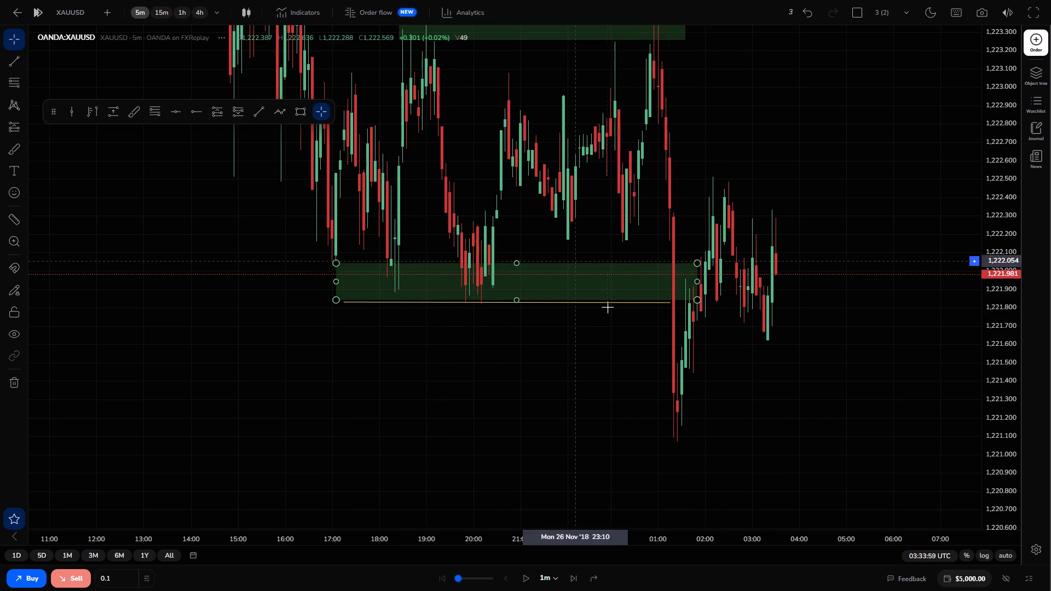
Raise the replay speed to its maximum and set the replay step interval to 5m.
left_click_drag(749, 223, 772, 335)
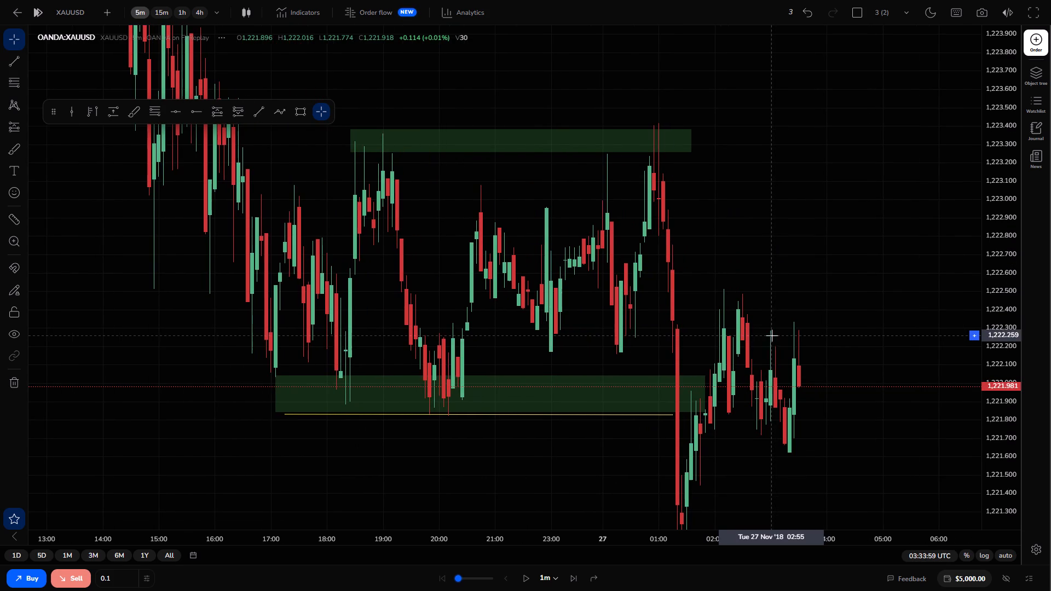
left_click_drag(988, 283, 977, 374)
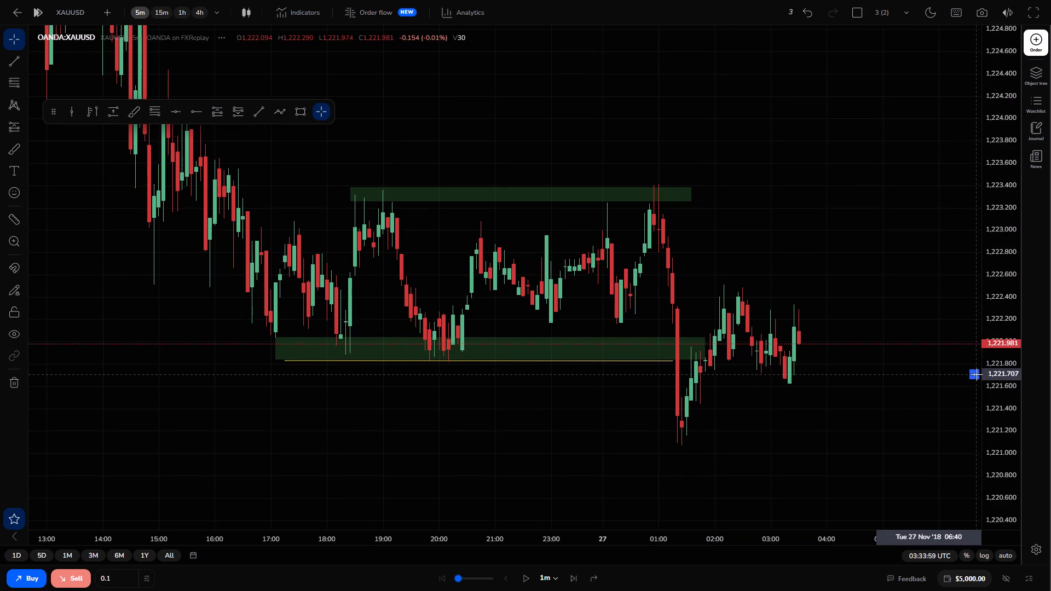
left_click_drag(1012, 398, 1004, 418)
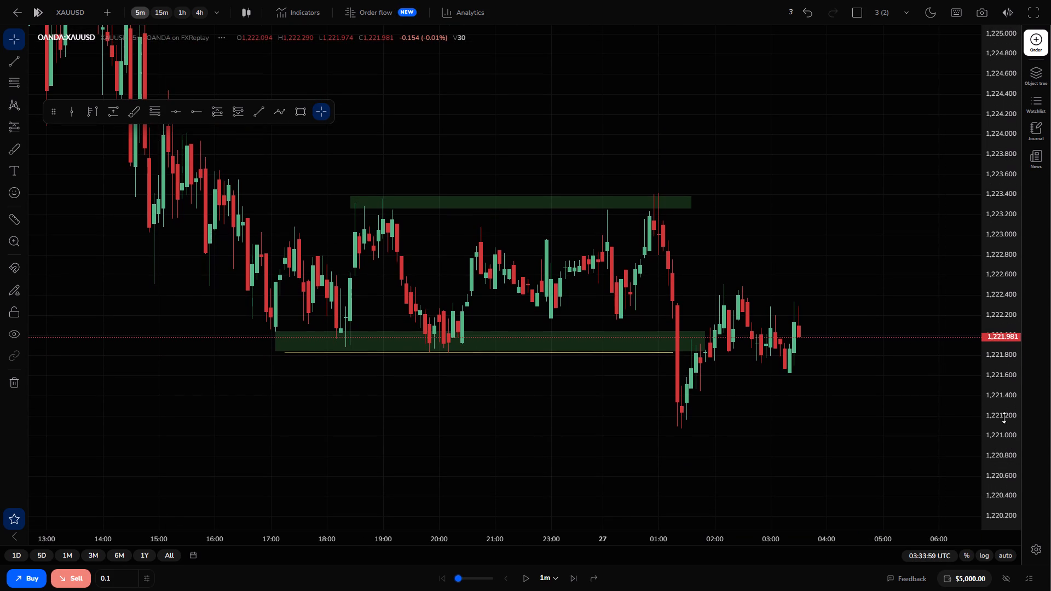
left_click(487, 578)
left_click(557, 580)
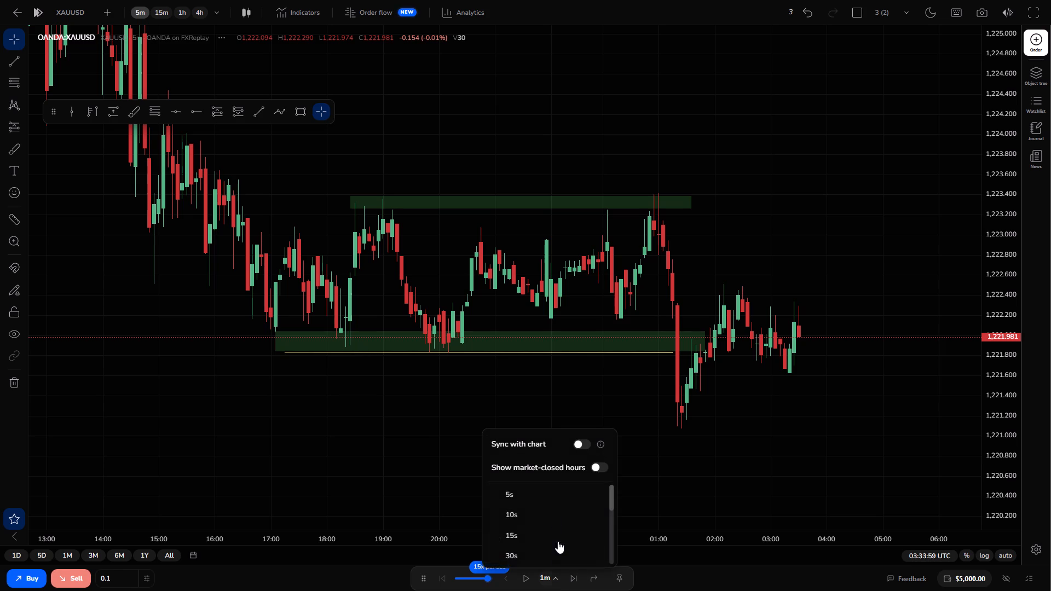
scroll(534, 539, "down", 2)
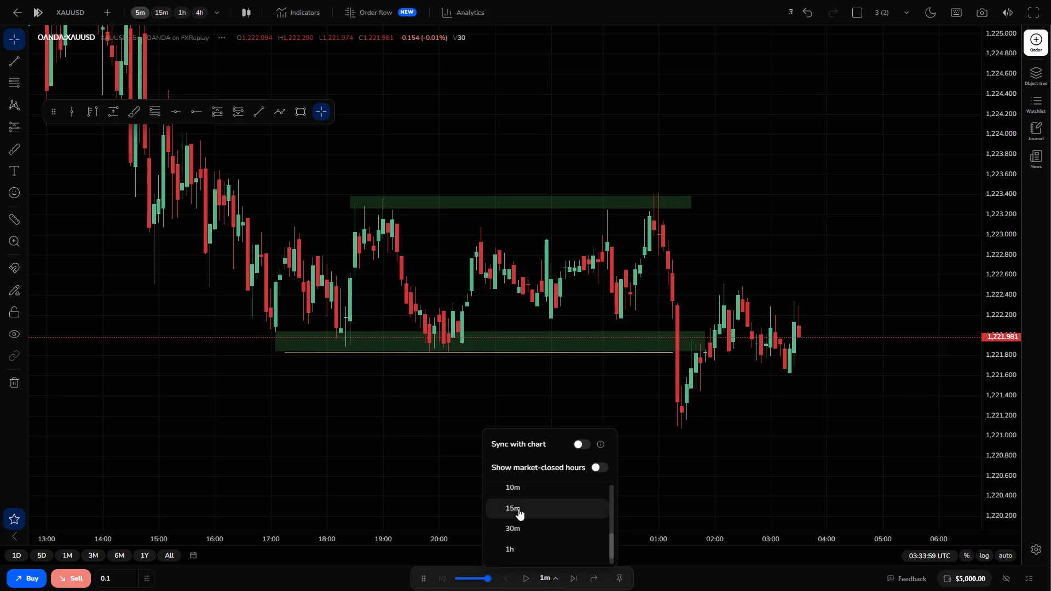
scroll(521, 503, "up", 1)
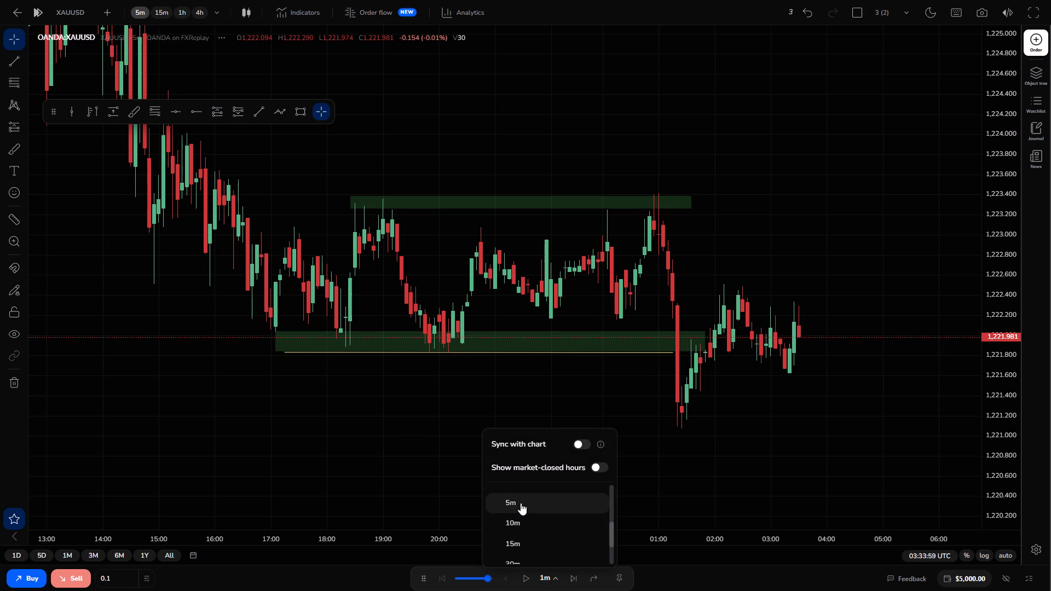
left_click(521, 503)
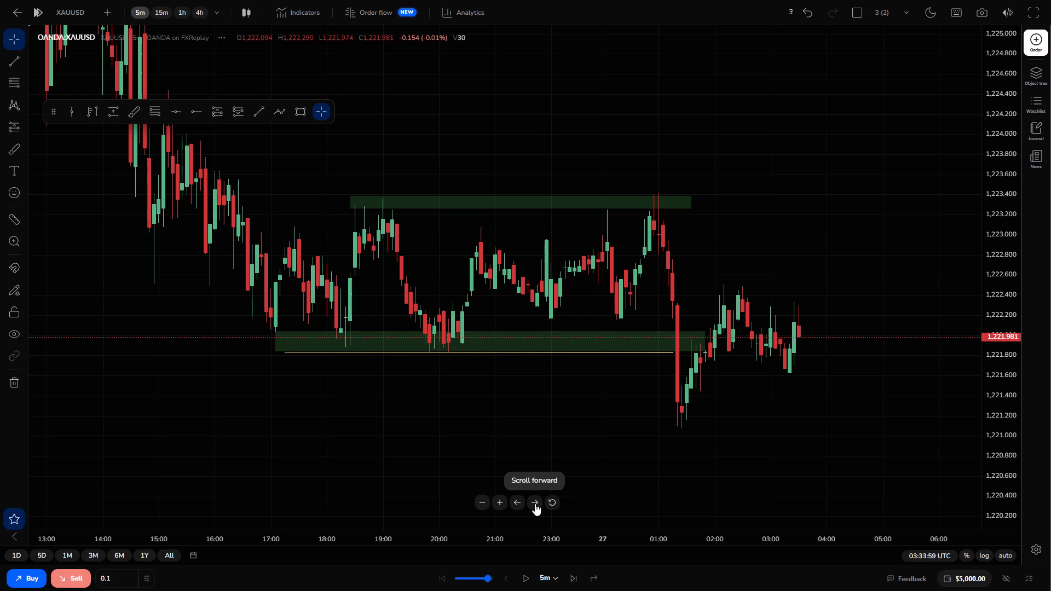
Advance the replay candle by candle to 06:44:59 UTC on 27 Nov.
key("ctrl+space")
key("ctrl+space")
key("ctrl+space")
key("ctrl+space")
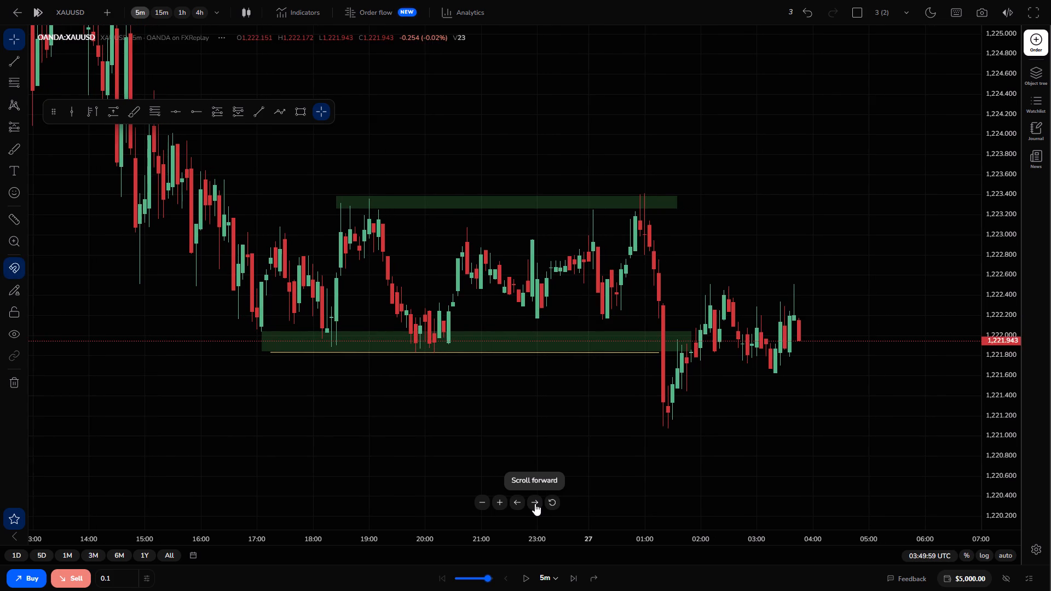
key("ctrl+space")
key("ctrl+space")
key("ctrl+space")
key("ctrl+space")
key("ctrl+space")
key("ctrl+space")
key("ctrl+space")
key("ctrl+space")
key("ctrl+space")
key("ctrl+space")
key("ctrl+space")
key("ctrl+space")
key("ctrl+space")
key("ctrl+space")
key("ctrl+space")
key("ctrl+space")
key("ctrl+space")
key("ctrl+space")
key("ctrl+space")
key("ctrl+space")
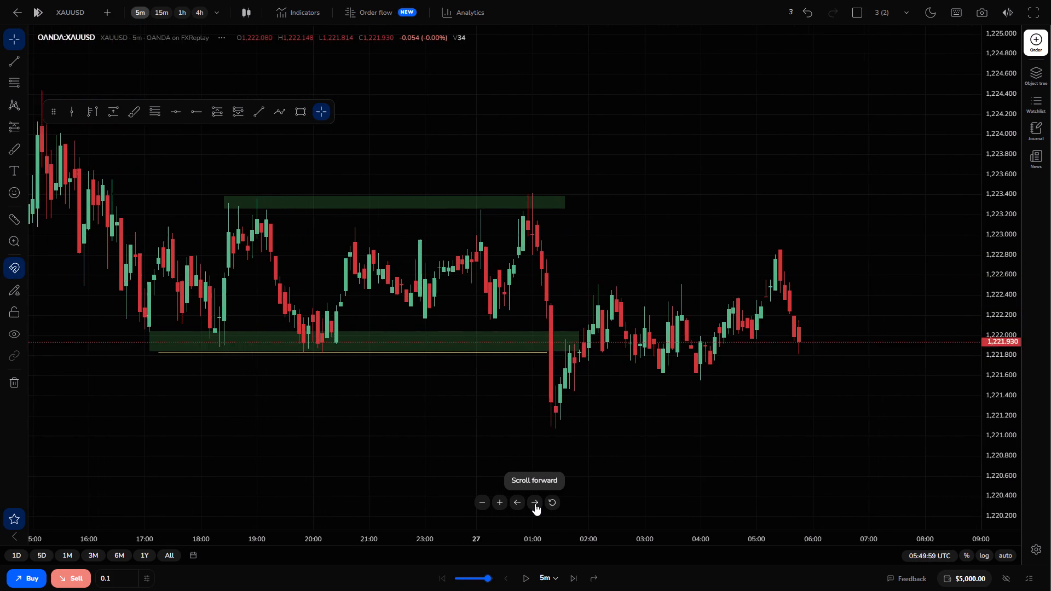
key("ctrl+space")
key("ctrl+space")
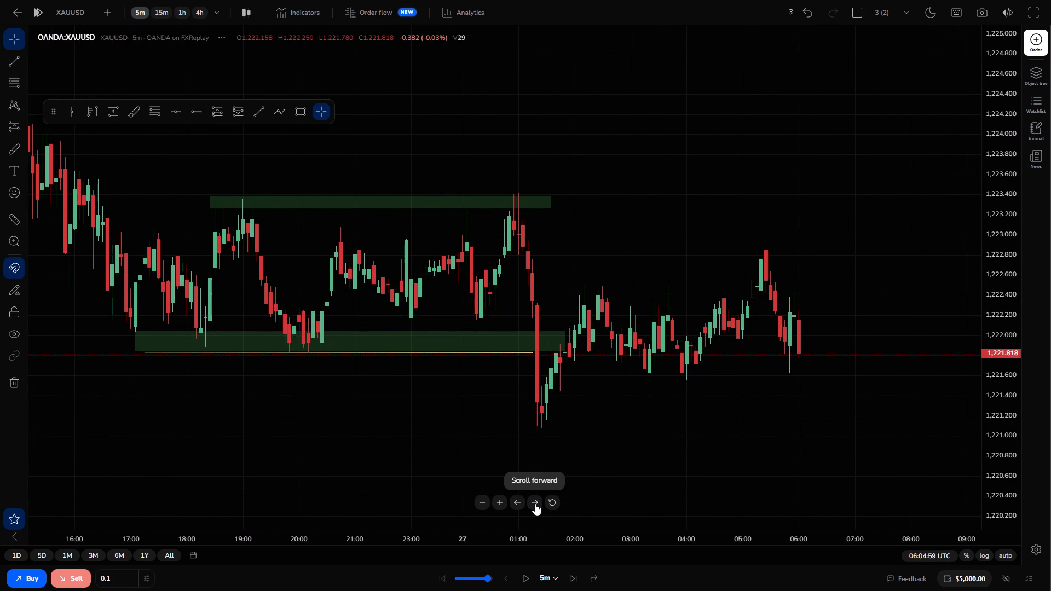
key("ctrl+space")
key("ctrl+space")
key("ctrl+space")
key("ctrl+space")
key("ctrl+space")
key("ctrl+space")
key("ctrl+space")
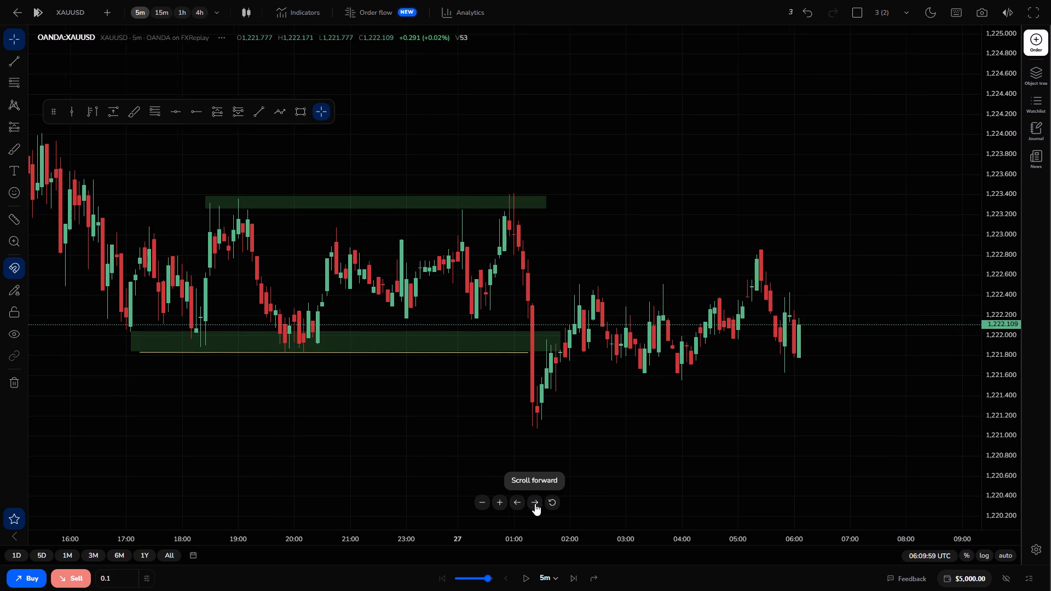
key("ctrl+space")
key("ctrl+space")
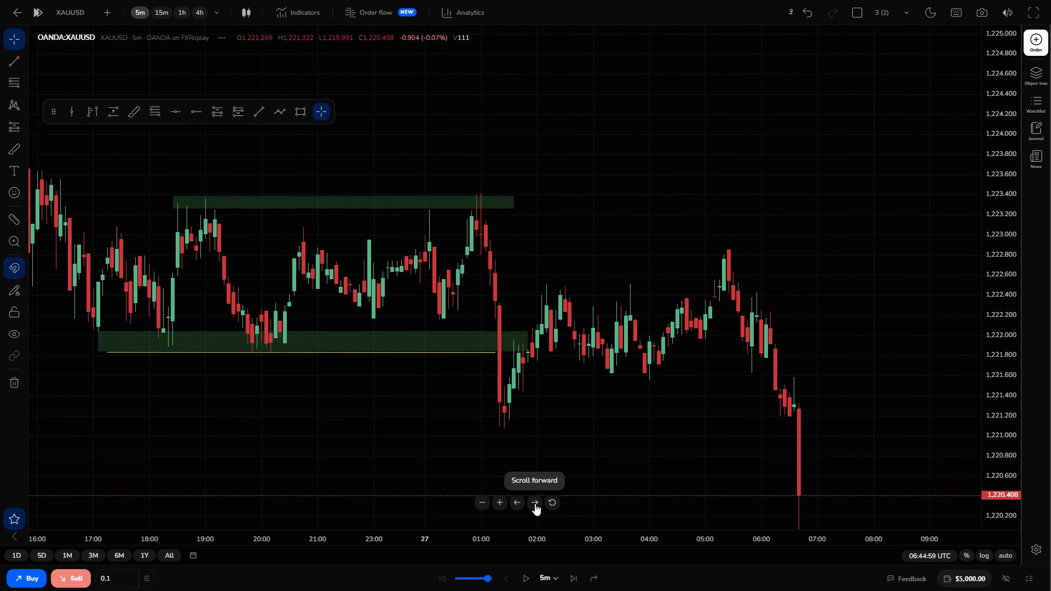
Draw a rectangle over the swing highs from about 02:10 to 05:40 on 27 Nov, between about 1,222.43 and 1,222.51.
left_click_drag(739, 425, 719, 390)
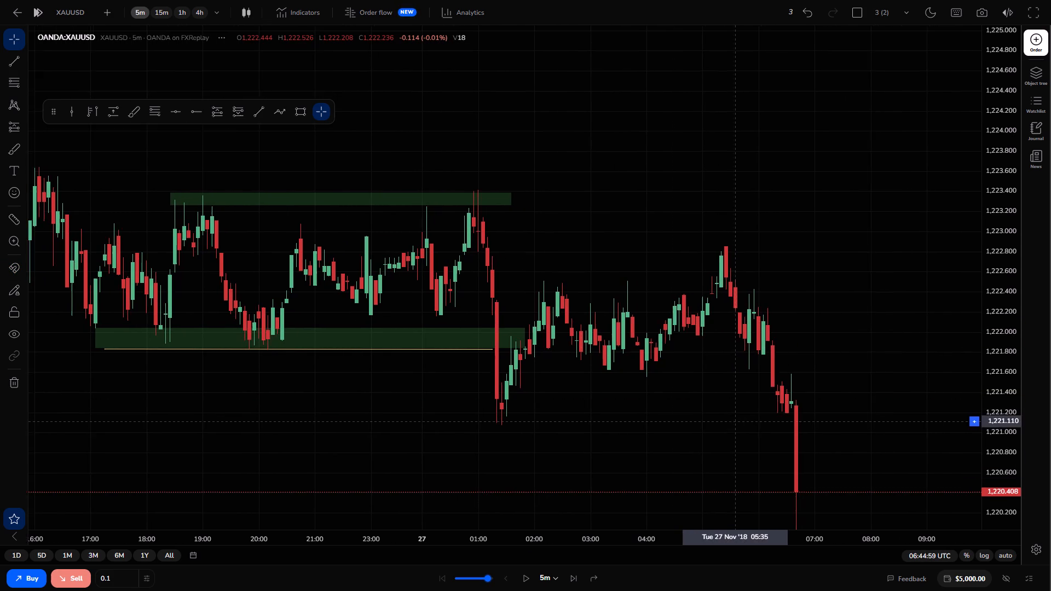
left_click_drag(719, 390, 695, 335)
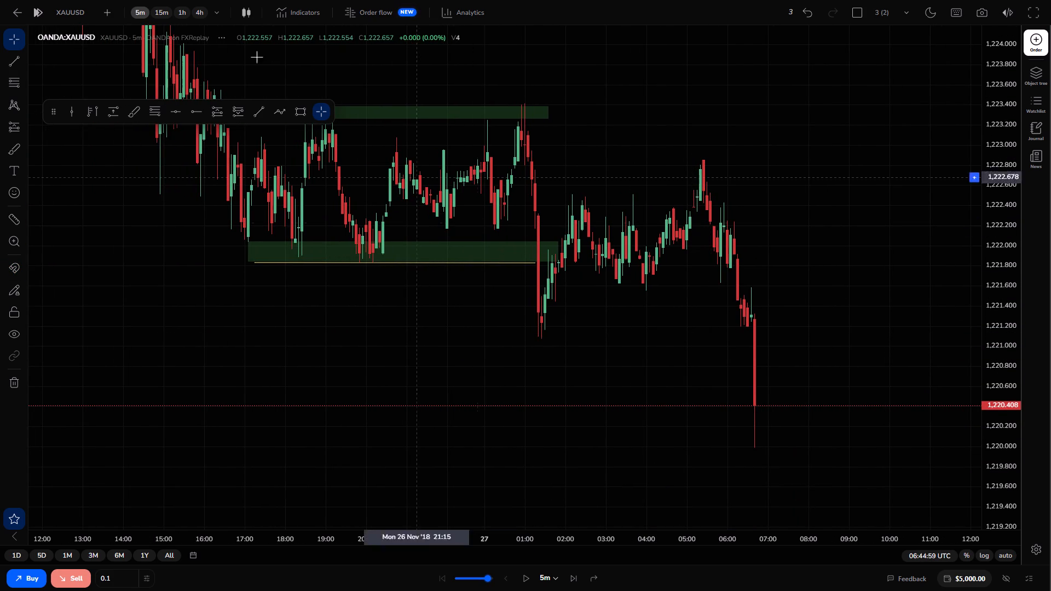
left_click(299, 113)
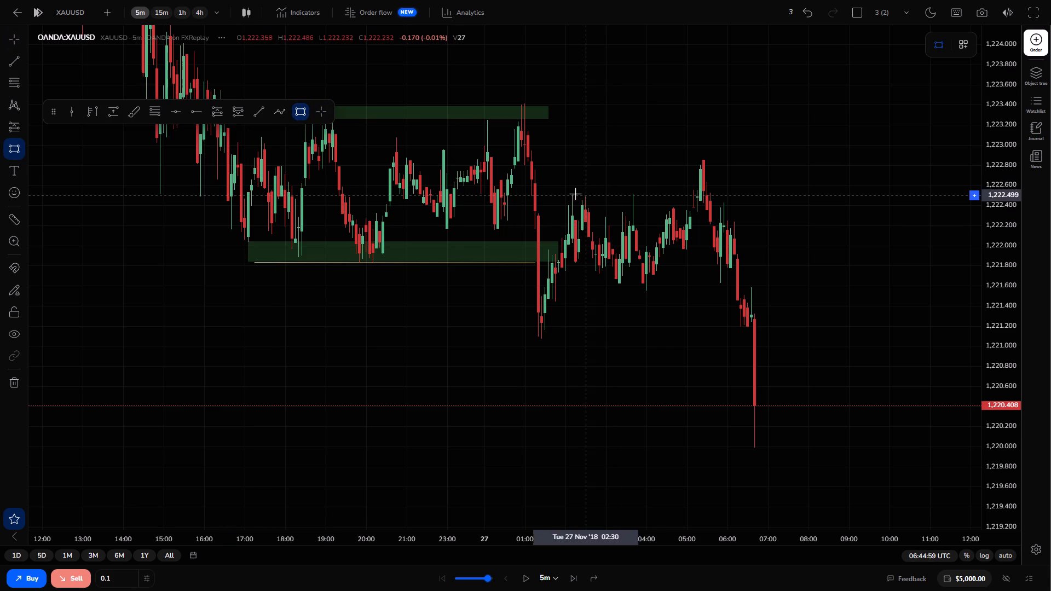
left_click_drag(572, 194, 713, 202)
left_click(713, 202)
left_click(589, 302)
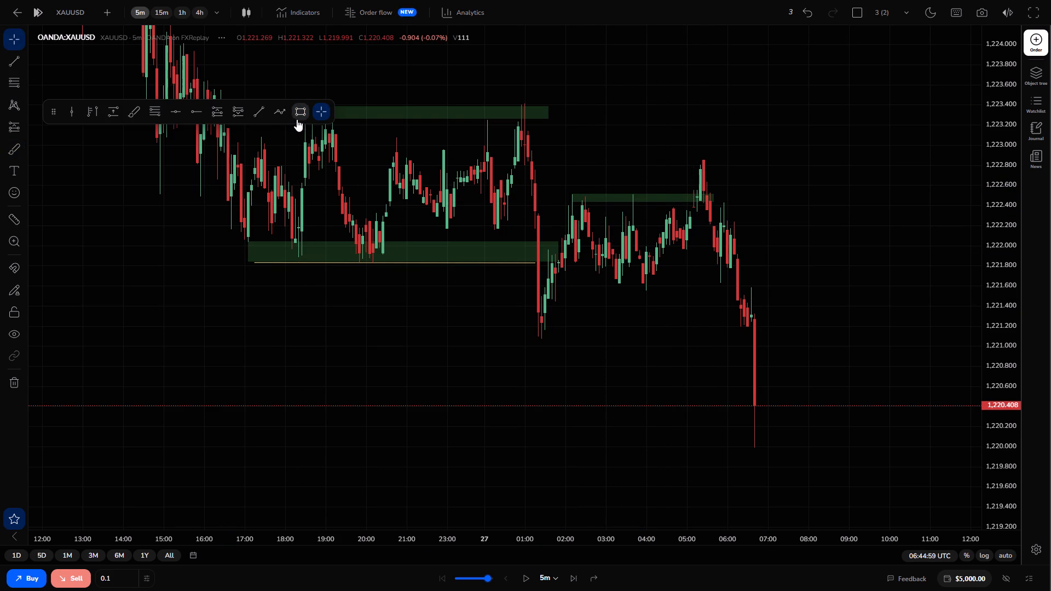
Draw a rectangle over the swing lows from about 02:00 to 06:15 on 27 Nov, between about 1,221.53 and 1,221.65.
left_click(302, 112)
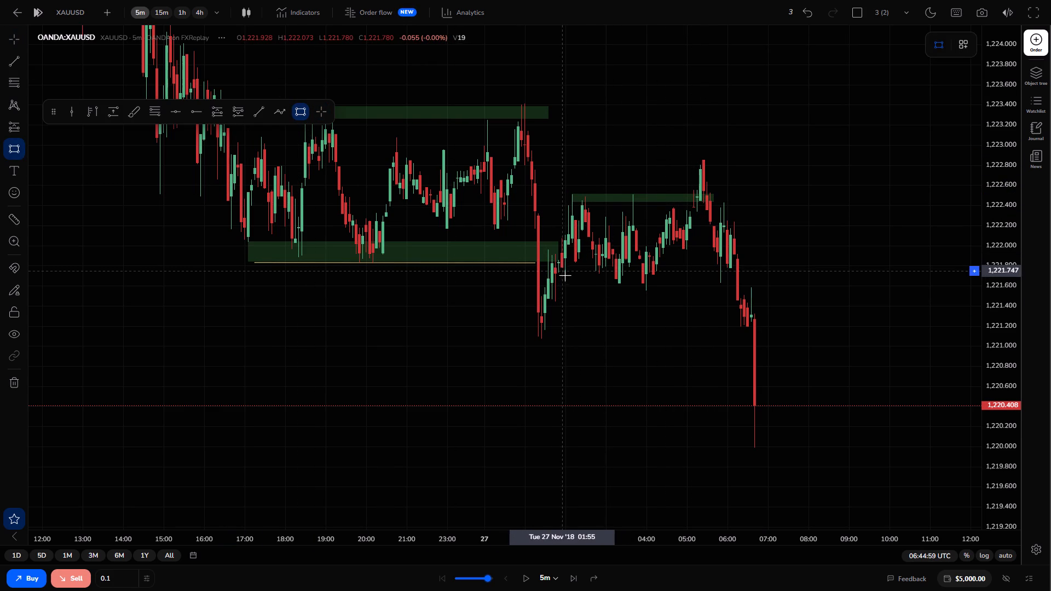
left_click_drag(565, 281, 694, 302)
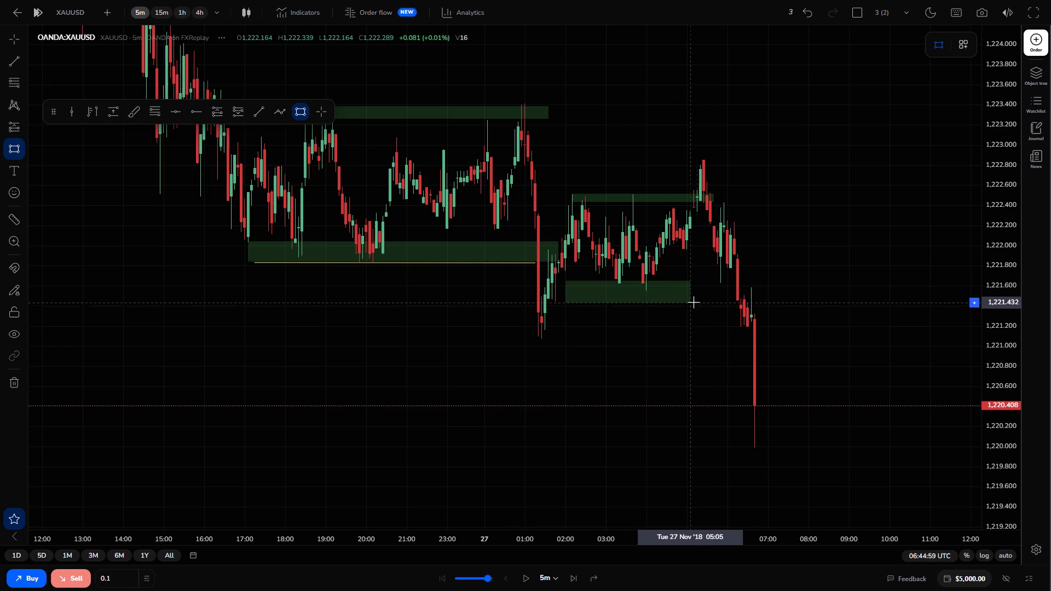
left_click_drag(694, 302, 739, 292)
left_click(739, 292)
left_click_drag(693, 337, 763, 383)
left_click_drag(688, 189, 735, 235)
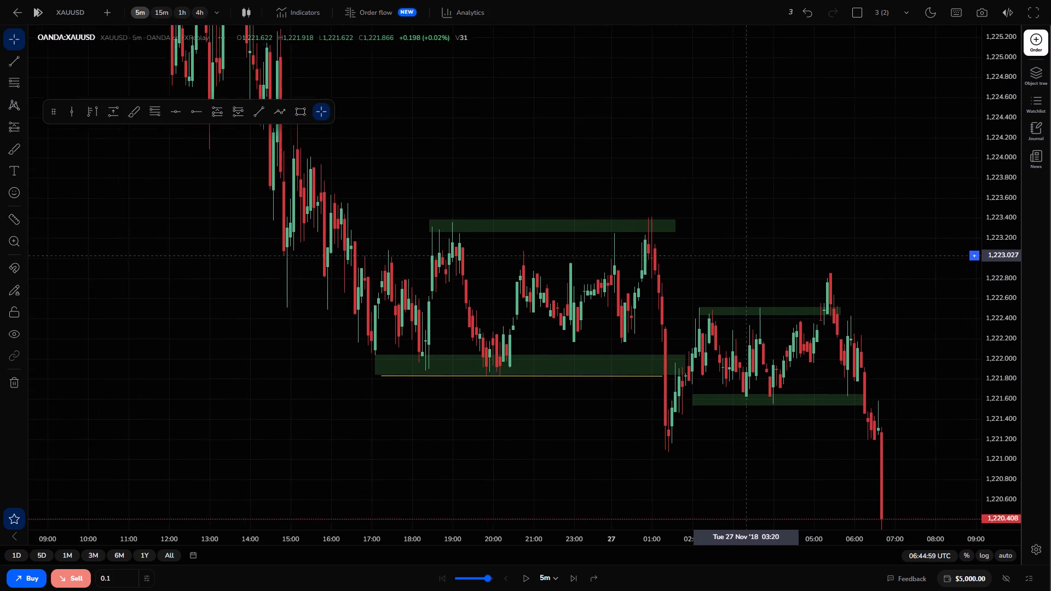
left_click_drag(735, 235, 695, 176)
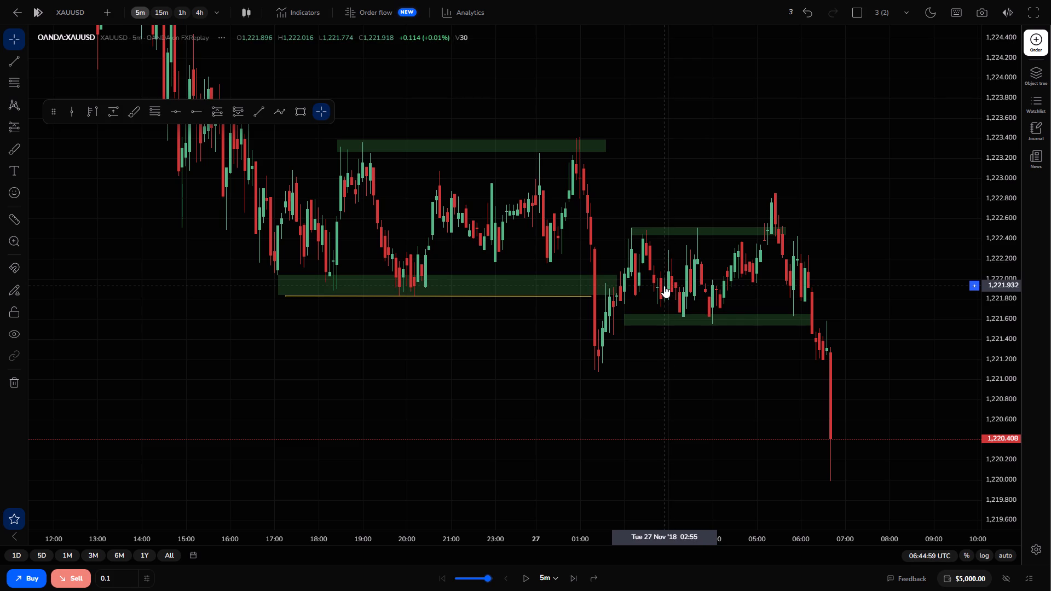
Switch to Steam to check the game download's progress, and return to the full-screen replay chart.
key("F11")
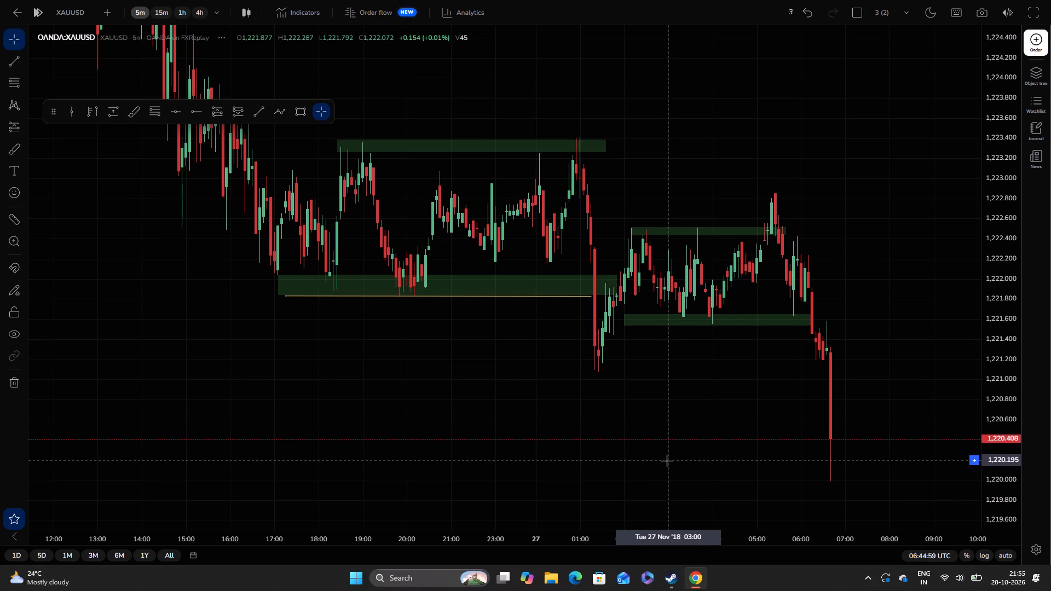
left_click(663, 588)
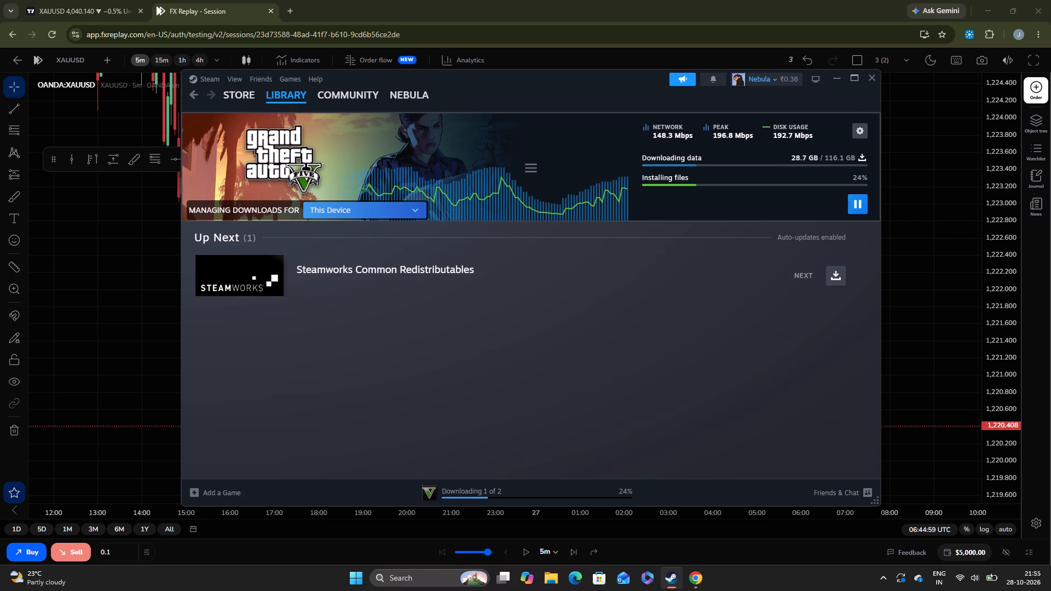
left_click(831, 79)
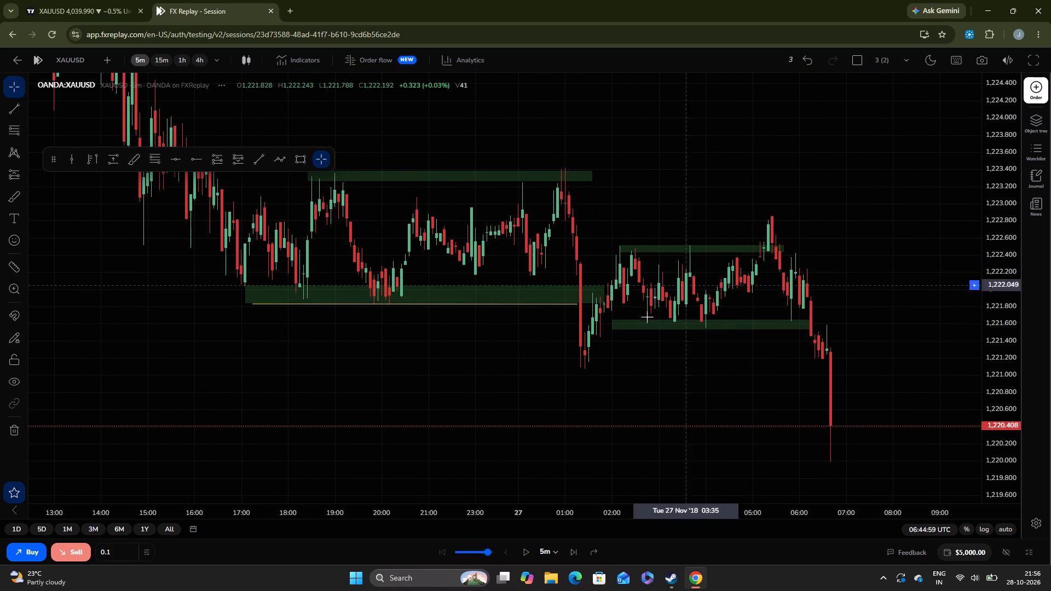
left_click_drag(685, 398, 749, 437)
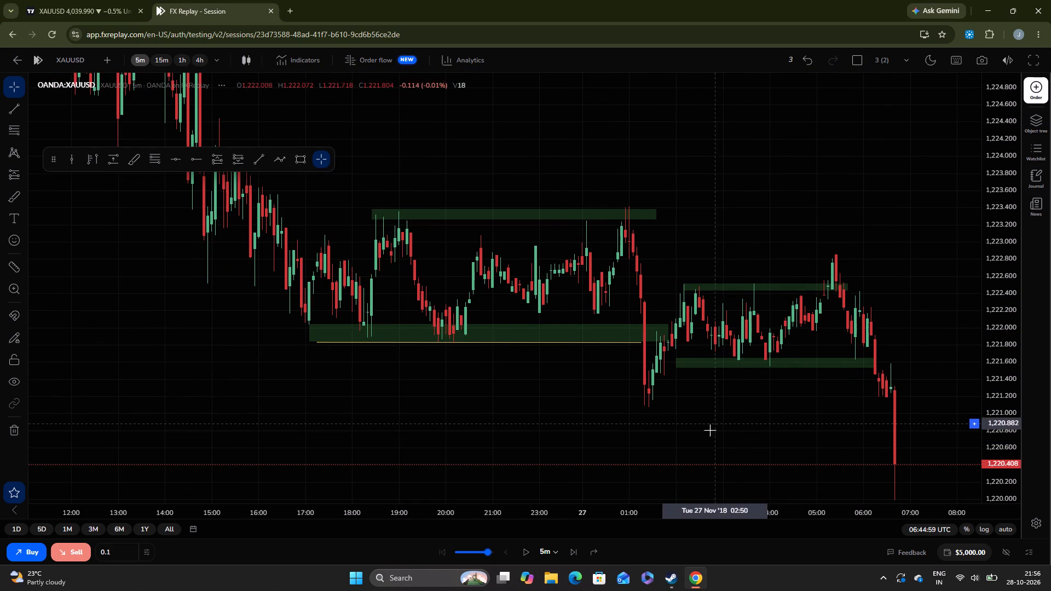
key("F11")
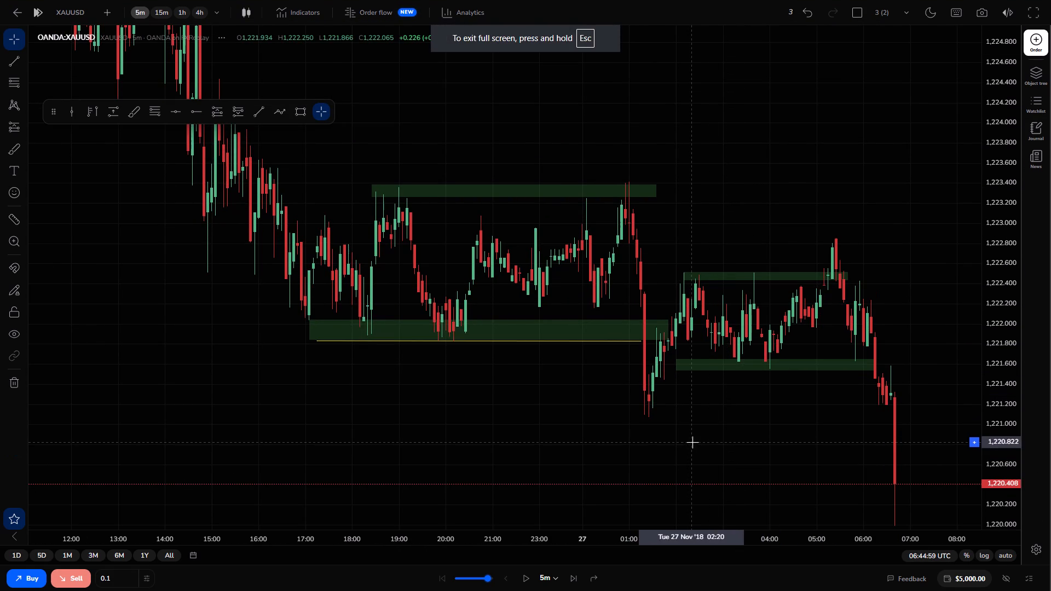
left_click_drag(692, 442, 713, 439)
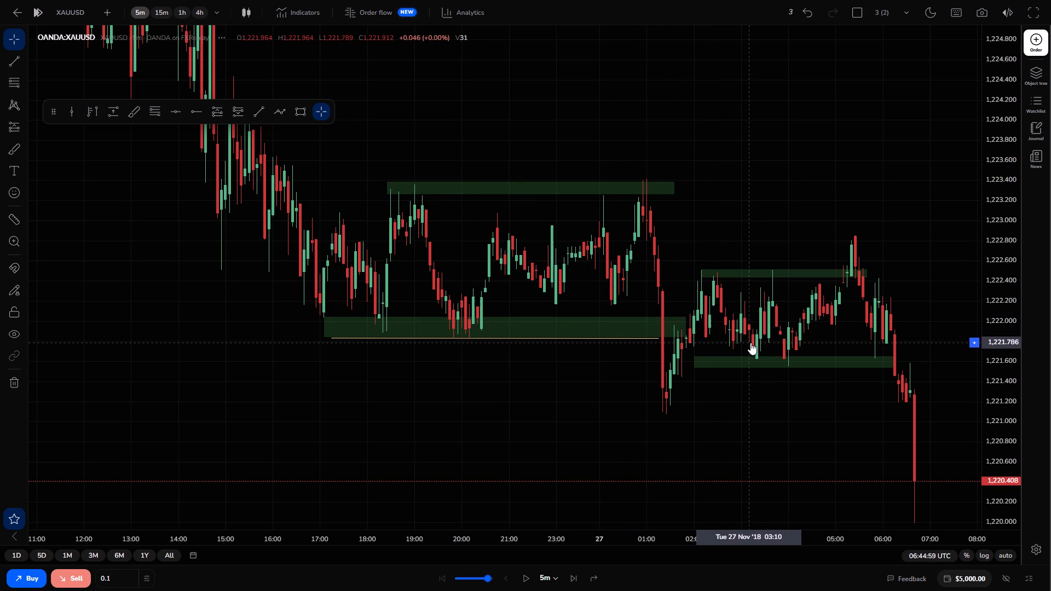
Leave full screen and open Notepad with the STRATEGY.md trading notes.
key("F11")
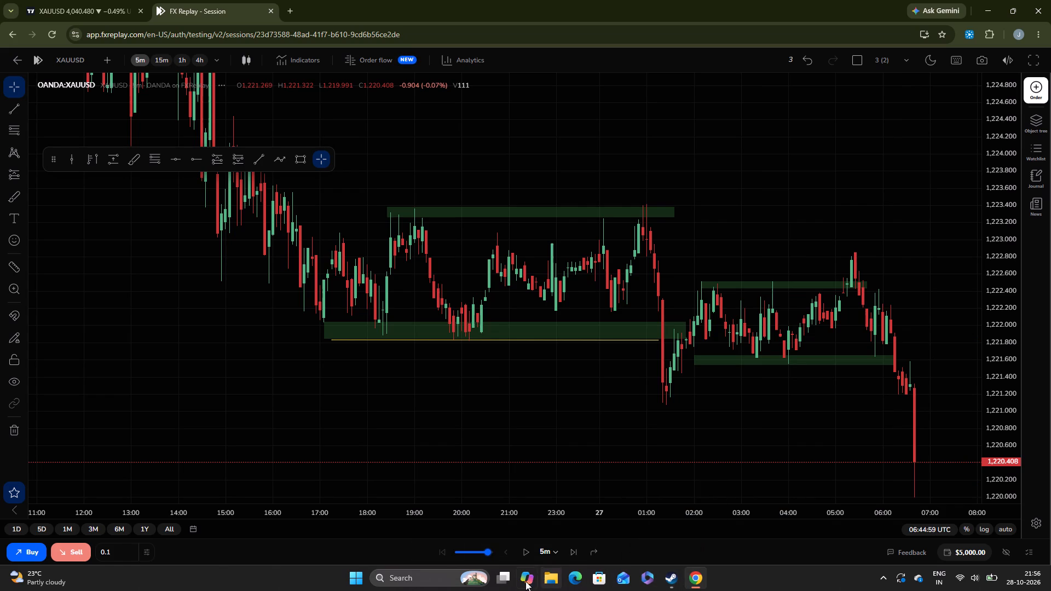
type("notepa")
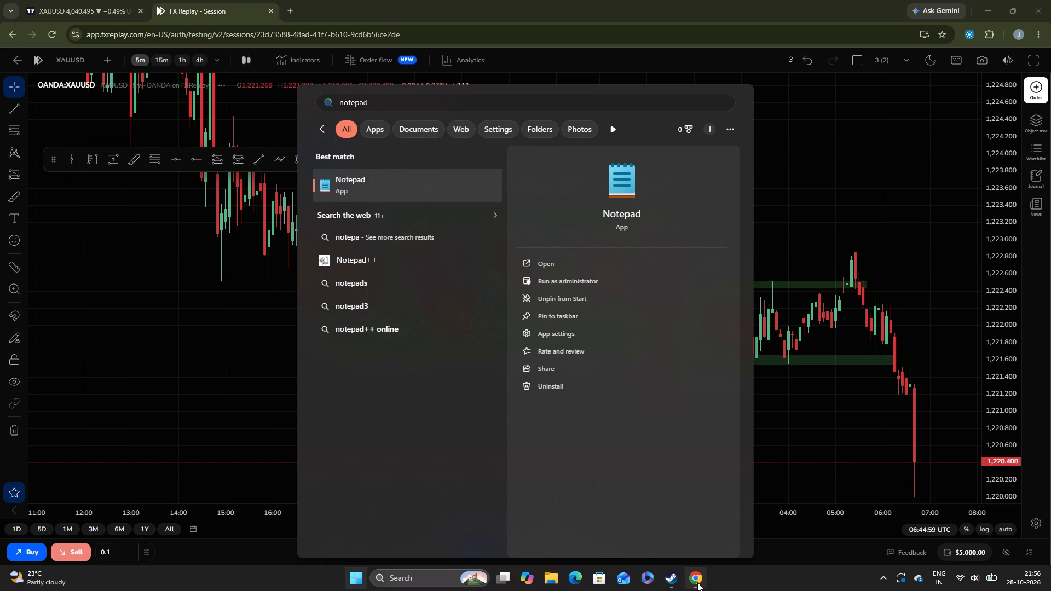
key("d")
key("Return")
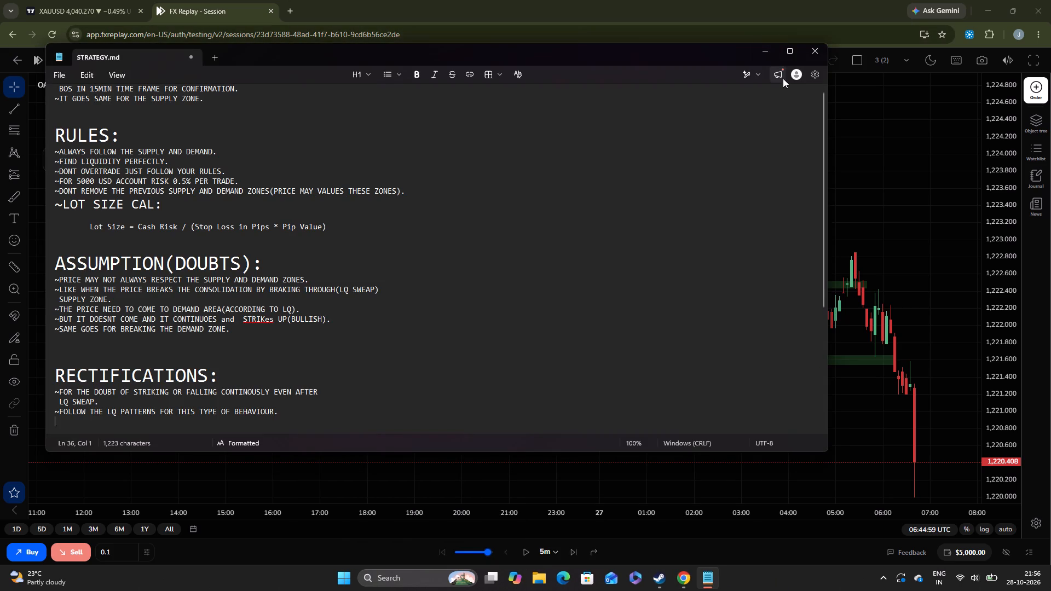
left_click(783, 78)
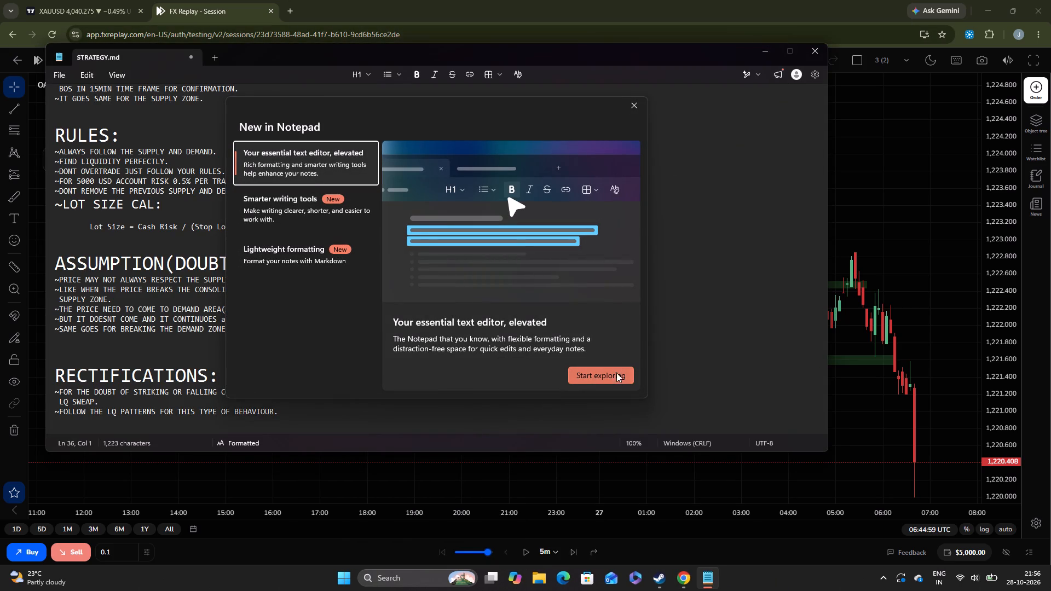
left_click(636, 107)
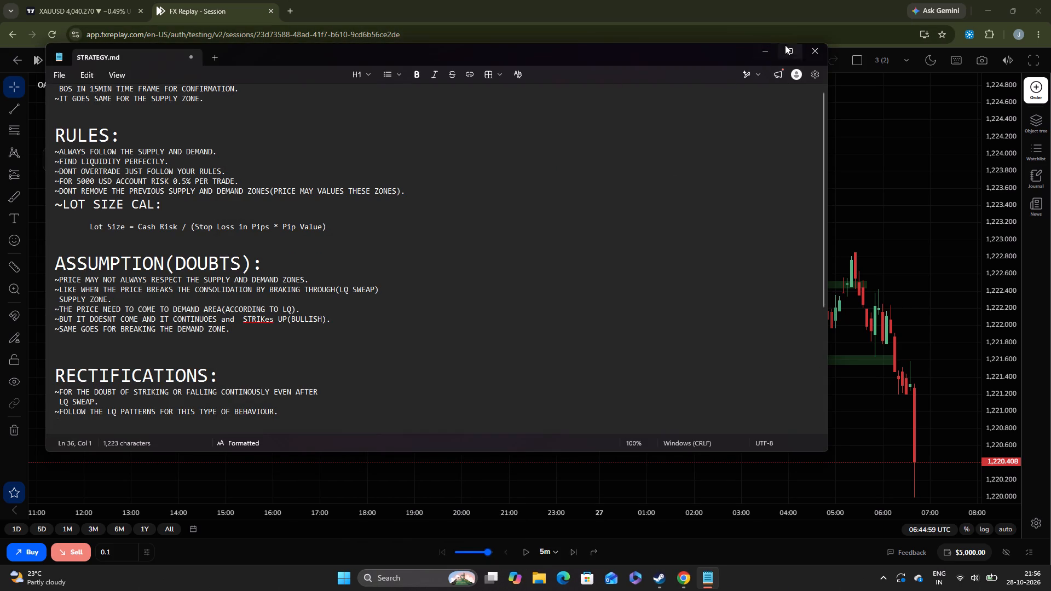
Minimise the strategy notes and examine the two marked consolidations and the drop below them on the 5-minute chart.
left_click(764, 56)
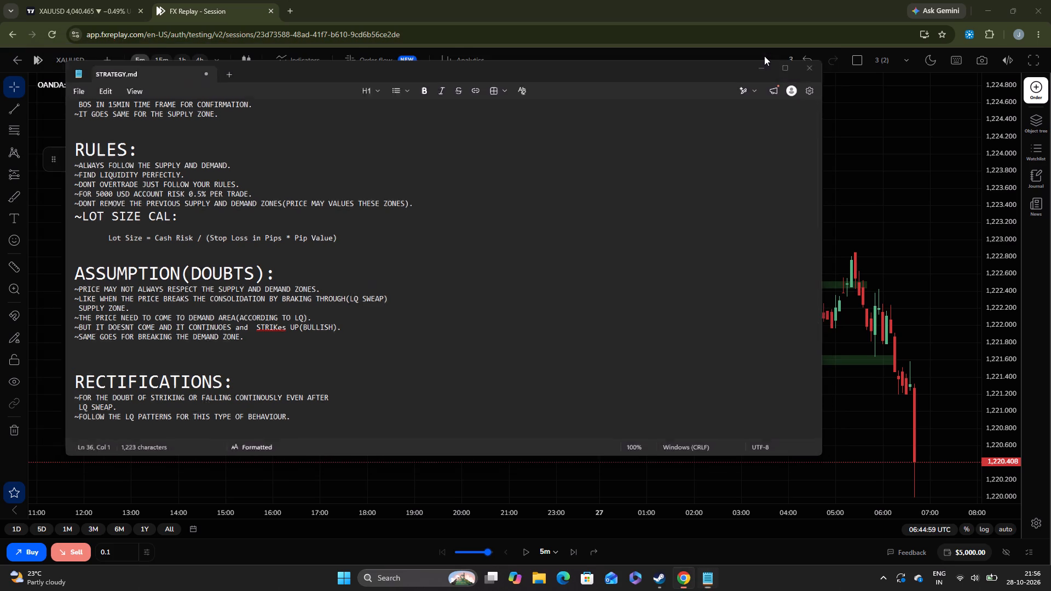
left_click_drag(719, 260, 652, 198)
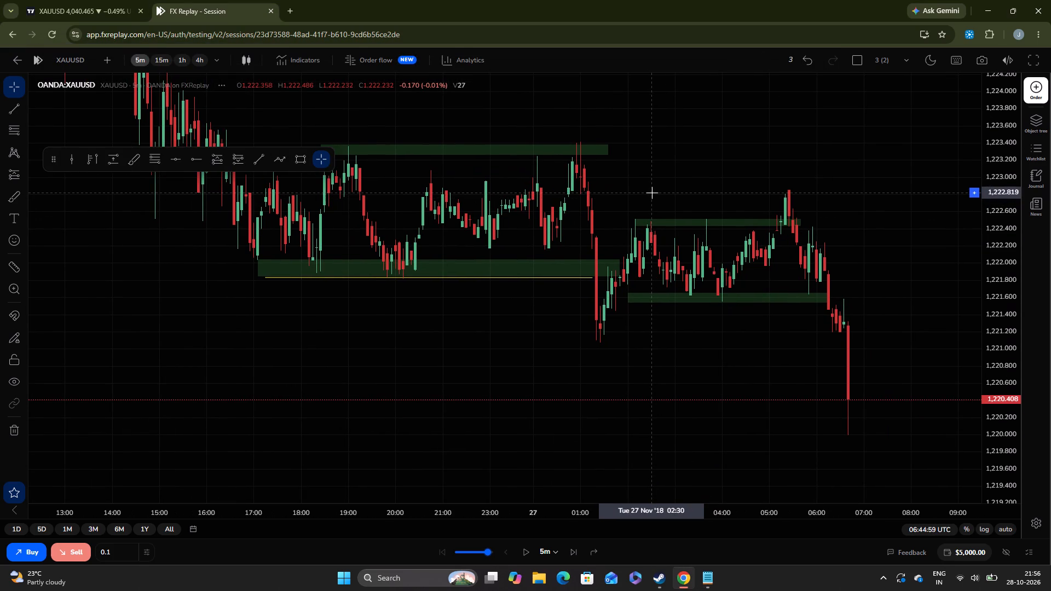
left_click_drag(613, 190, 668, 216)
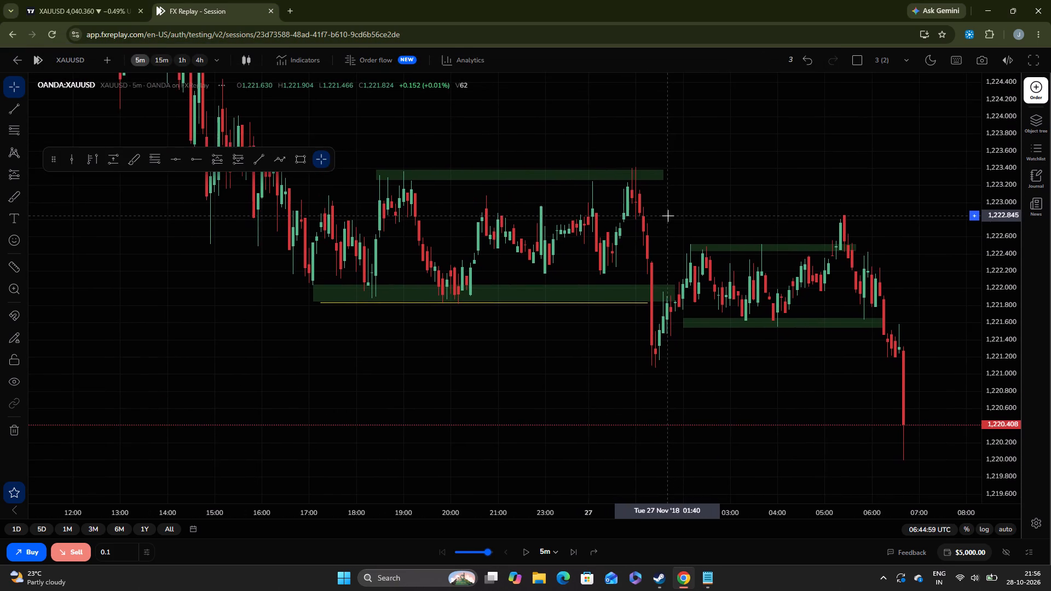
left_click_drag(800, 437, 757, 399)
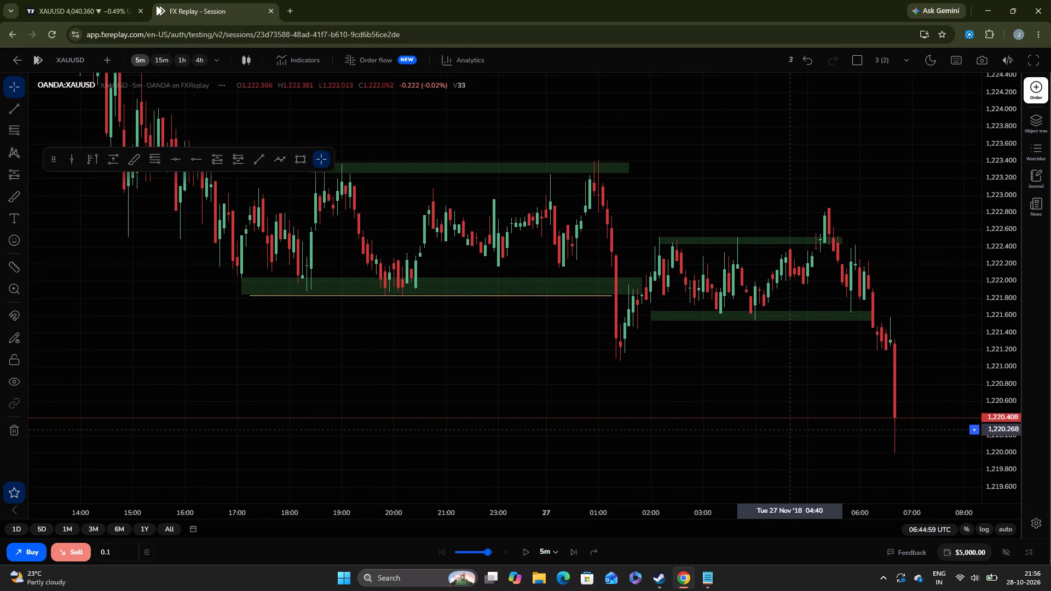
left_click_drag(757, 399, 707, 362)
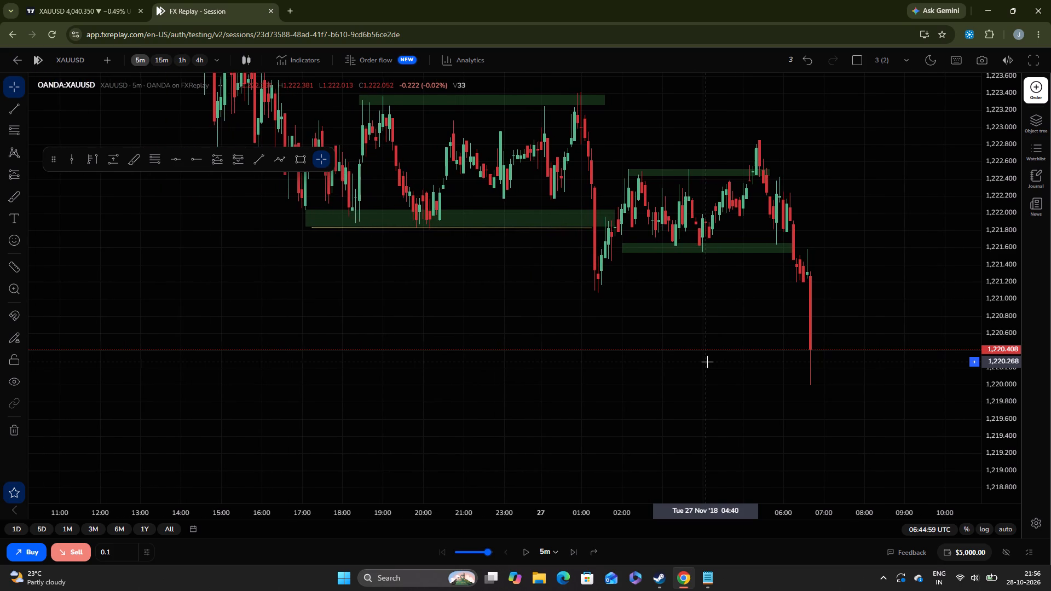
left_click_drag(707, 362, 719, 412)
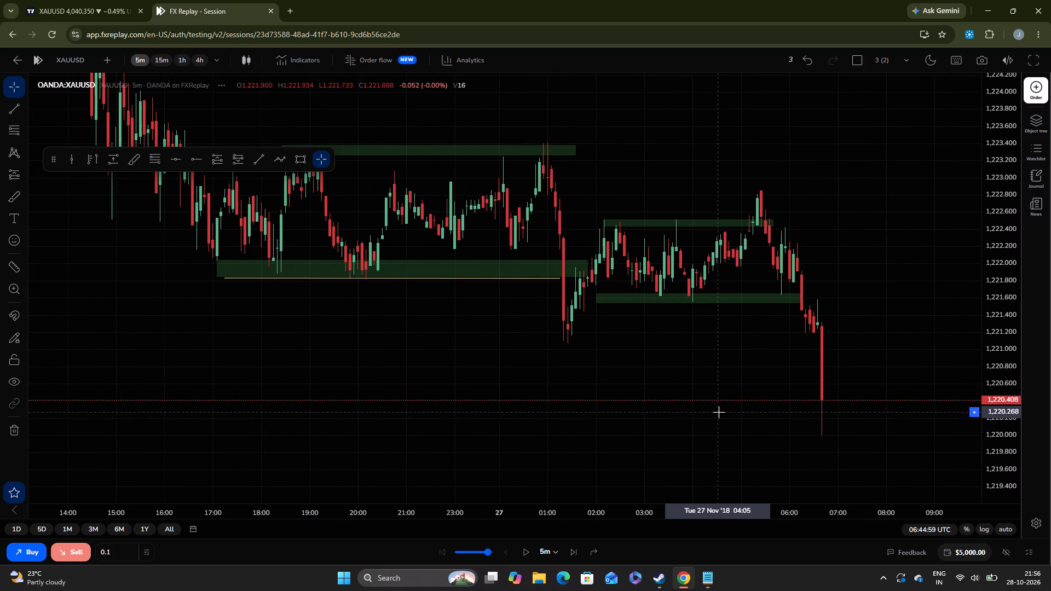
left_click_drag(701, 350, 719, 399)
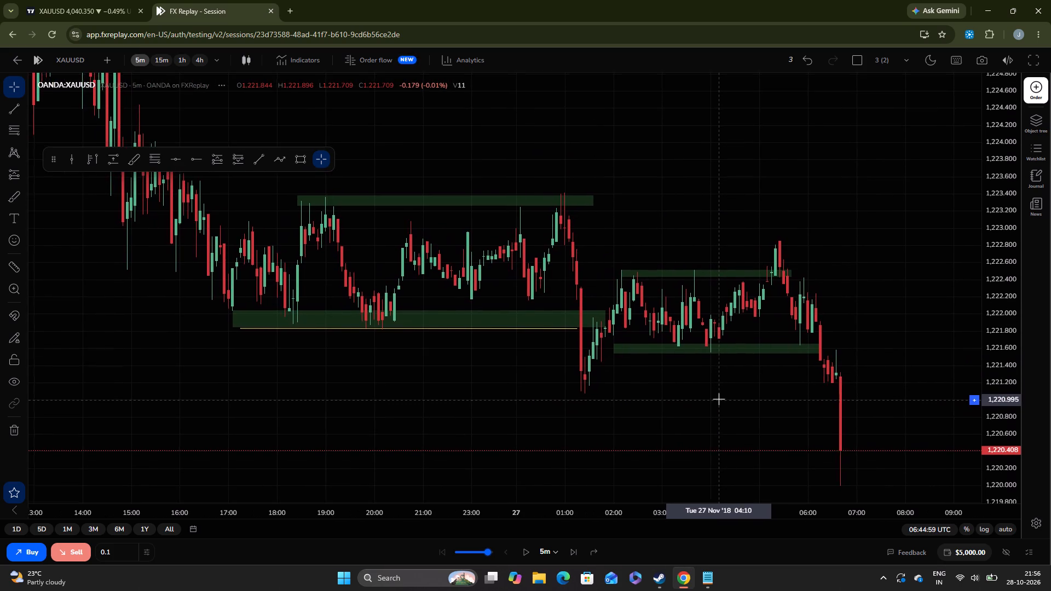
left_click_drag(761, 433, 690, 350)
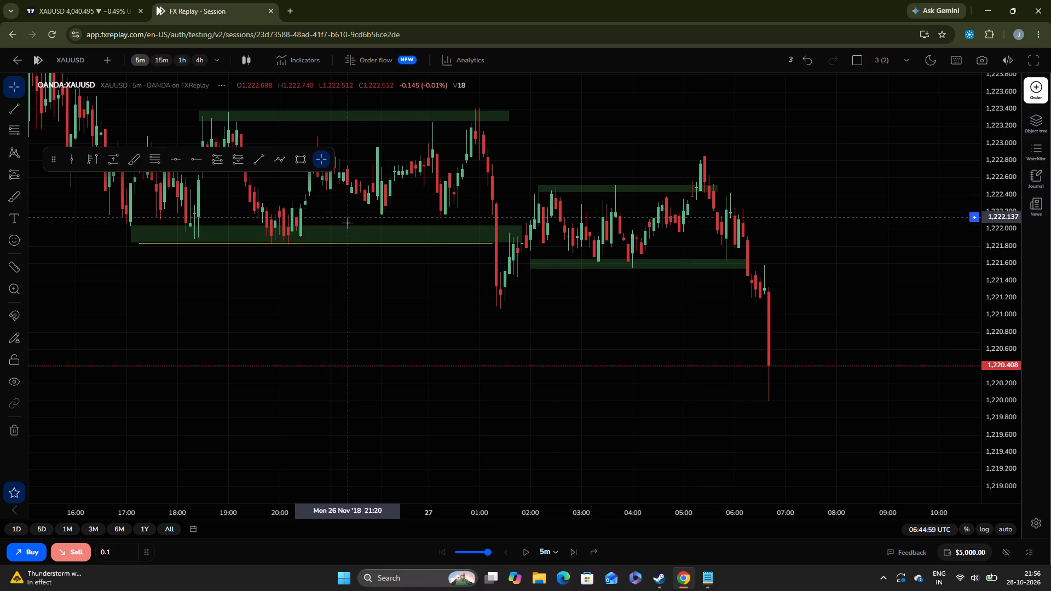
Advance the replay three 5-minute bars to 06:59:59 UTC.
left_click(570, 551)
left_click(570, 551)
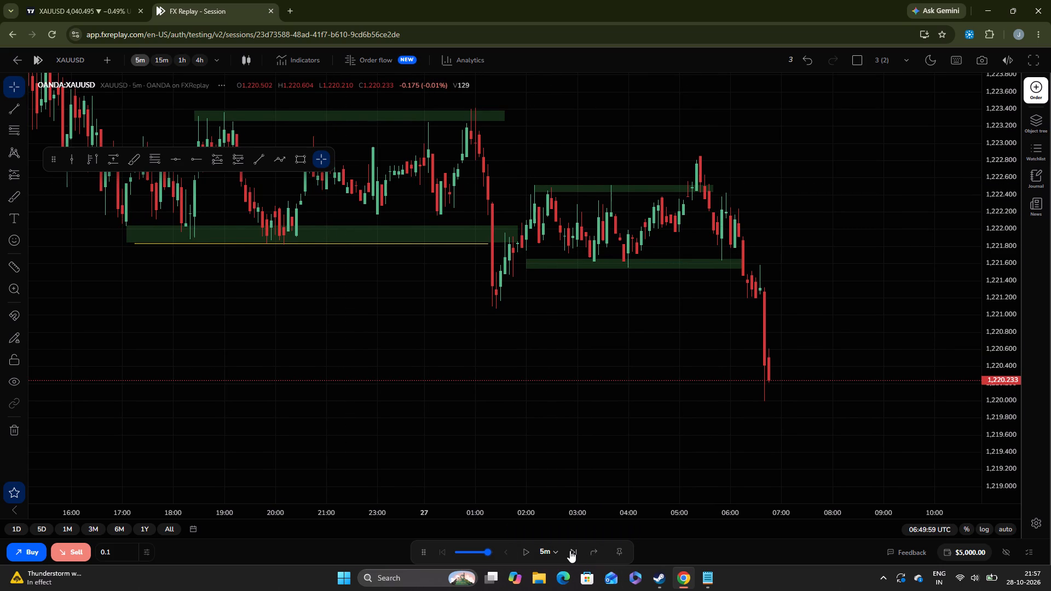
left_click(570, 551)
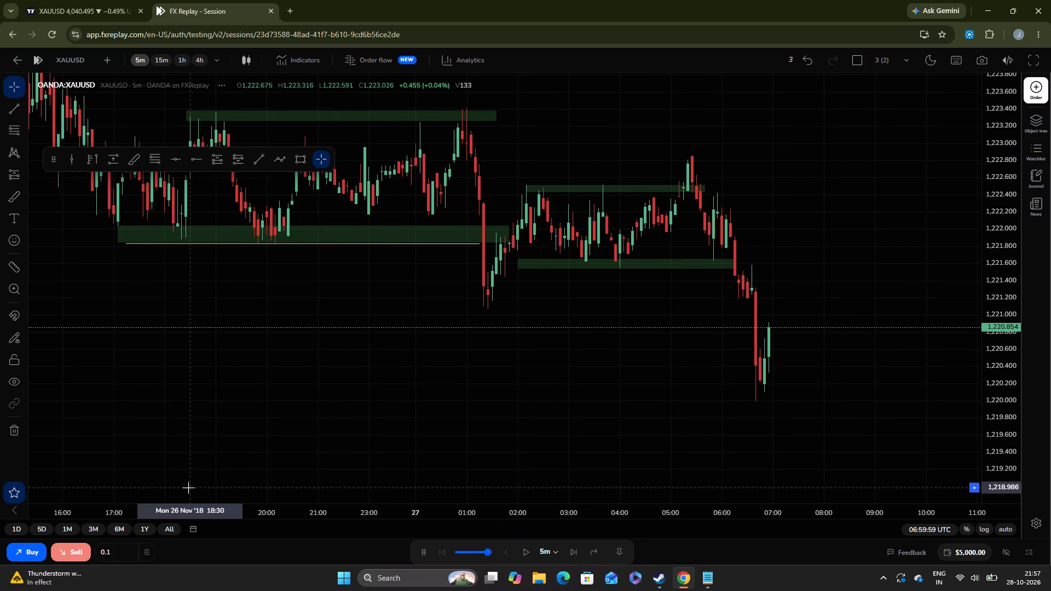
Compare the price action on the higher timeframes, including 15 minutes and 4 hours, and return to the 5-minute chart.
left_click(158, 57)
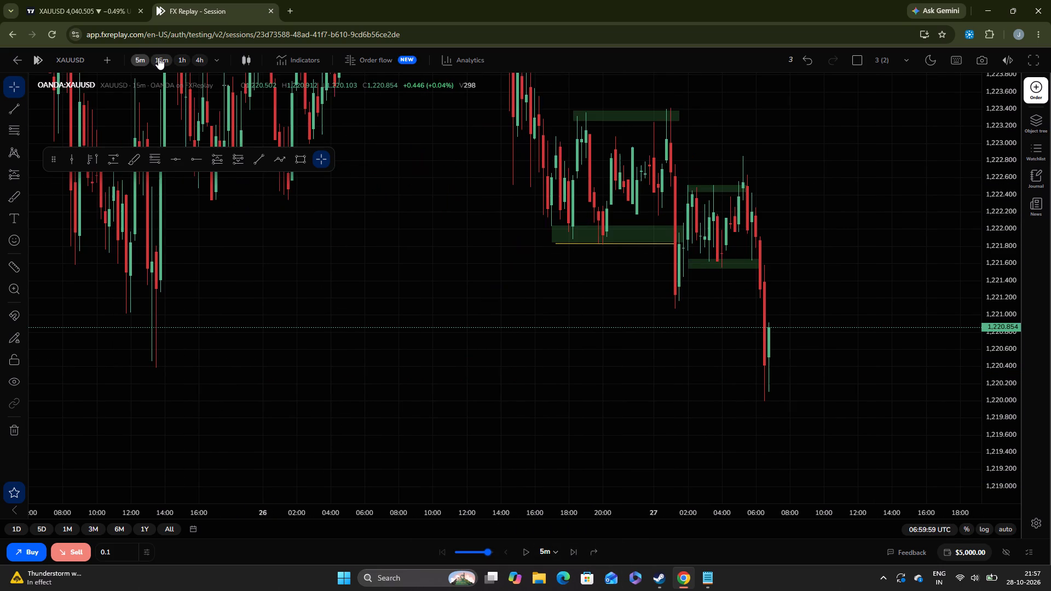
left_click(180, 62)
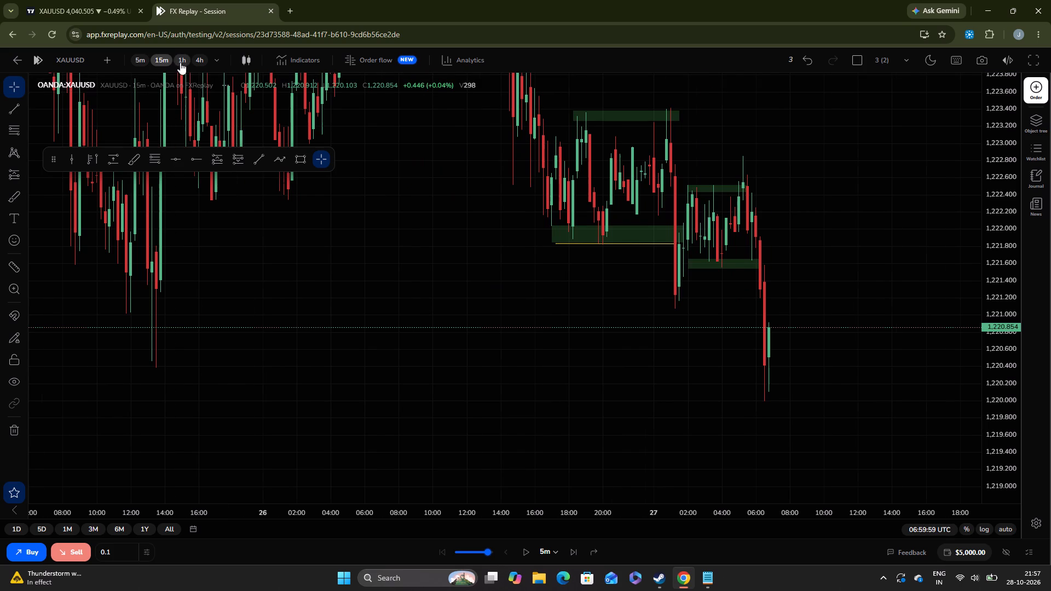
left_click(156, 61)
left_click(142, 60)
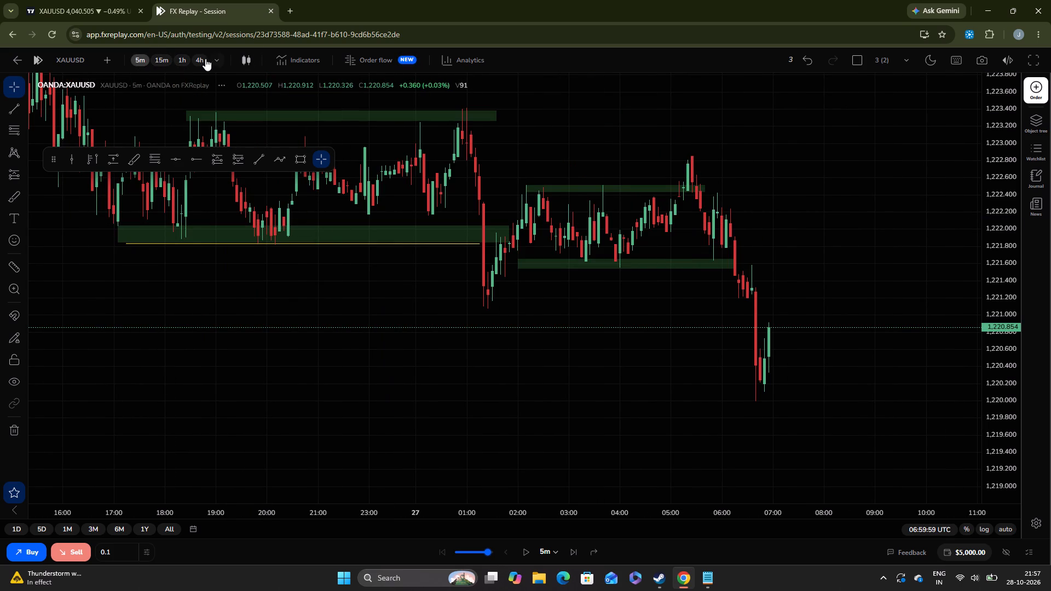
left_click(199, 58)
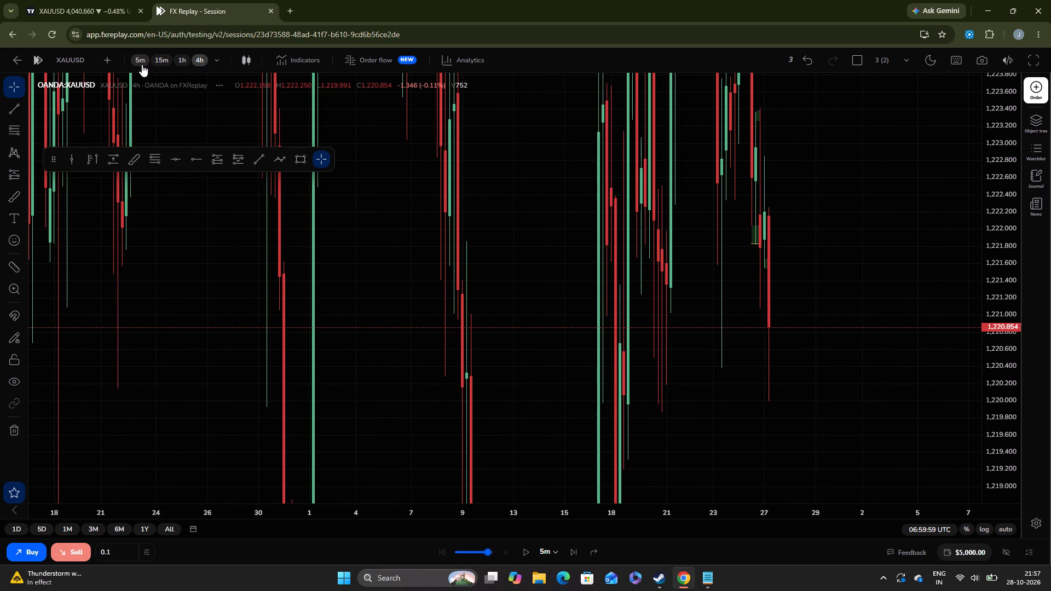
left_click(142, 65)
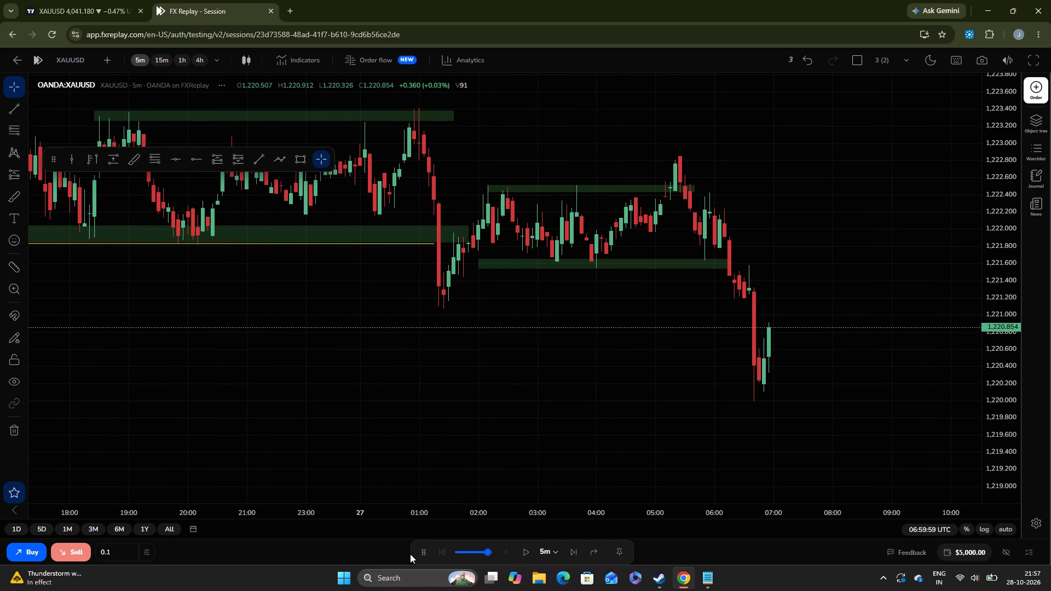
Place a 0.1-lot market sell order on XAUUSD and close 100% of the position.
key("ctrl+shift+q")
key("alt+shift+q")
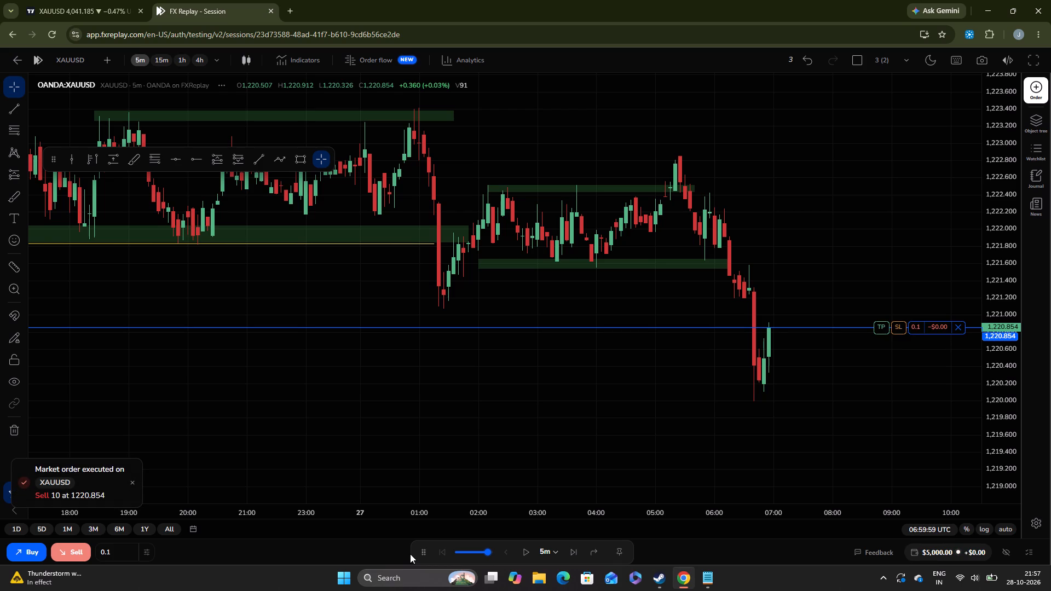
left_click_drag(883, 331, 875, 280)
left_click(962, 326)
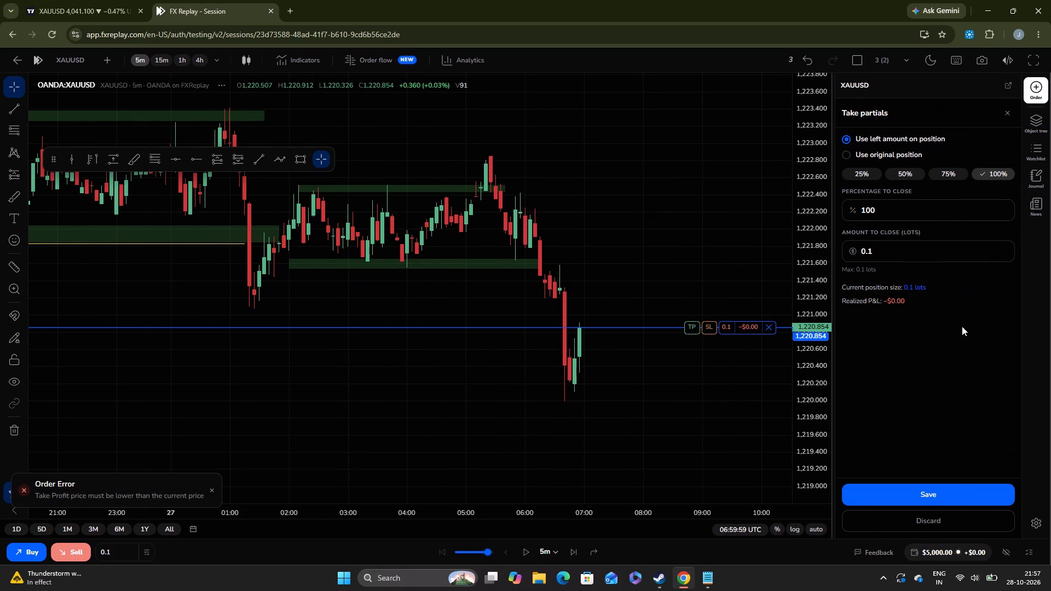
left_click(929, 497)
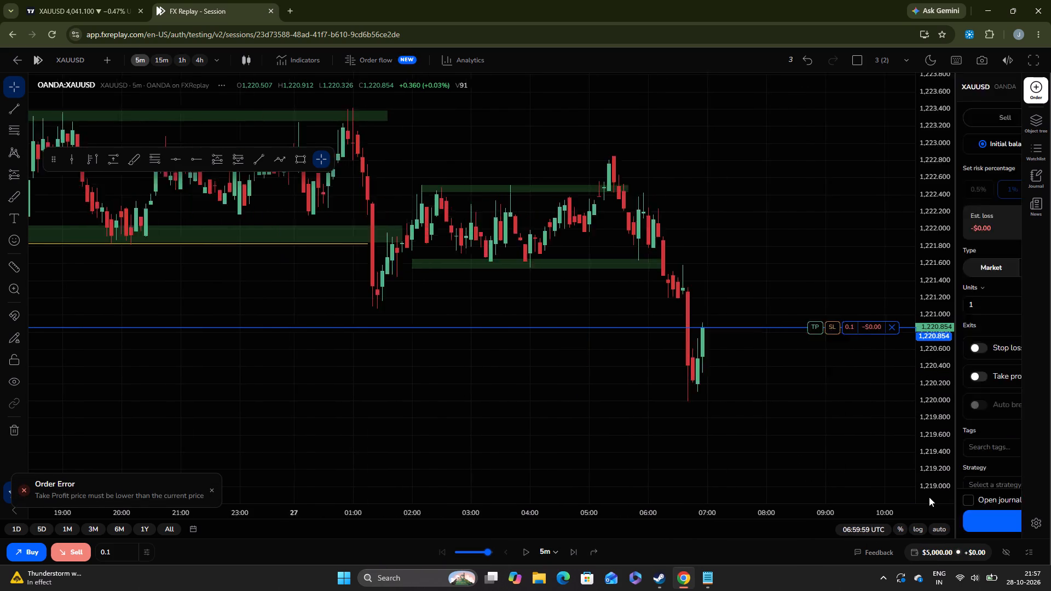
Place a 0.1-lot market buy order on XAUUSD.
key("ctrl+q")
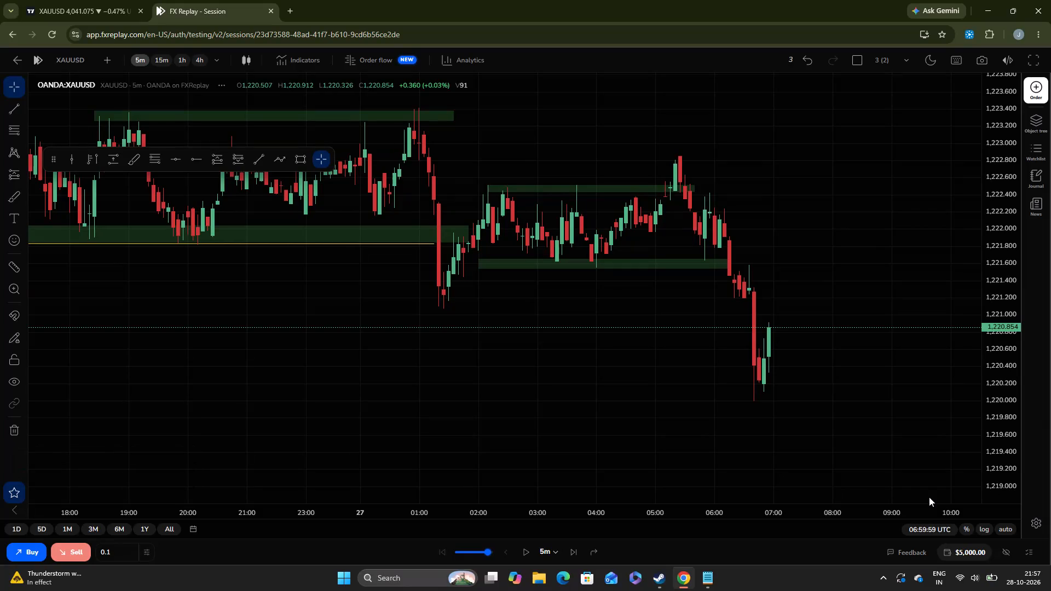
key("alt+q")
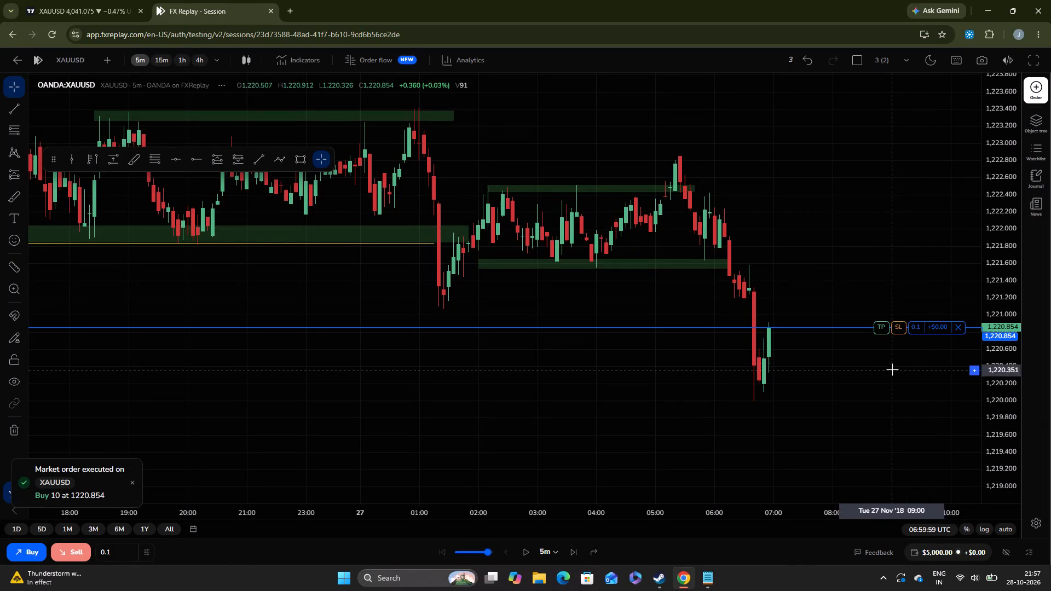
Set the buy position's take profit to 1,223.394 at the upper consolidation zone and its stop loss to 1,219.930 below the recent low.
left_click(882, 331)
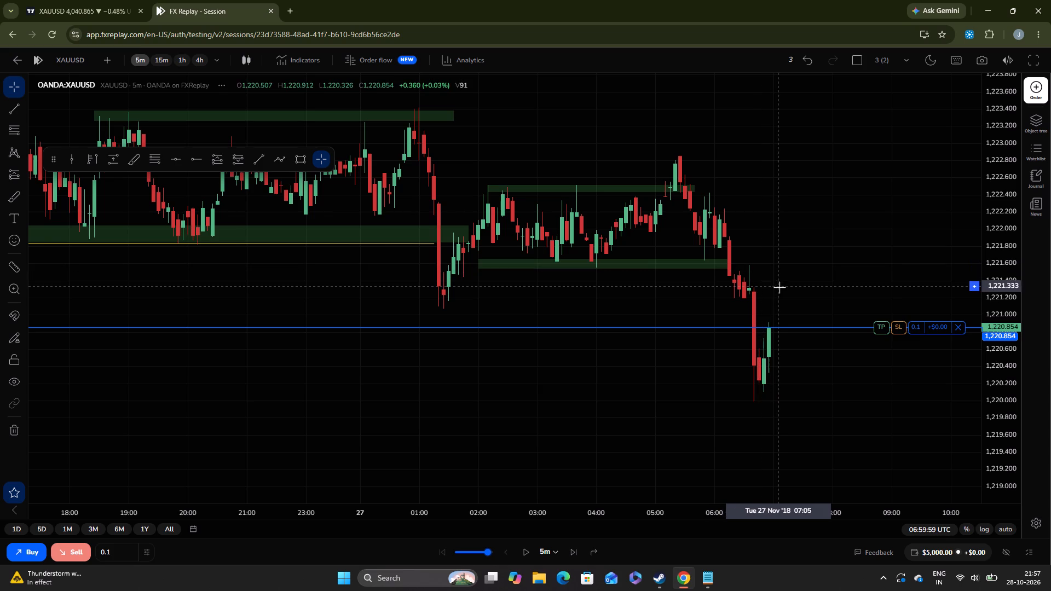
left_click_drag(796, 228, 844, 287)
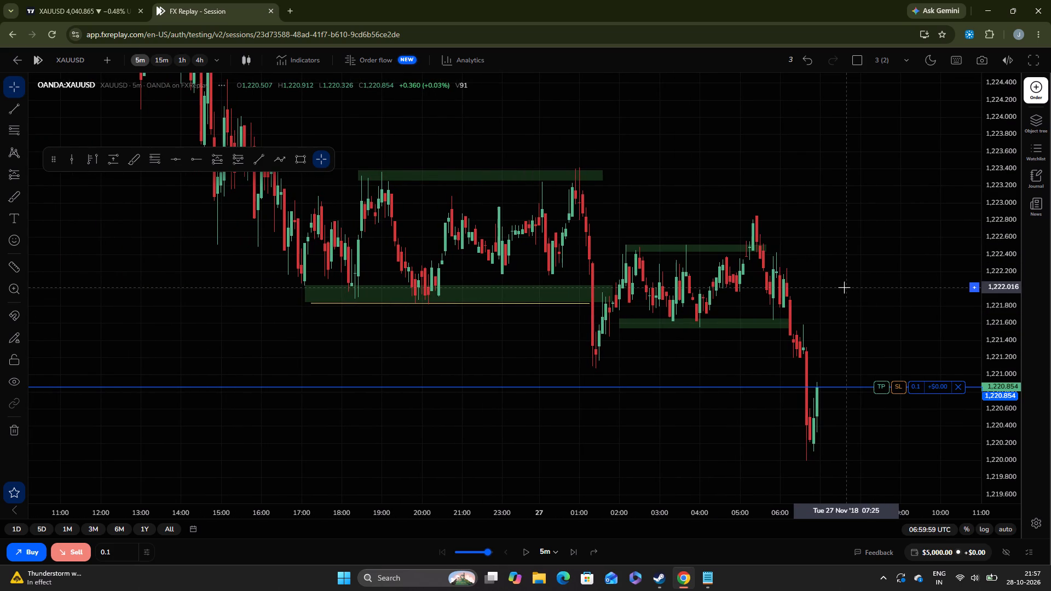
left_click_drag(880, 384, 857, 175)
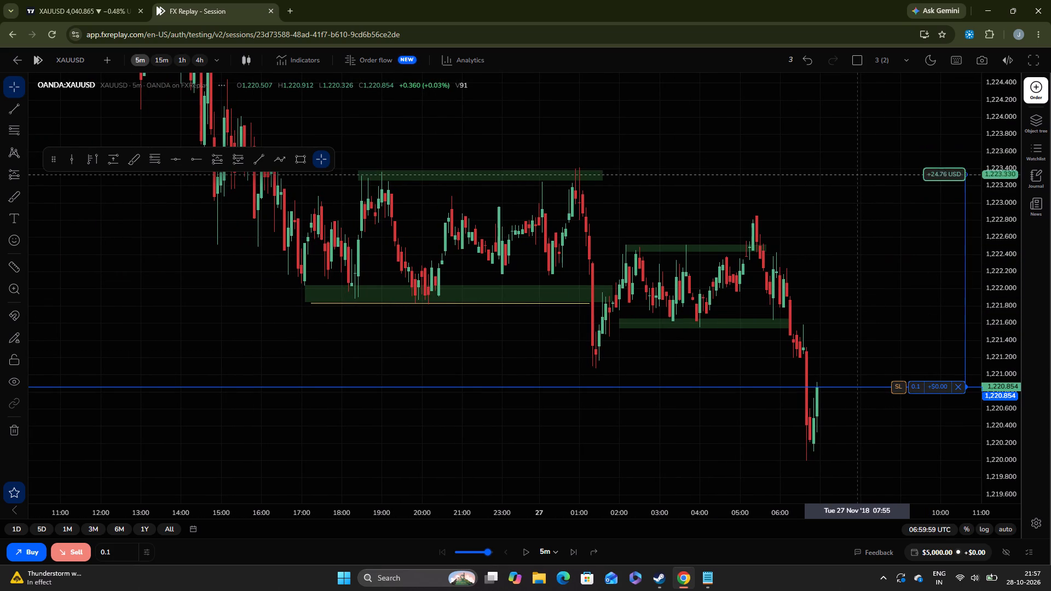
left_click_drag(857, 175, 857, 167)
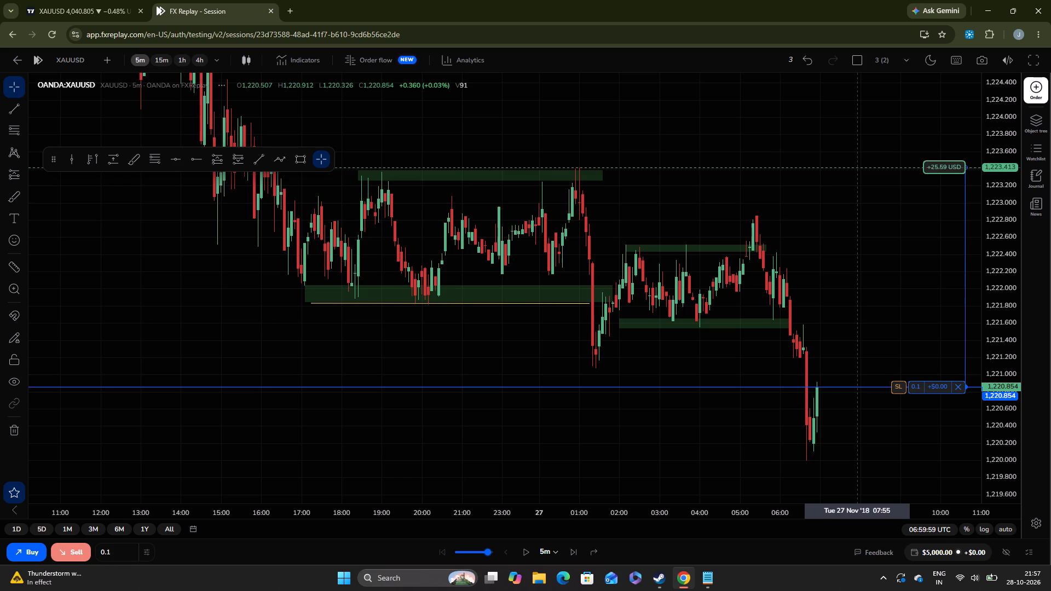
left_click_drag(857, 167, 856, 169)
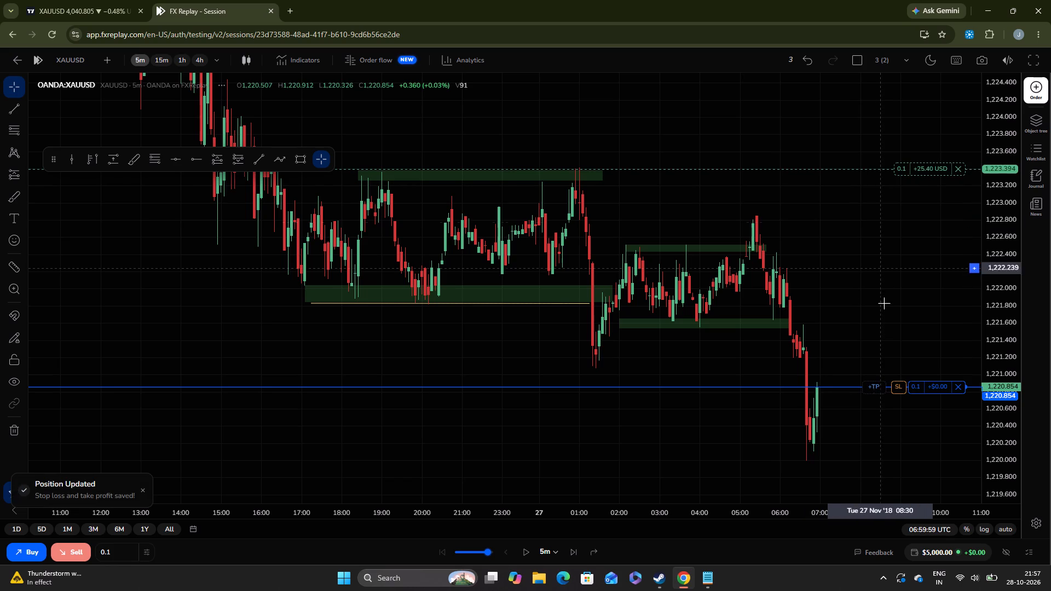
left_click_drag(884, 303, 867, 240)
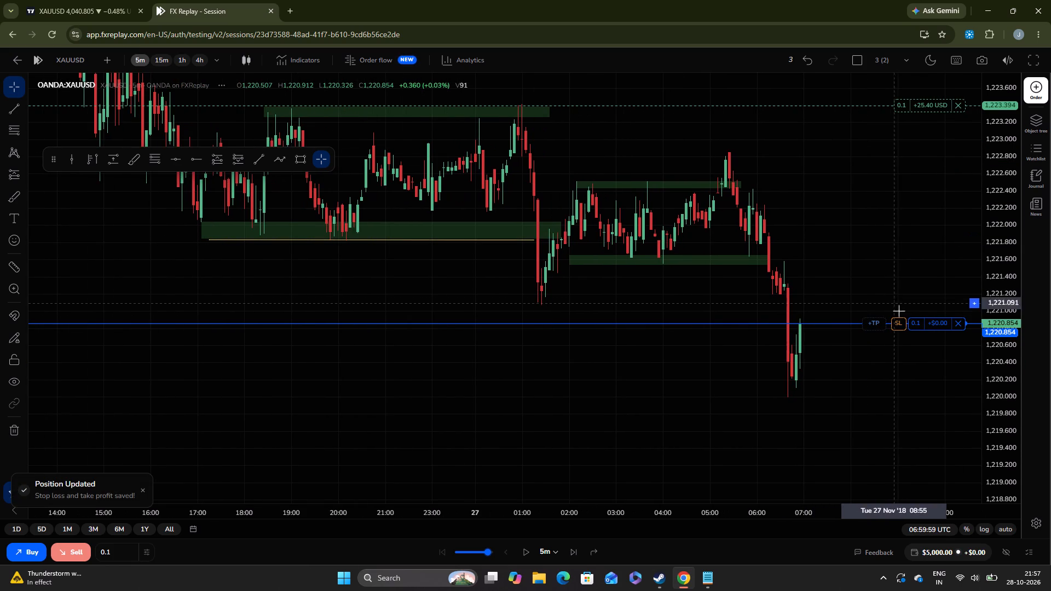
left_click_drag(903, 328, 899, 403)
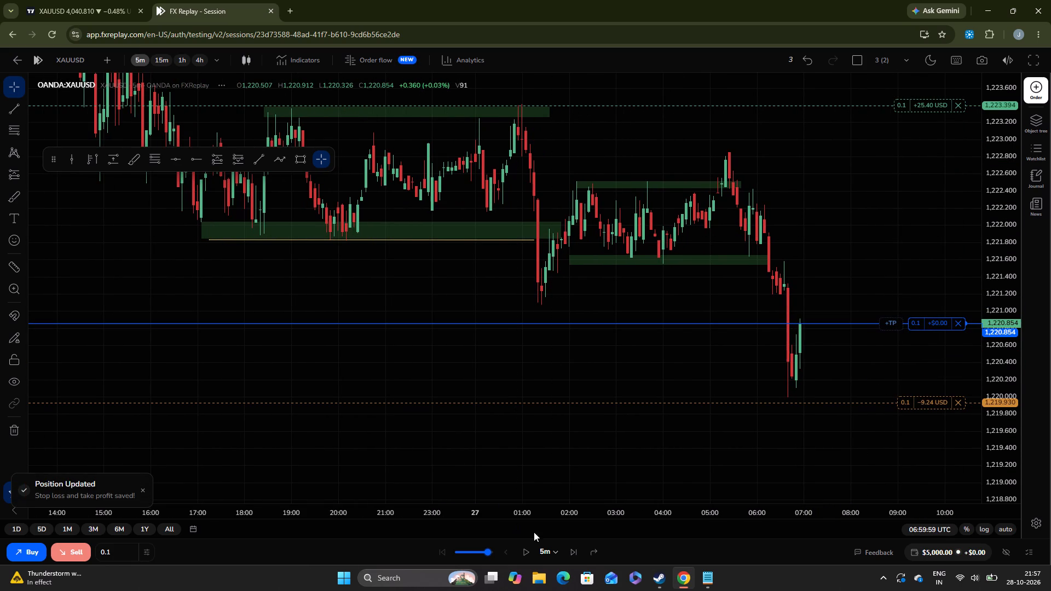
Step the replay forward to 07:19:59 UTC, and play it through to 07:59:59 UTC before pausing.
left_click(570, 551)
left_click(570, 551)
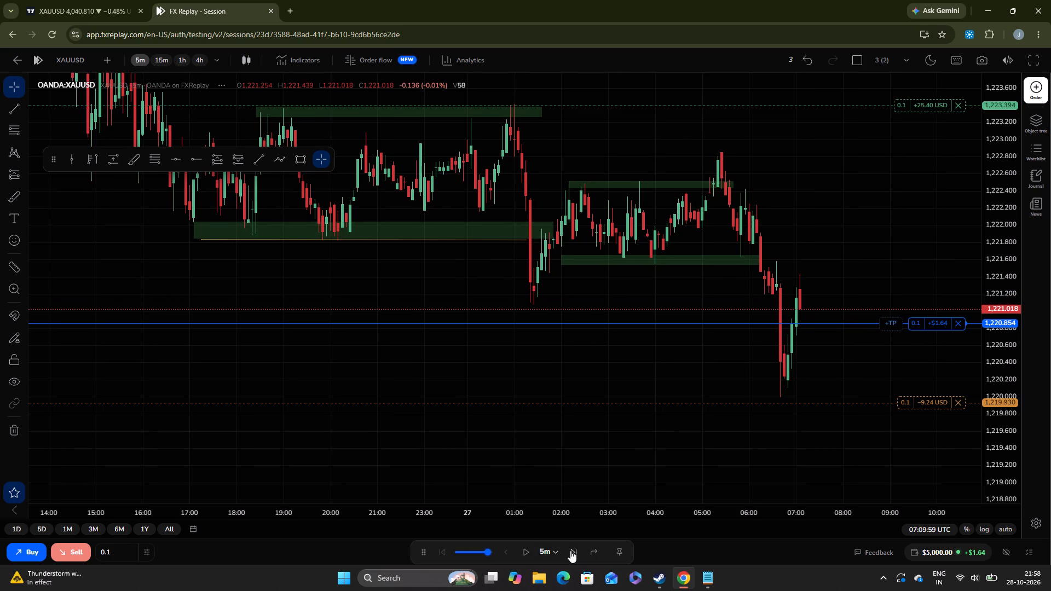
double_click(570, 551)
left_click(525, 548)
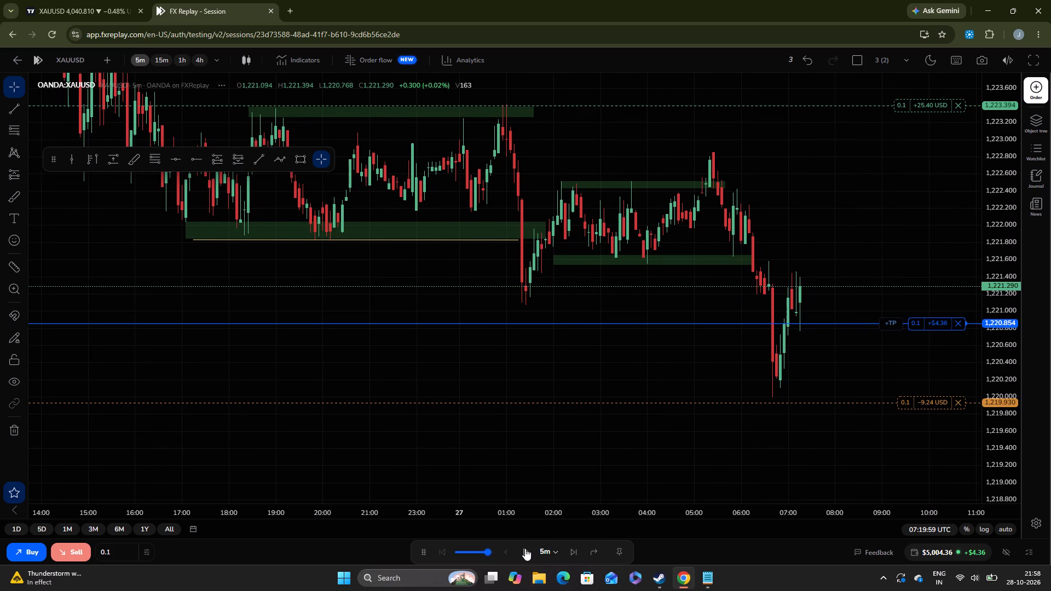
left_click(525, 548)
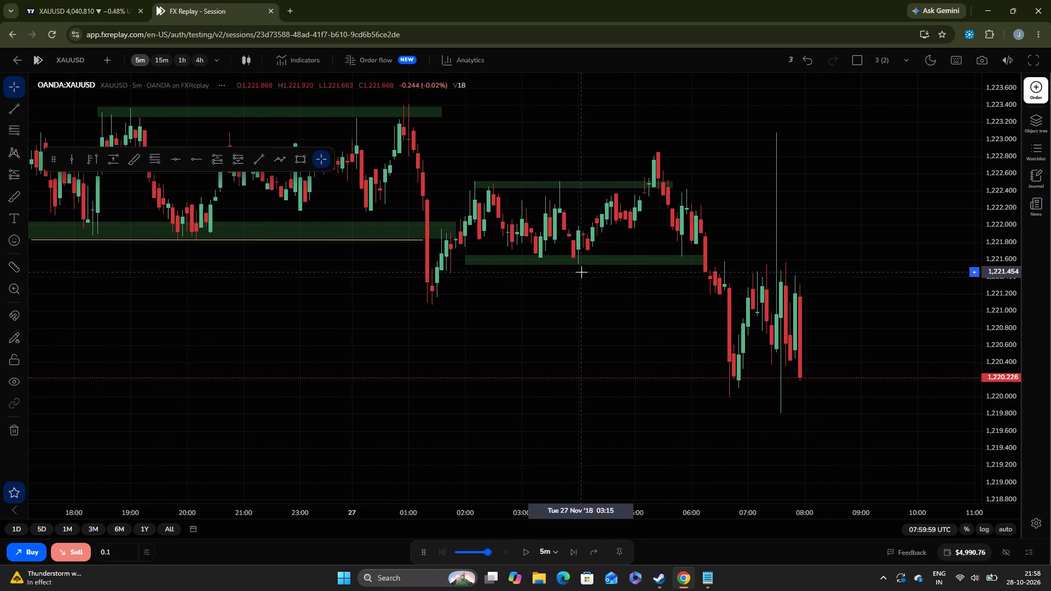
Examine the price swings after 07:00 on 27 Nov and switch the replay chart to full screen.
left_click_drag(627, 366, 692, 420)
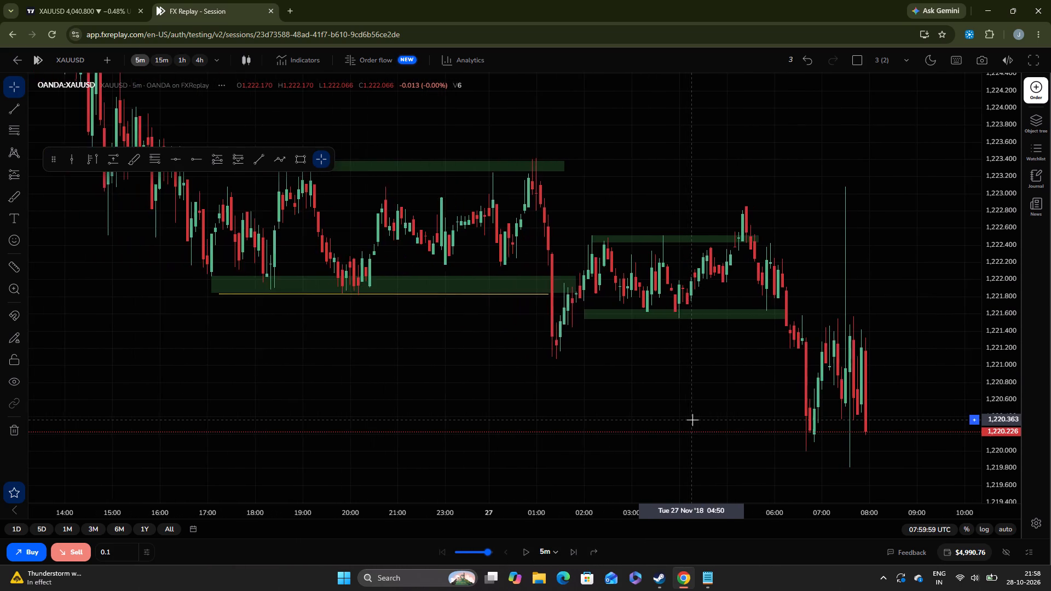
left_click_drag(672, 407, 640, 380)
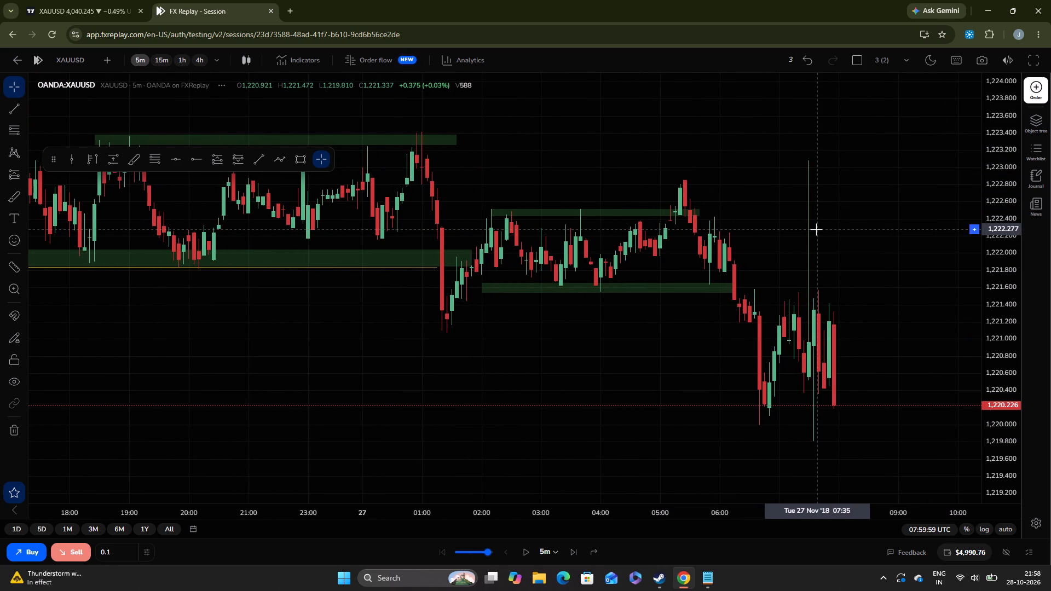
key("F11")
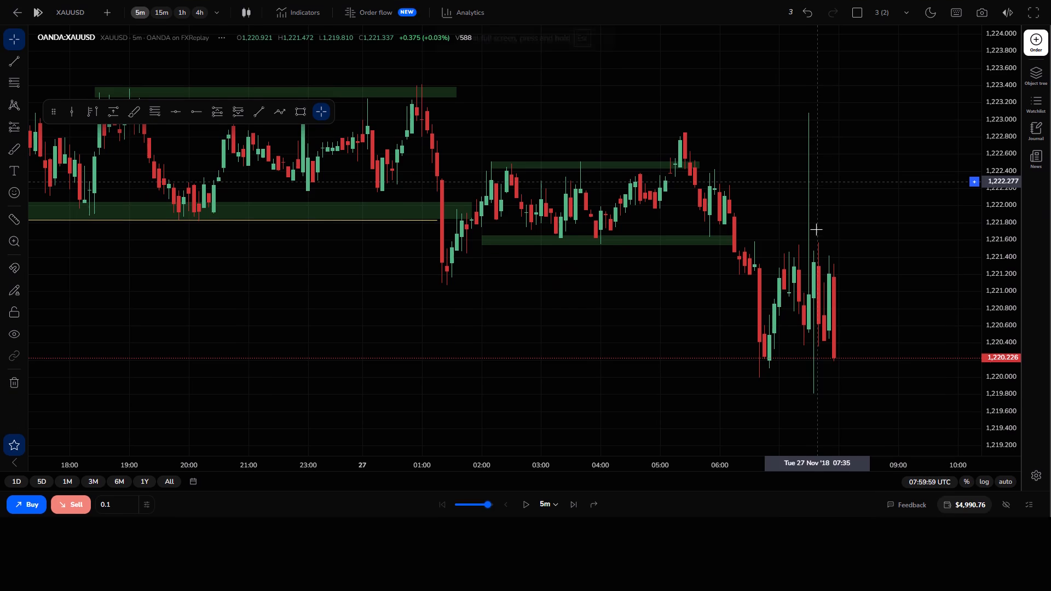
Measure the price range from about 1,220.82 at 07:00 up to the 07:30 spike high near 1,223.08, and remove the measurement.
left_click_drag(738, 222, 776, 284)
left_click_drag(815, 326, 722, 217)
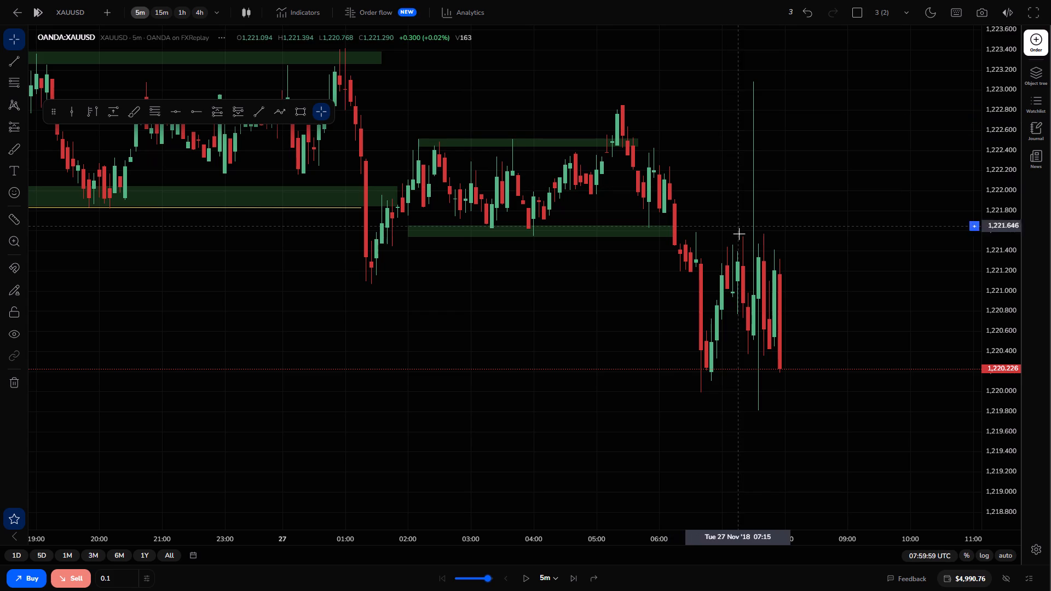
left_click_drag(731, 155, 750, 195)
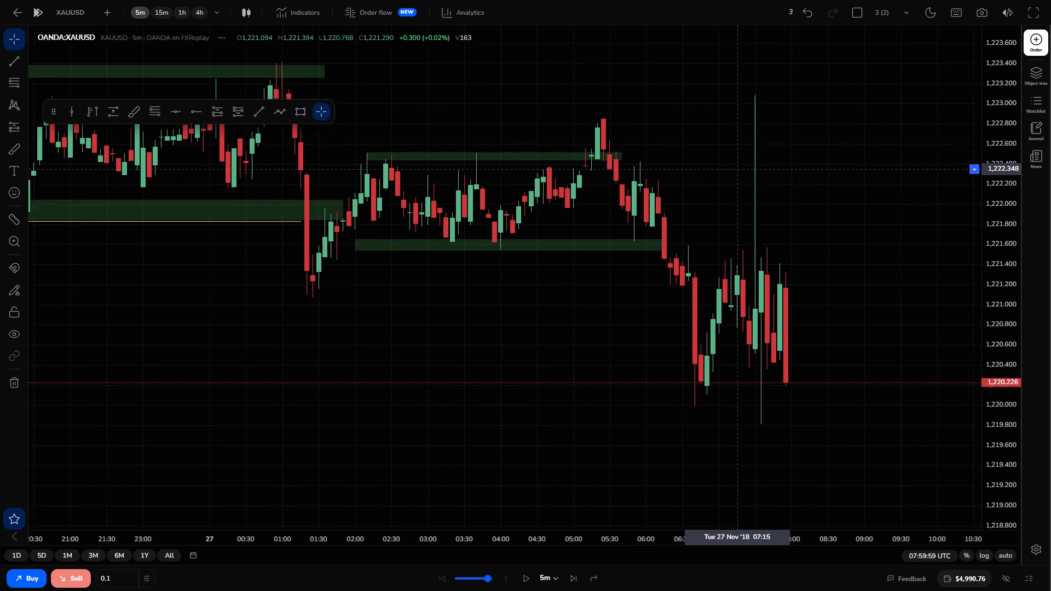
left_click_drag(750, 195, 779, 233)
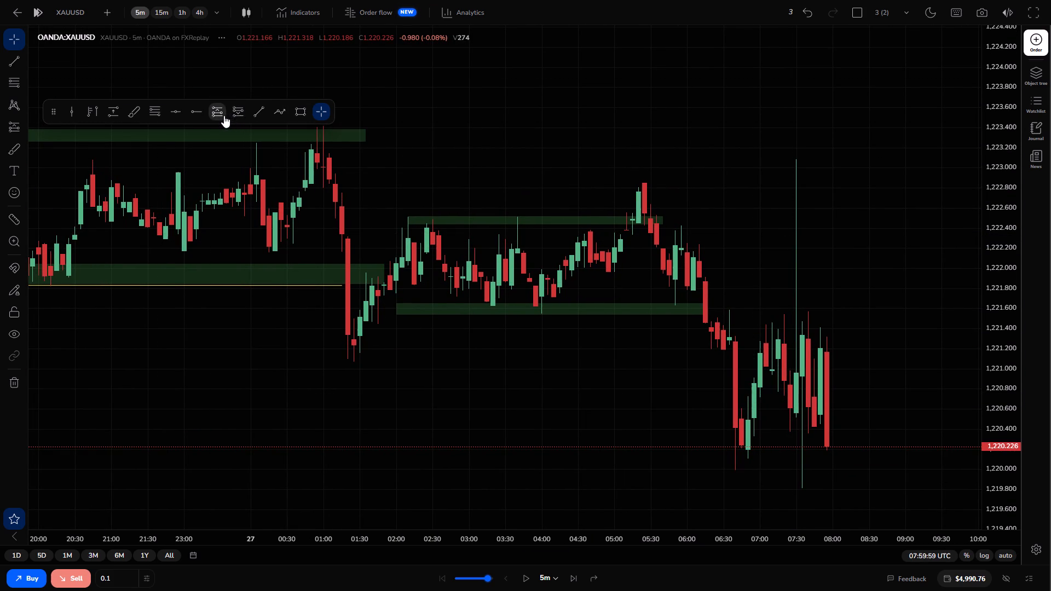
left_click(118, 113)
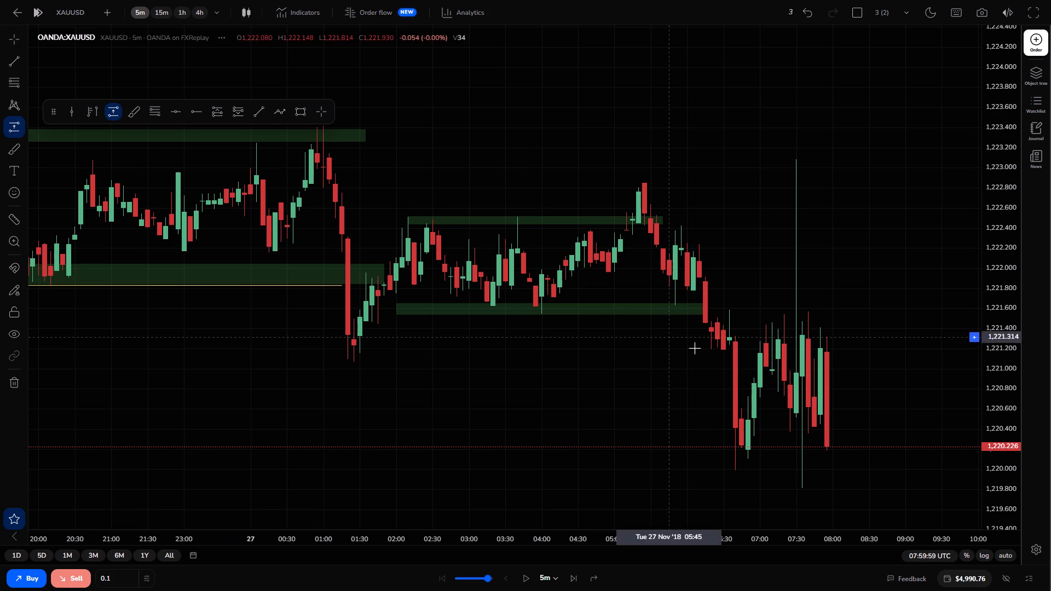
left_click(759, 386)
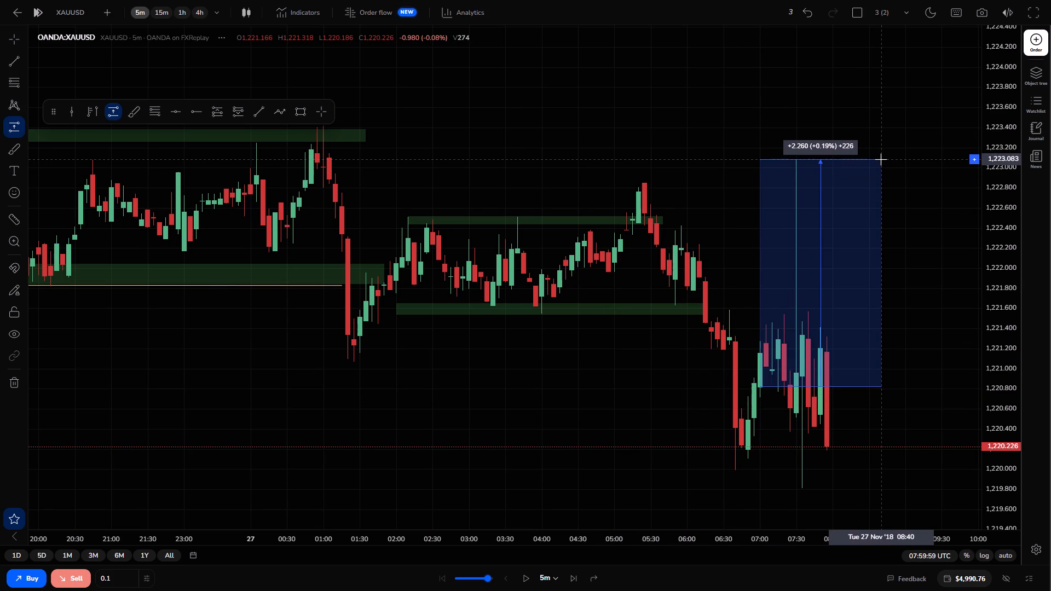
left_click(881, 159)
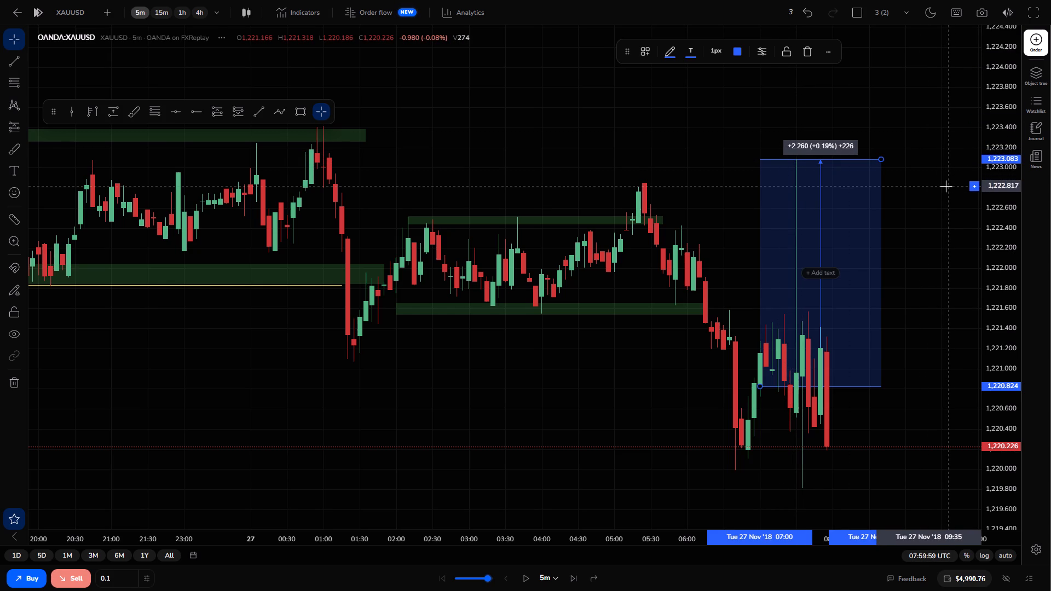
left_click(811, 53)
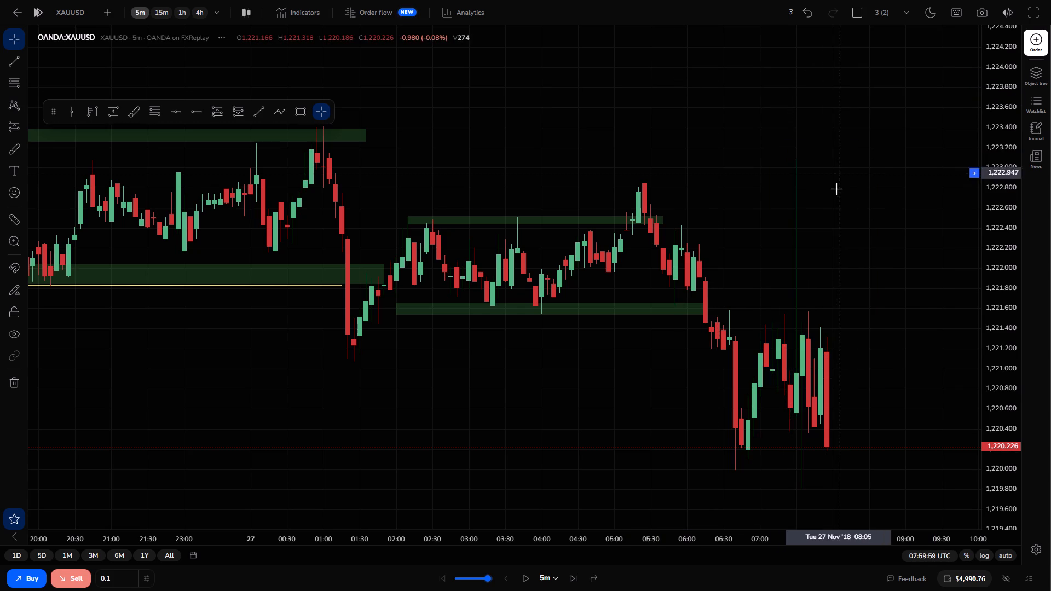
Draw a near-horizontal trend line from the 01:20 swing low near 1,221.1 across to 06:35 at about 1,221.07.
left_click_drag(833, 236, 730, 171)
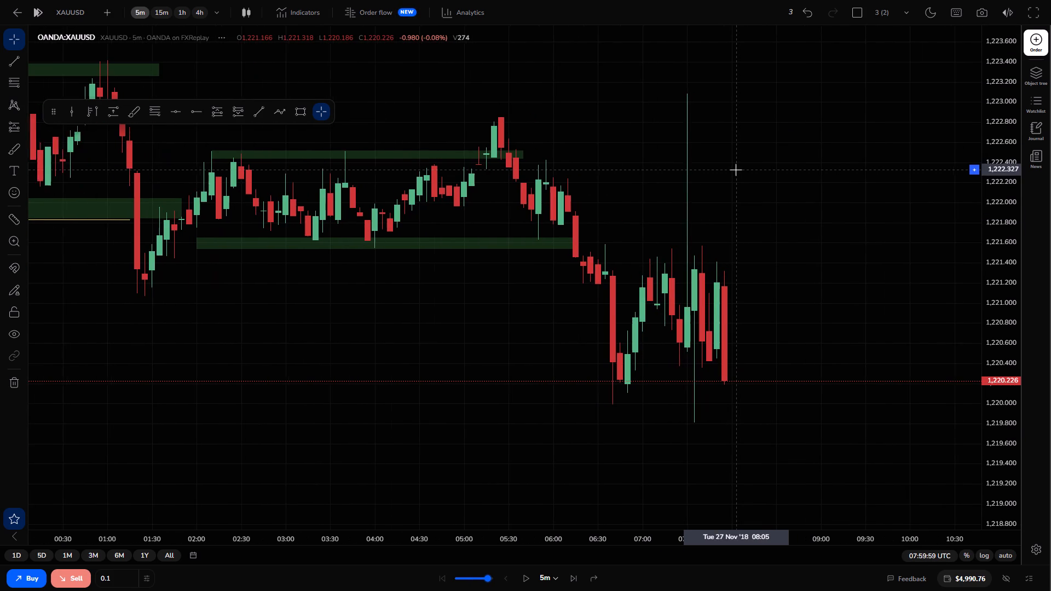
left_click_drag(756, 310, 810, 327)
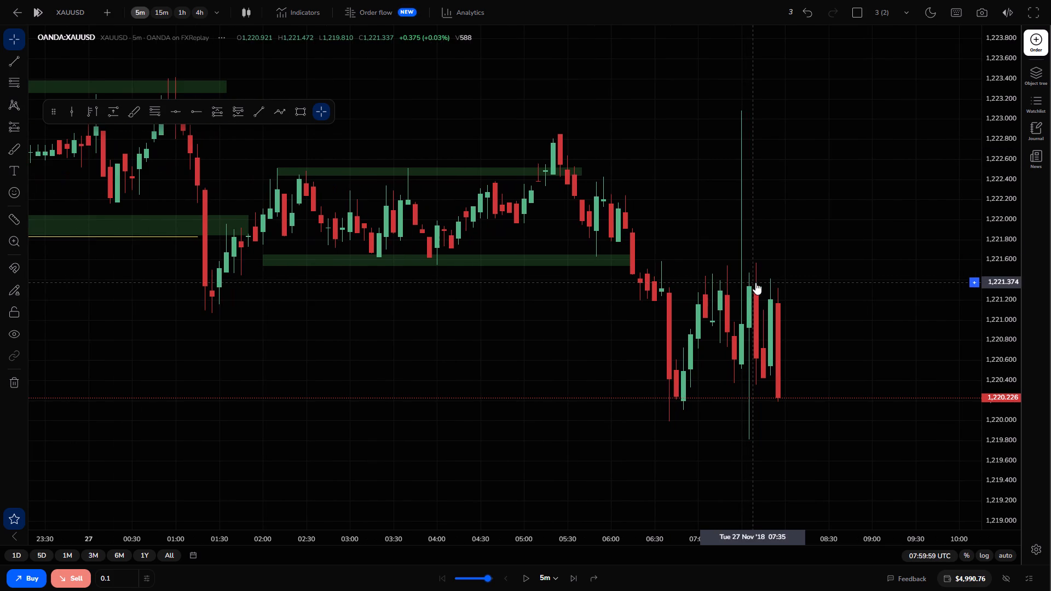
left_click_drag(999, 259, 992, 333)
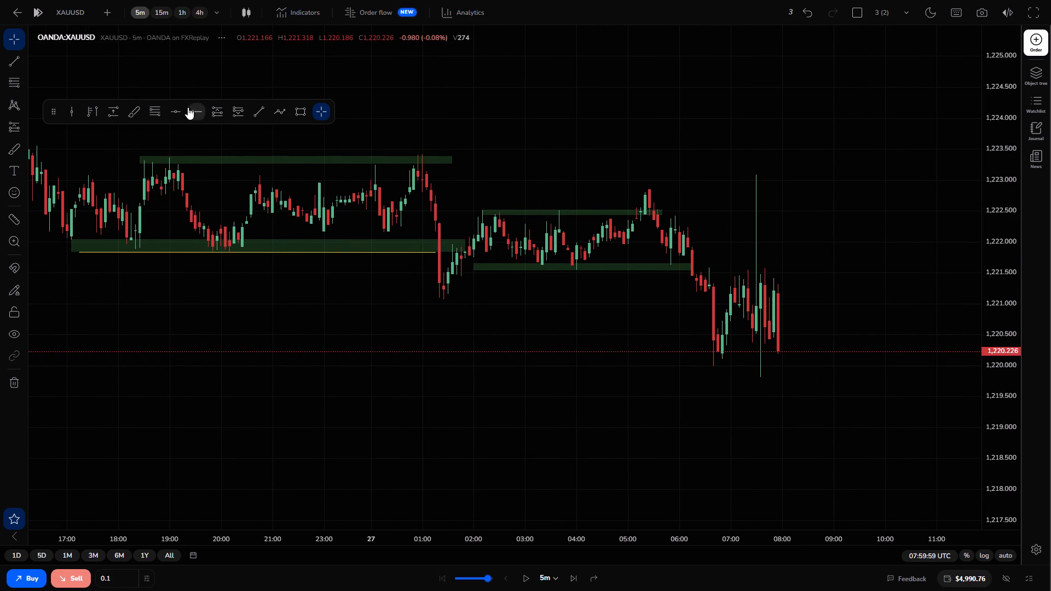
left_click(261, 113)
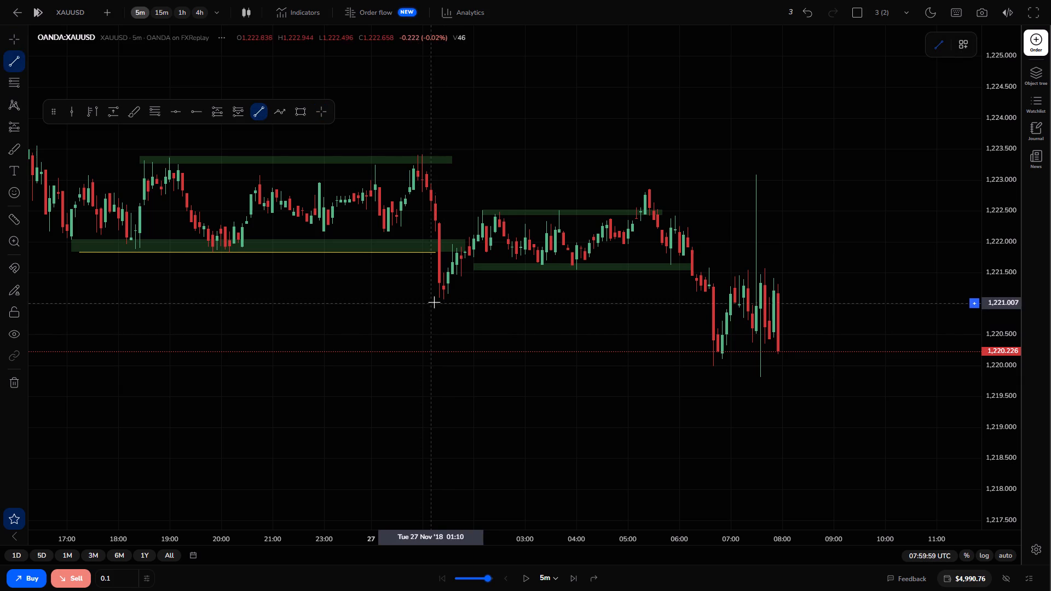
left_click(439, 298)
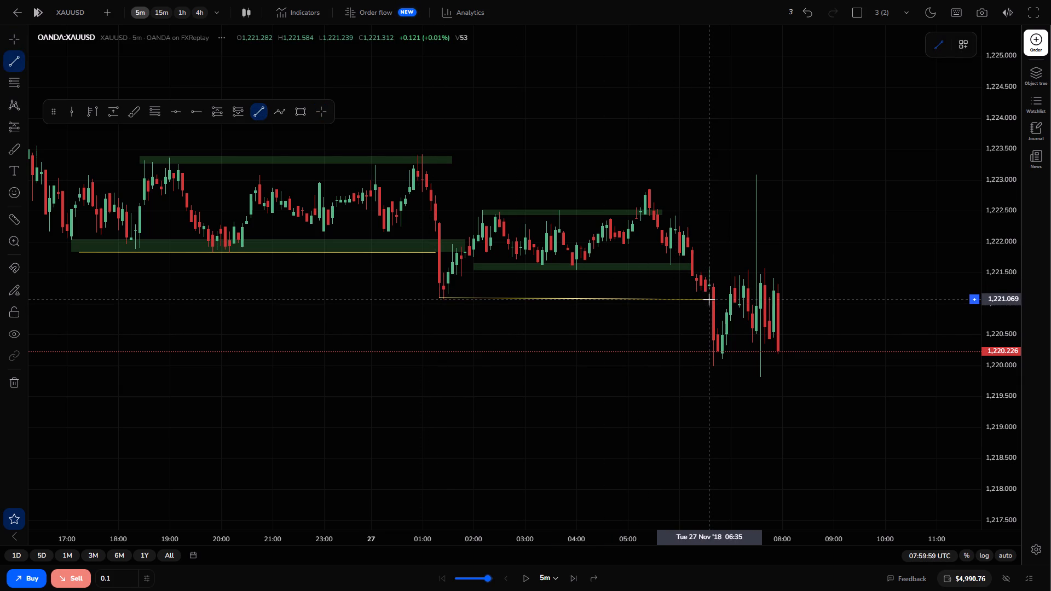
left_click(708, 299)
left_click(692, 377)
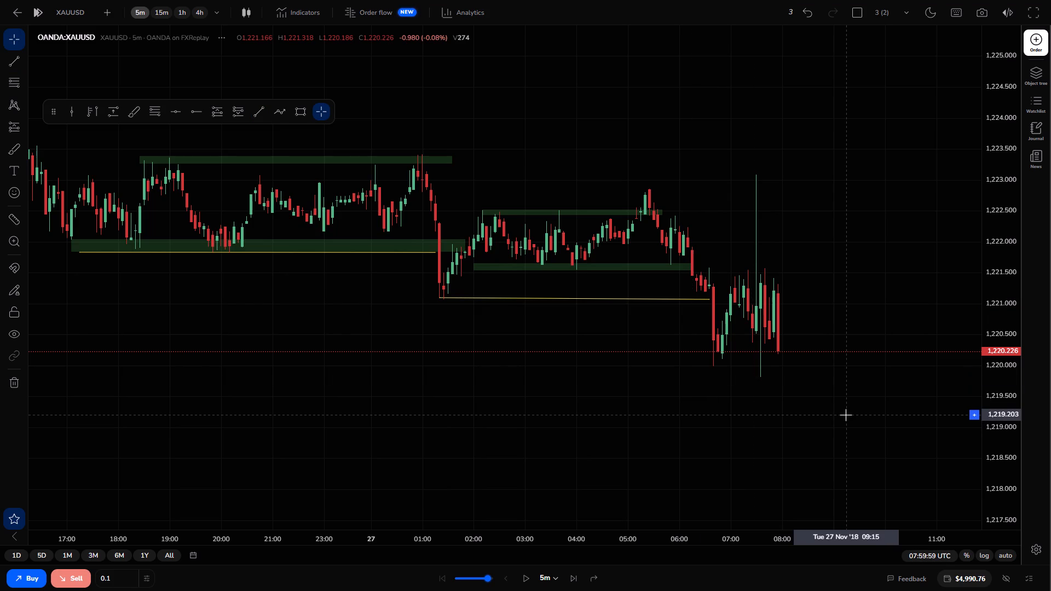
Mark the upper consolidation zone with a rectangle from 07:00 to 09:30, spanning about 1,221.55 down to 1,221.39.
left_click(300, 117)
left_click_drag(717, 269, 808, 279)
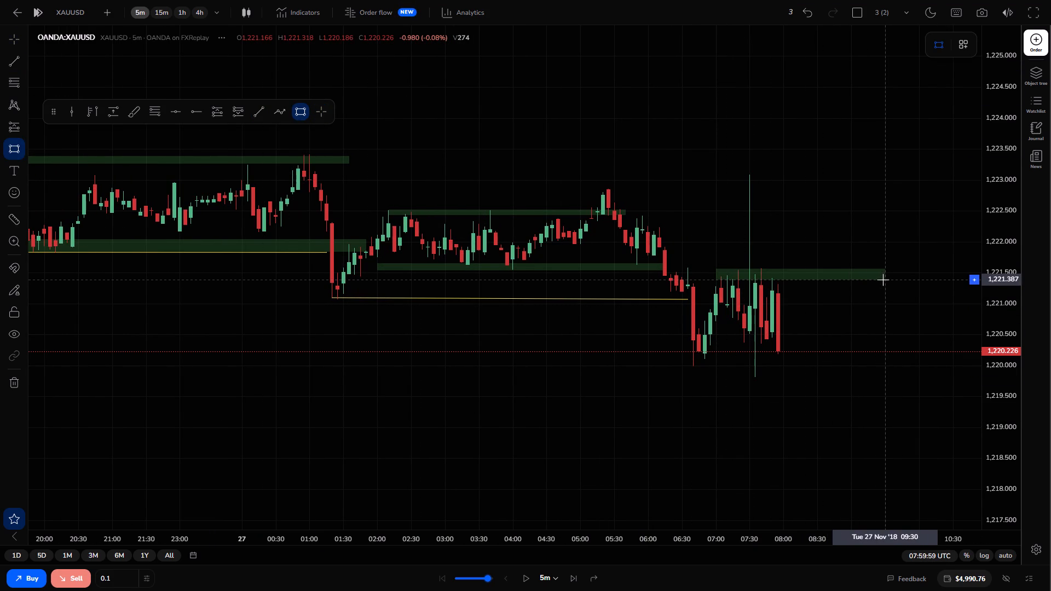
left_click(883, 280)
left_click(871, 350)
Exit full screen and mark the lower consolidation zone with a rectangle from 06:40 to 09:45, between about 1,220.22 and 1,219.98.
left_click_drag(838, 407, 799, 300)
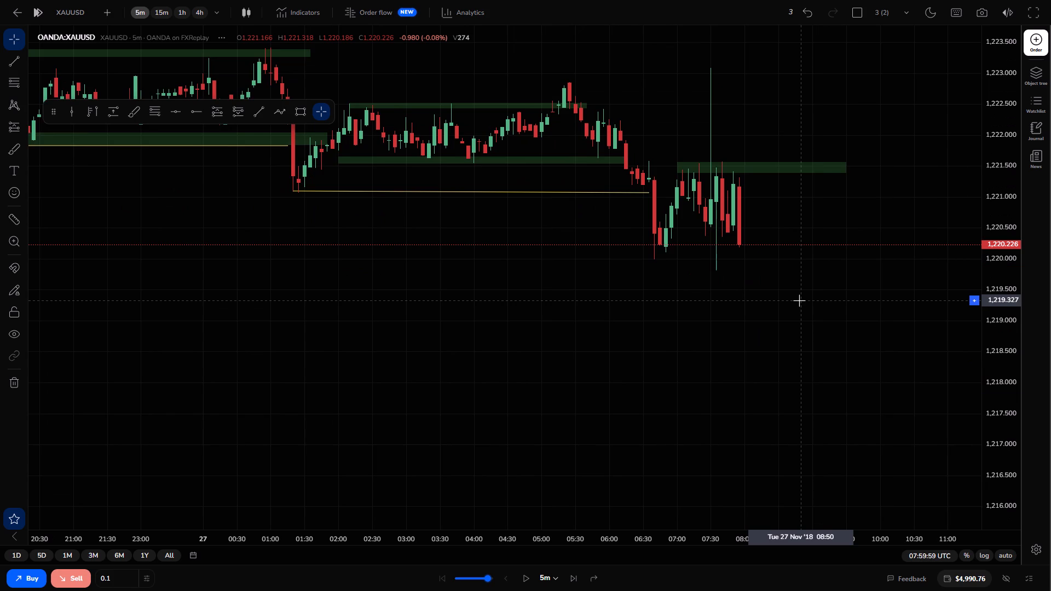
left_click(302, 112)
key("F11")
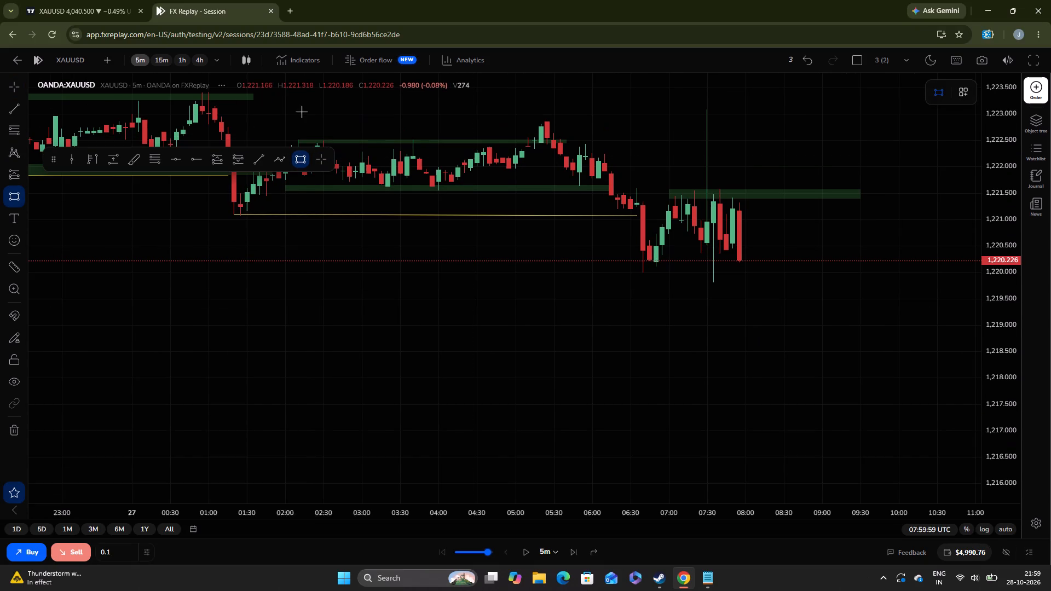
left_click_drag(642, 260, 641, 269)
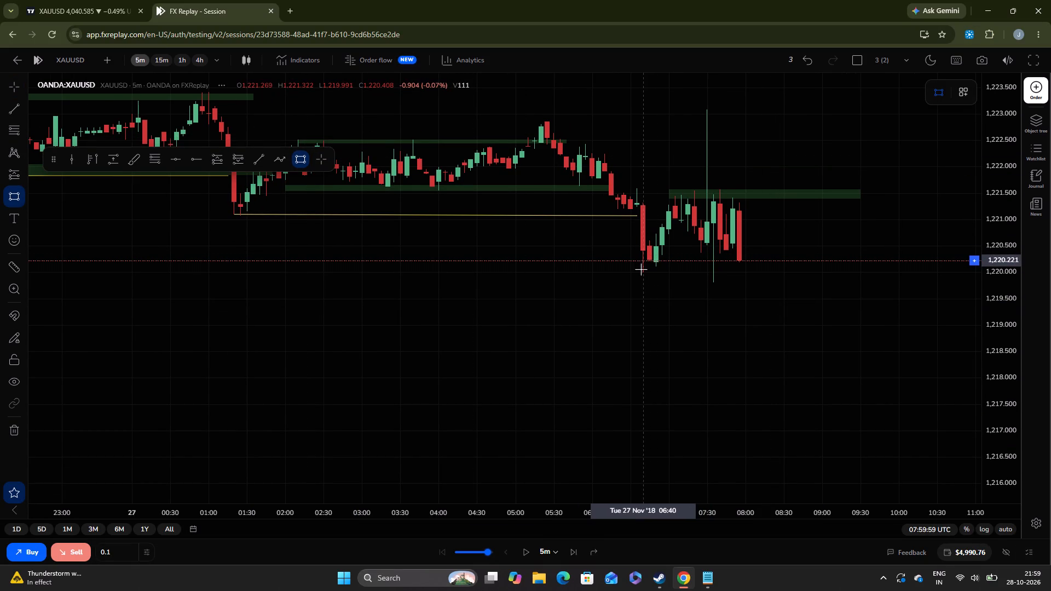
left_click_drag(641, 269, 792, 272)
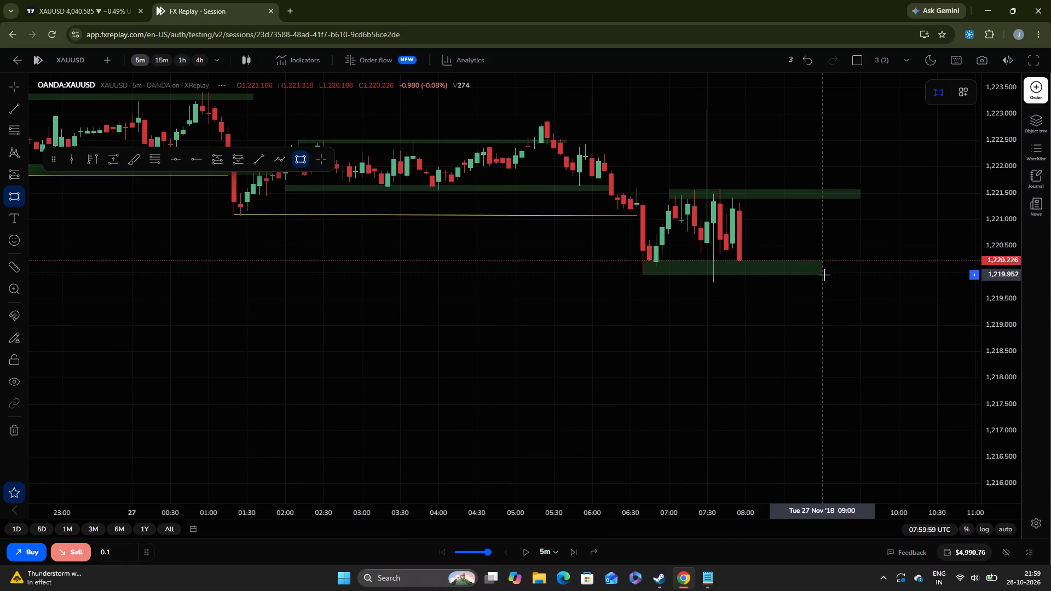
left_click(878, 273)
left_click(848, 334)
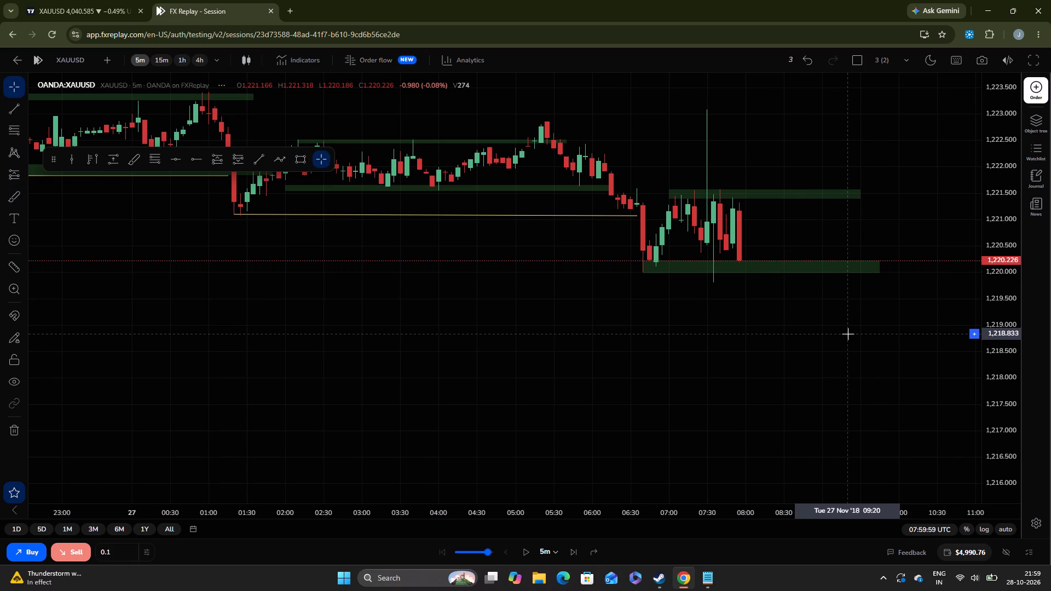
Step the replay forward candle by candle on the 5-minute chart to 09:14:59 UTC.
key("ctrl+space")
key("ctrl+space")
key("ctrl+space")
key("ctrl+space")
key("ctrl+space")
key("ctrl+space")
key("ctrl+space")
key("ctrl+space")
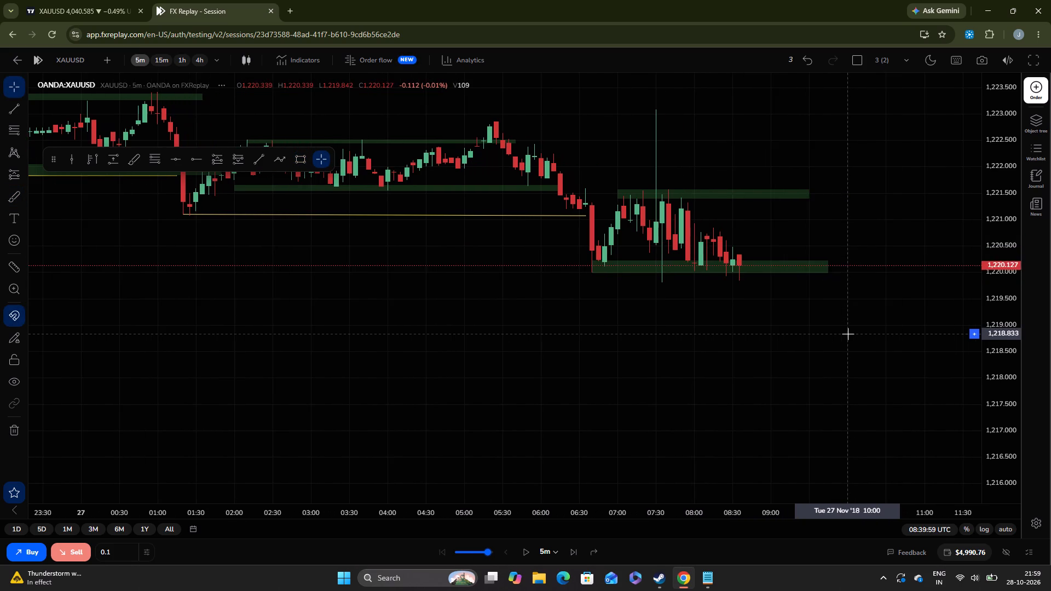
key("ctrl+space")
key("ctrl+space")
key("ctrl+space")
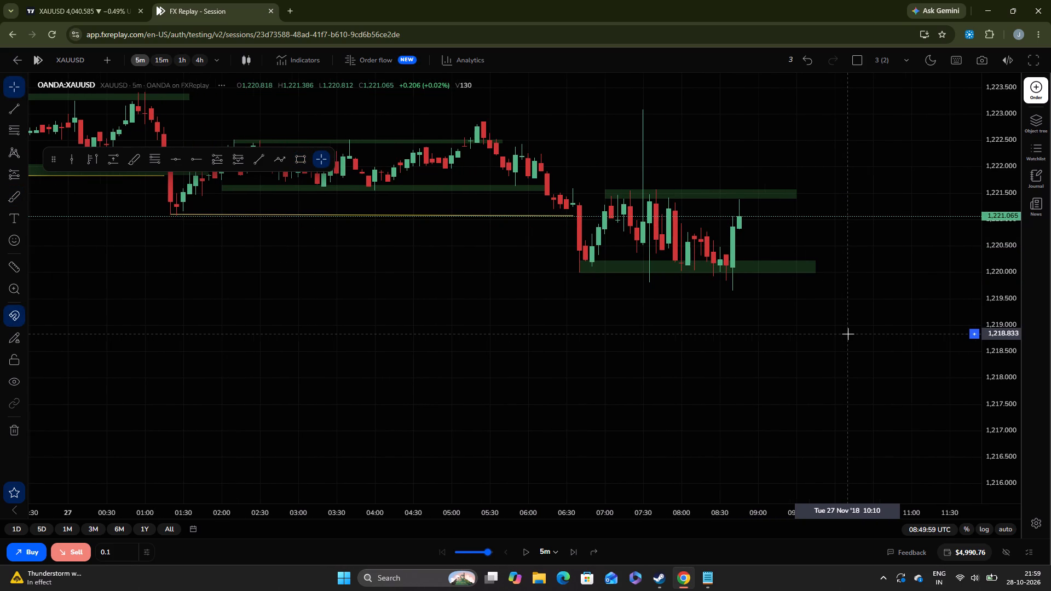
key("ctrl+space")
key("ctrl+space")
key("ctrl+space")
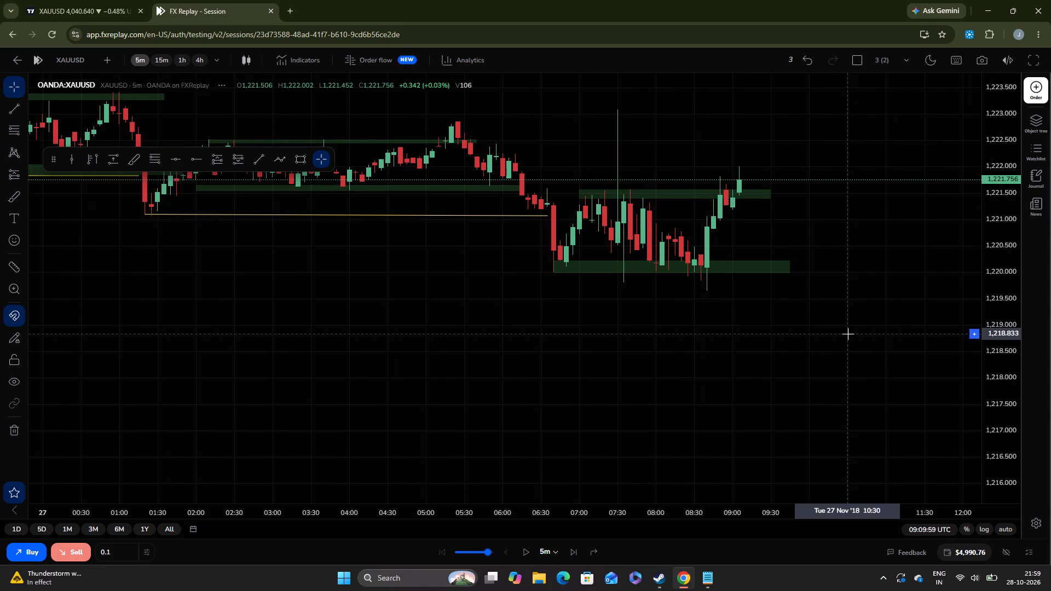
key("ctrl+space")
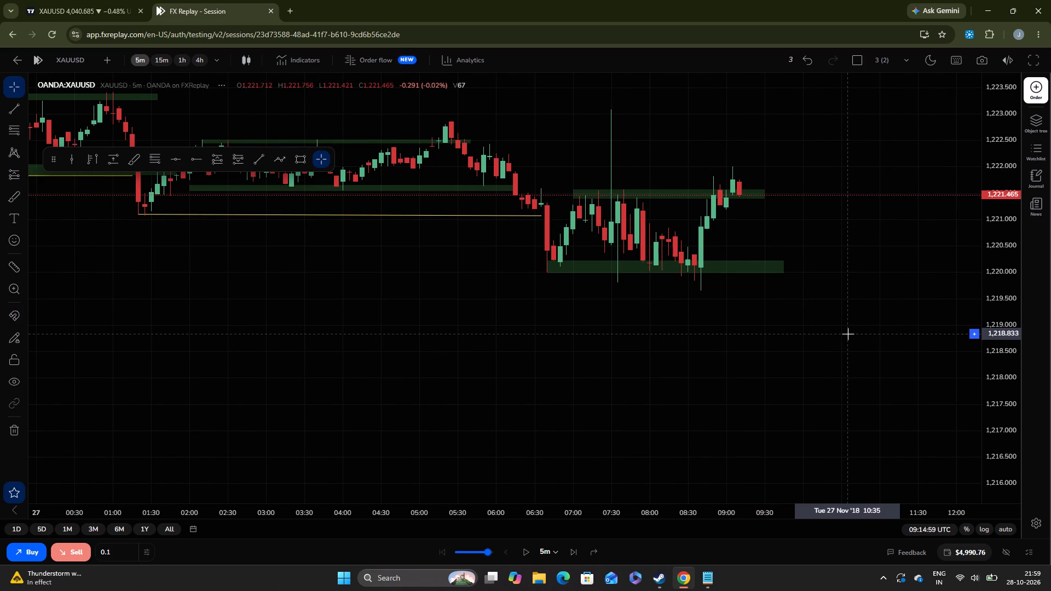
Check the price action on the 15-minute timeframe and return to the 5-minute chart.
left_click(169, 58)
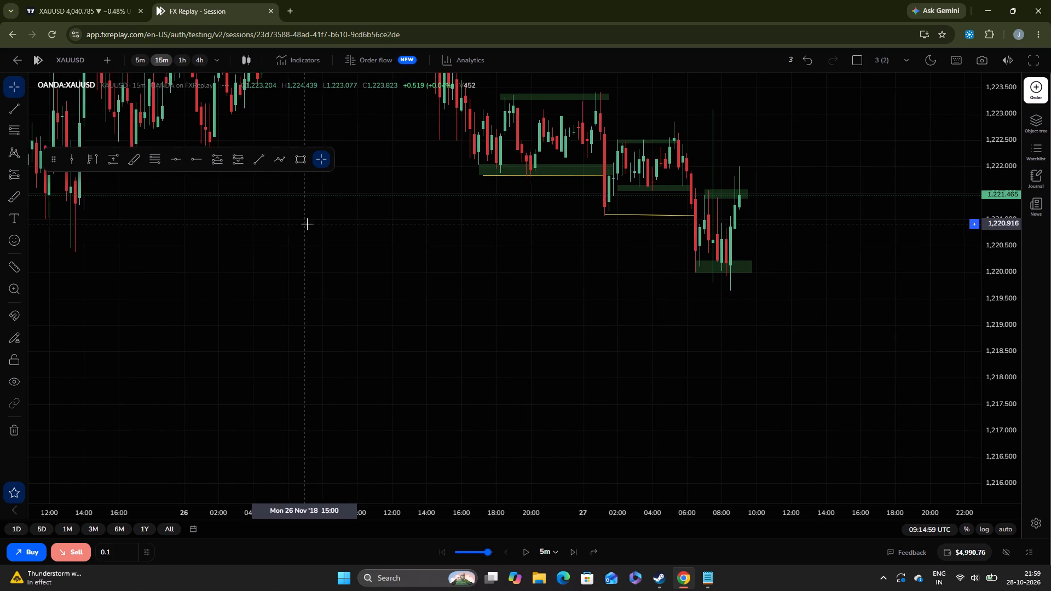
scroll(313, 229, "right", 1)
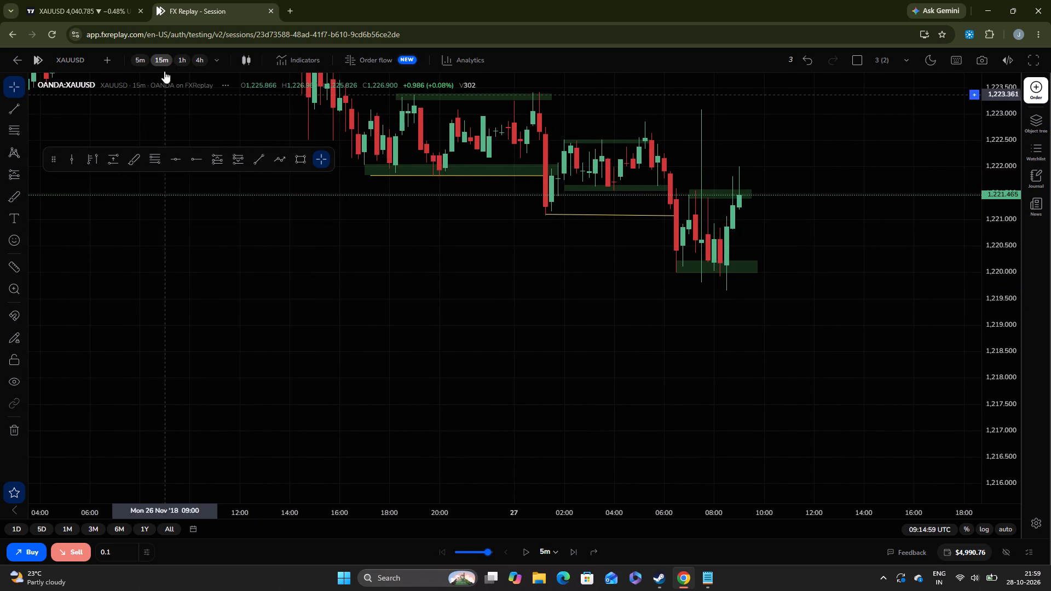
left_click(134, 56)
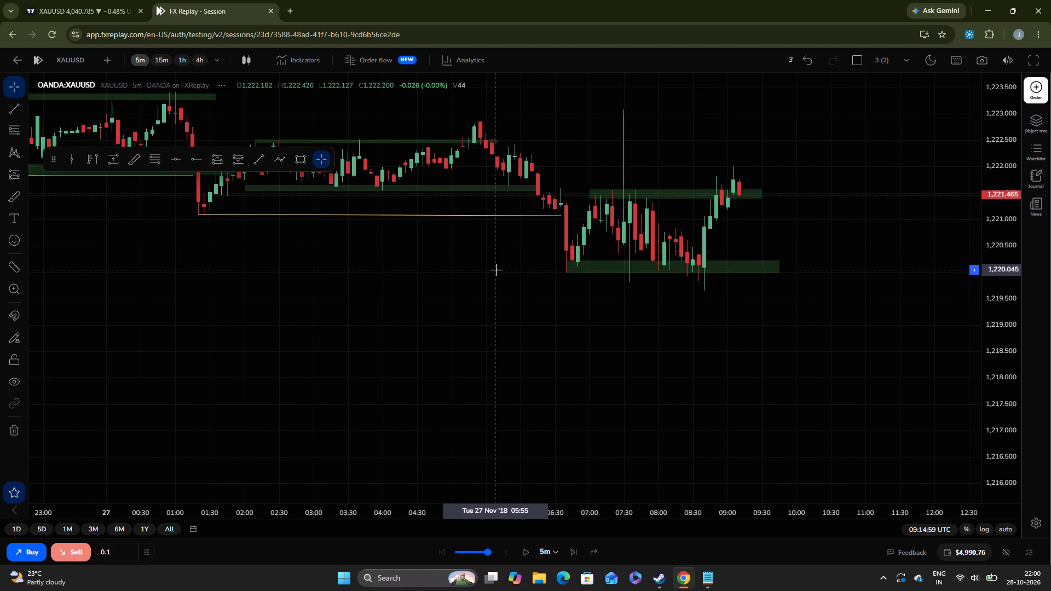
Advance the replay to 09:24:59 UTC and place a 0.1-lot market sell order on XAUUSD.
key("ctrl+space")
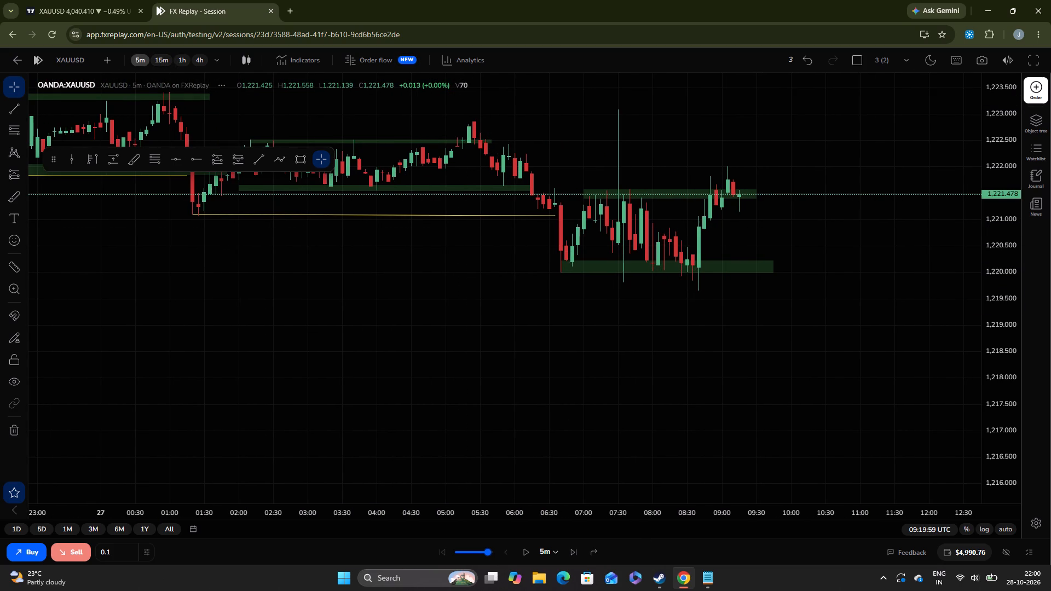
key("ctrl+space")
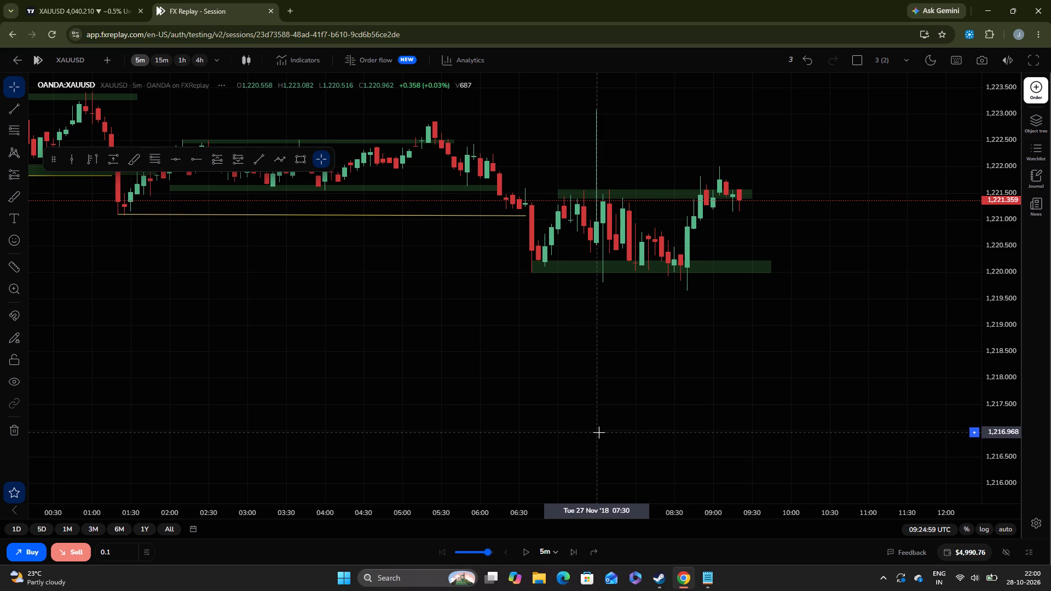
key("alt+shift+q")
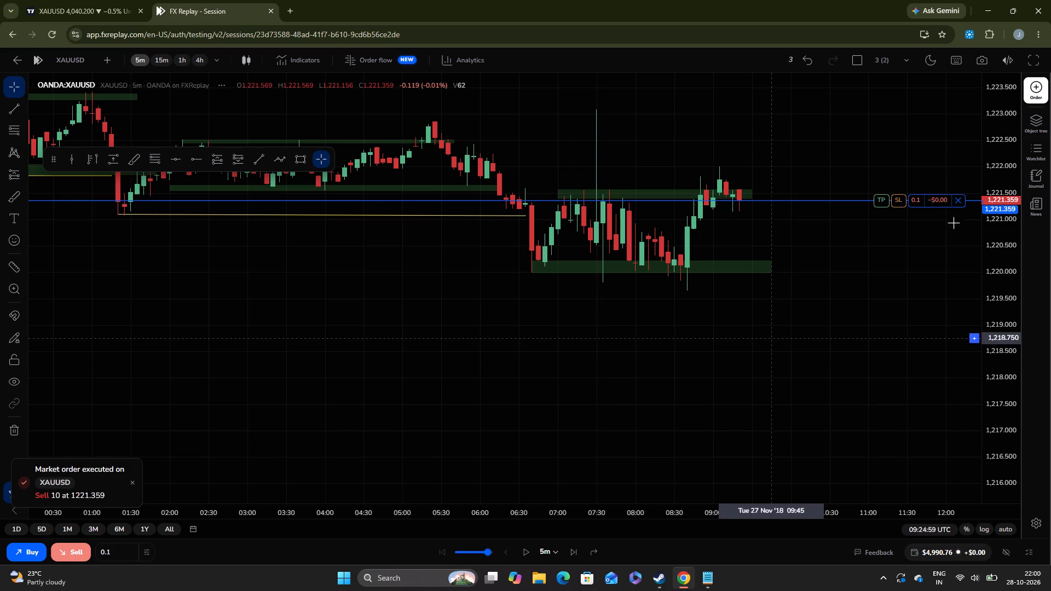
Set the sell position's take profit to 1,219.962 at the lower consolidation zone and its stop loss to 1,222.117 above the recent high.
left_click_drag(886, 197, 895, 261)
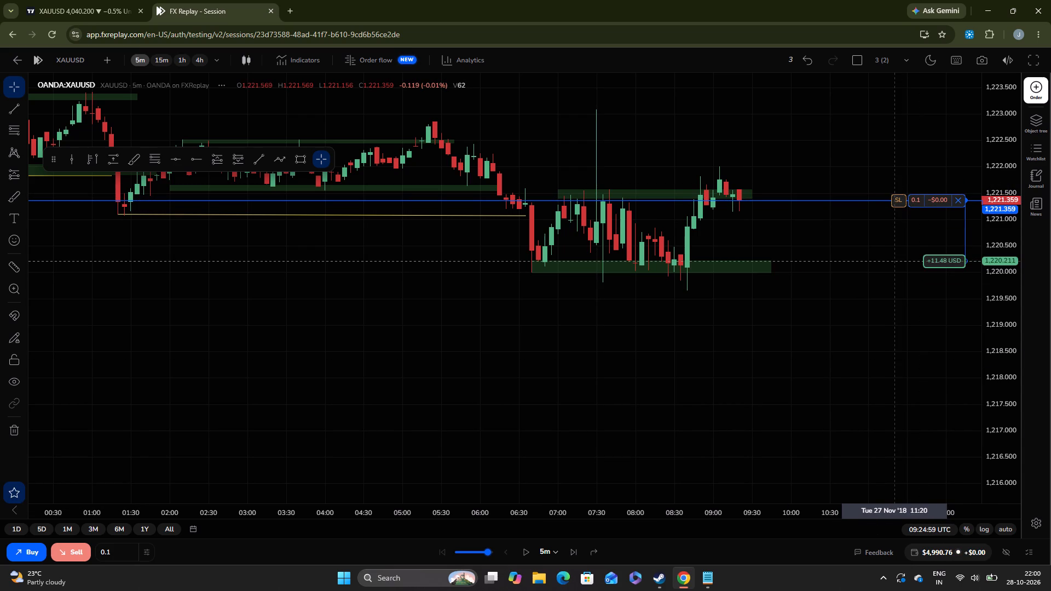
left_click_drag(895, 261, 897, 274)
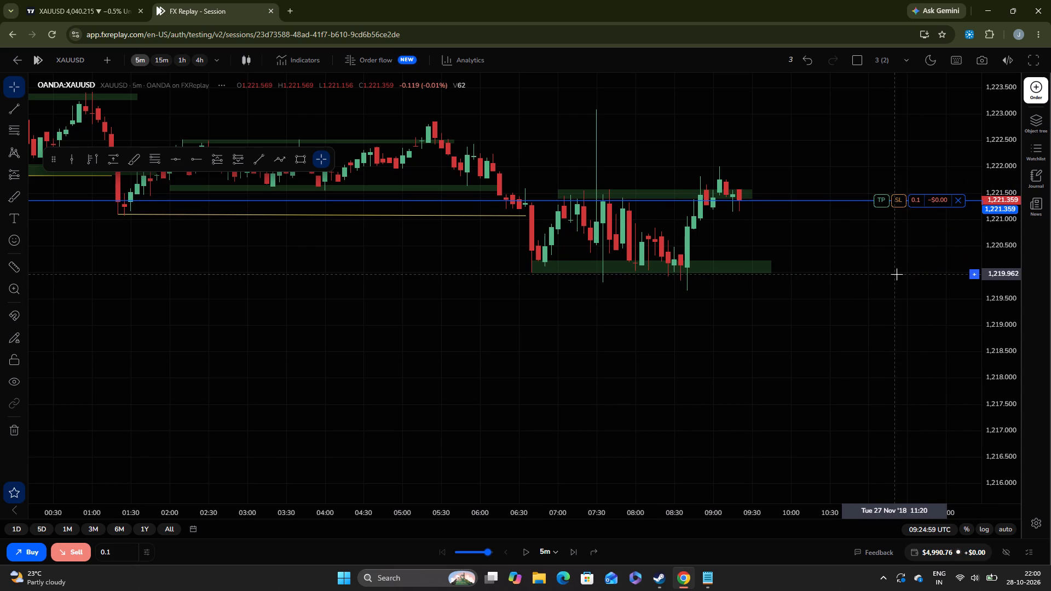
left_click_drag(883, 240, 888, 268)
left_click_drag(892, 228, 886, 184)
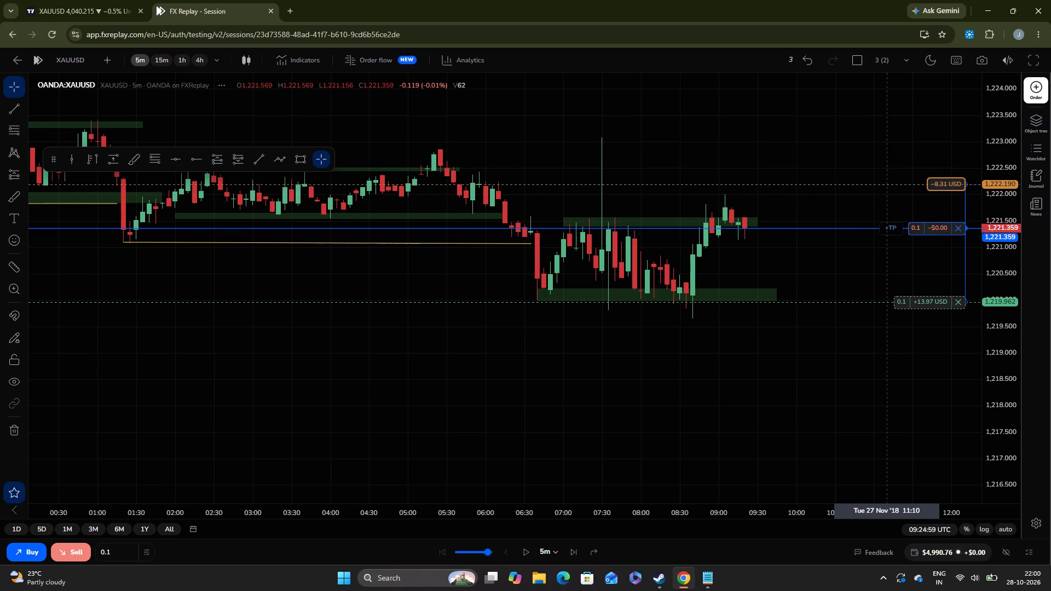
left_click_drag(886, 184, 886, 189)
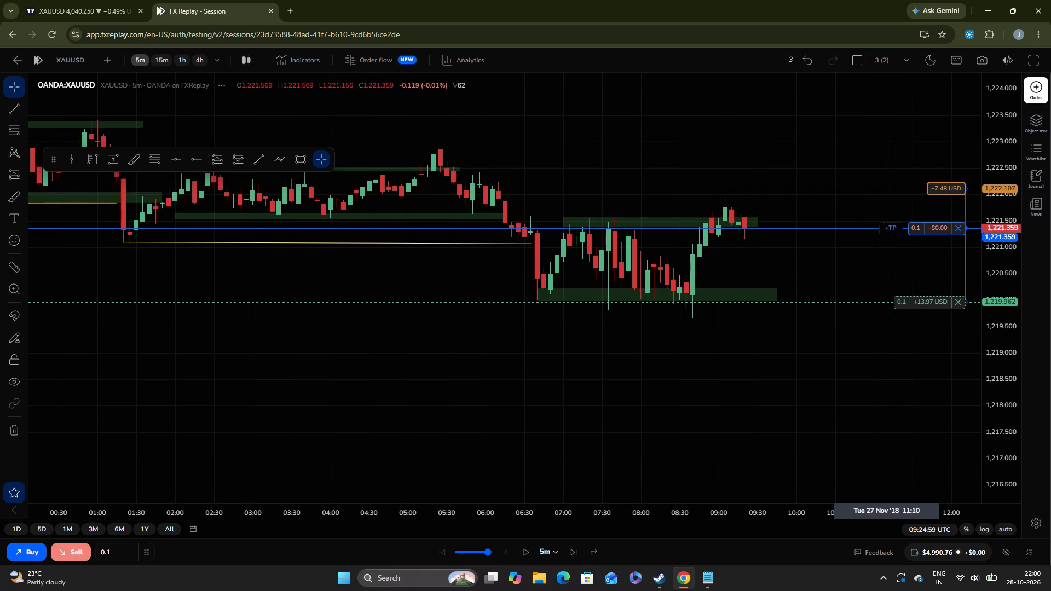
left_click_drag(886, 189, 885, 188)
left_click_drag(885, 188, 906, 239)
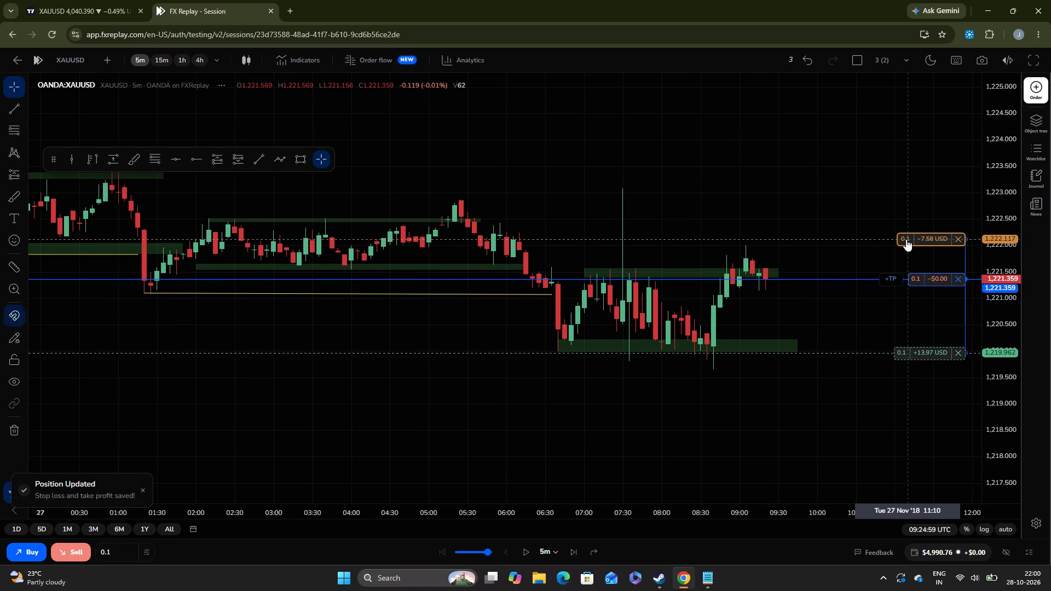
Step the replay forward to 09:54:59 UTC to play out the sell trade.
key("ctrl+space")
key("ctrl+space")
key("ctrl+space")
key("ctrl+space")
key("ctrl+space")
key("ctrl+space")
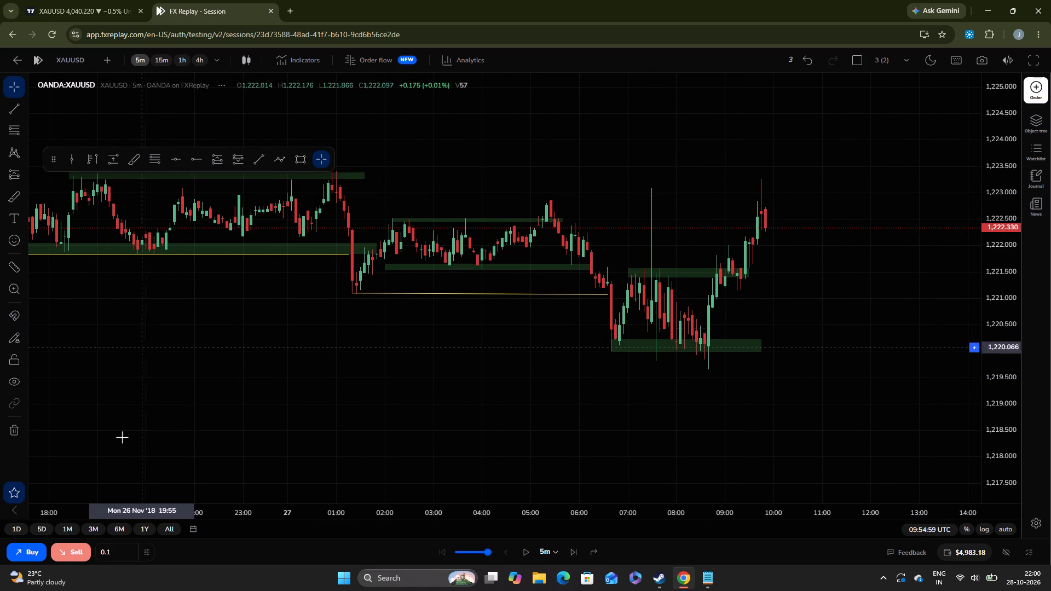
Place a 0.1-lot market sell order on XAUUSD.
left_click(74, 549)
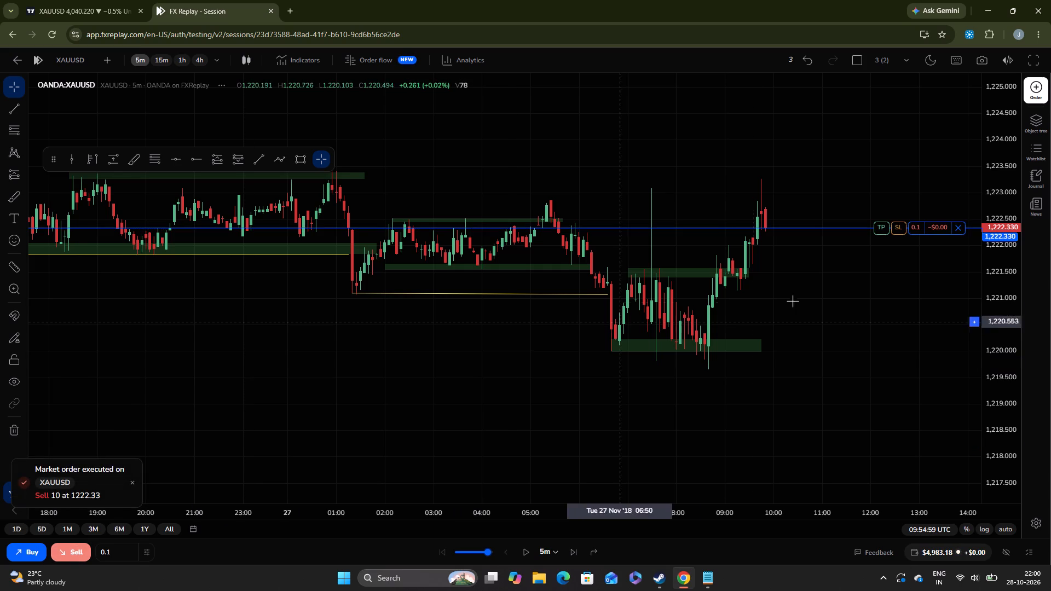
Set the sell position's take profit to 1,220.242 in the lowest consolidation zone and its stop loss to 1,223.340 above the recent high.
left_click_drag(878, 229, 874, 328)
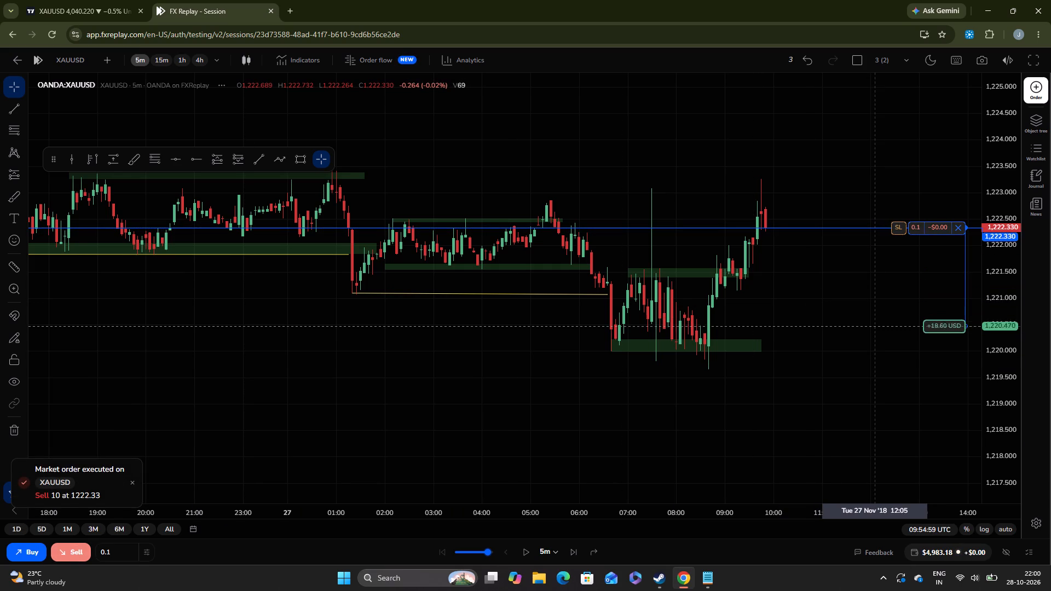
left_click_drag(874, 328, 871, 338)
left_click_drag(890, 300, 893, 356)
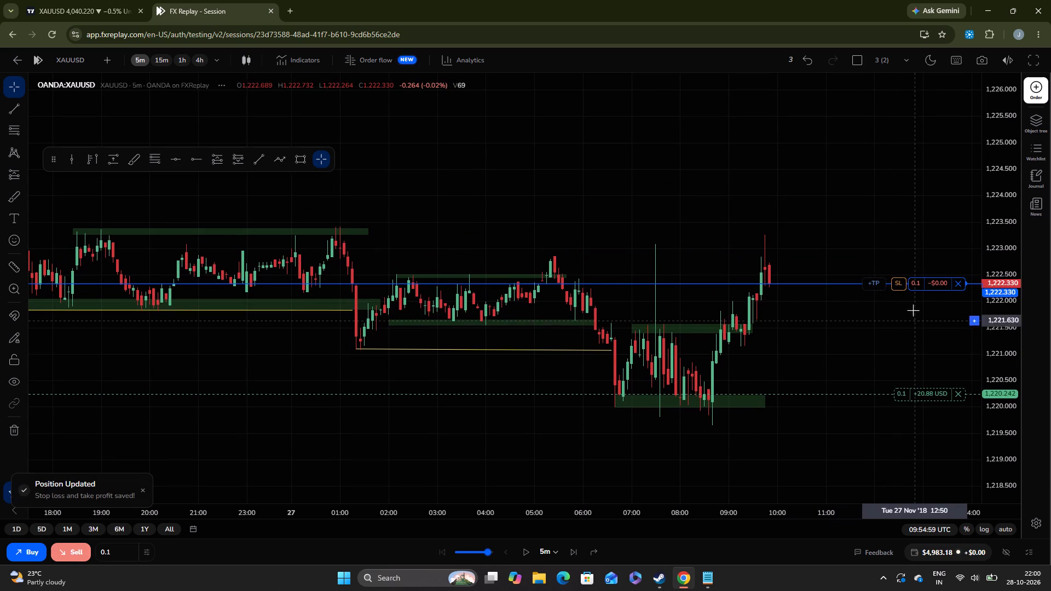
left_click_drag(898, 282, 893, 222)
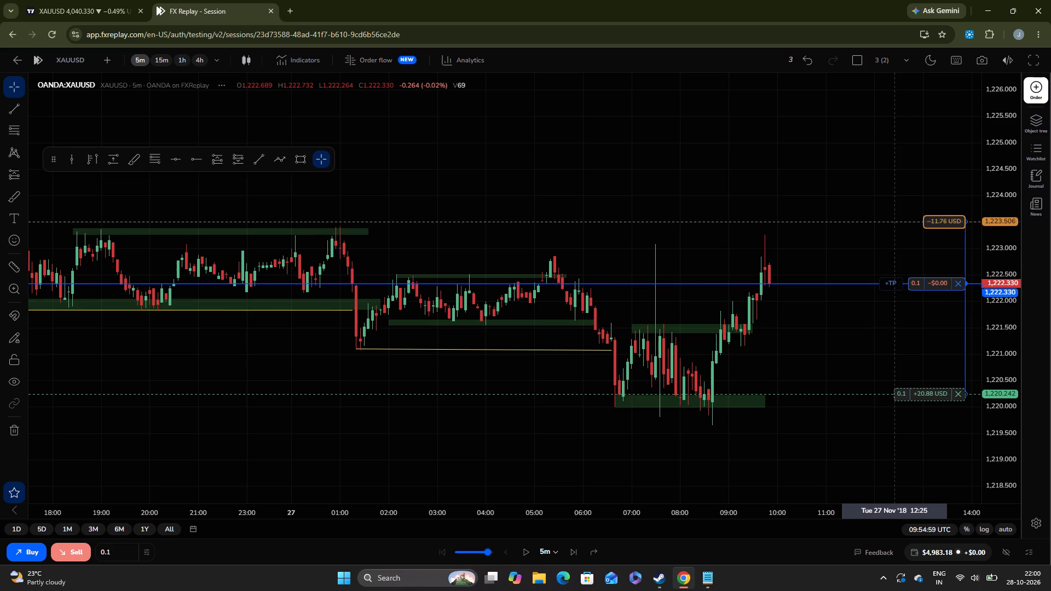
left_click_drag(893, 222, 893, 225)
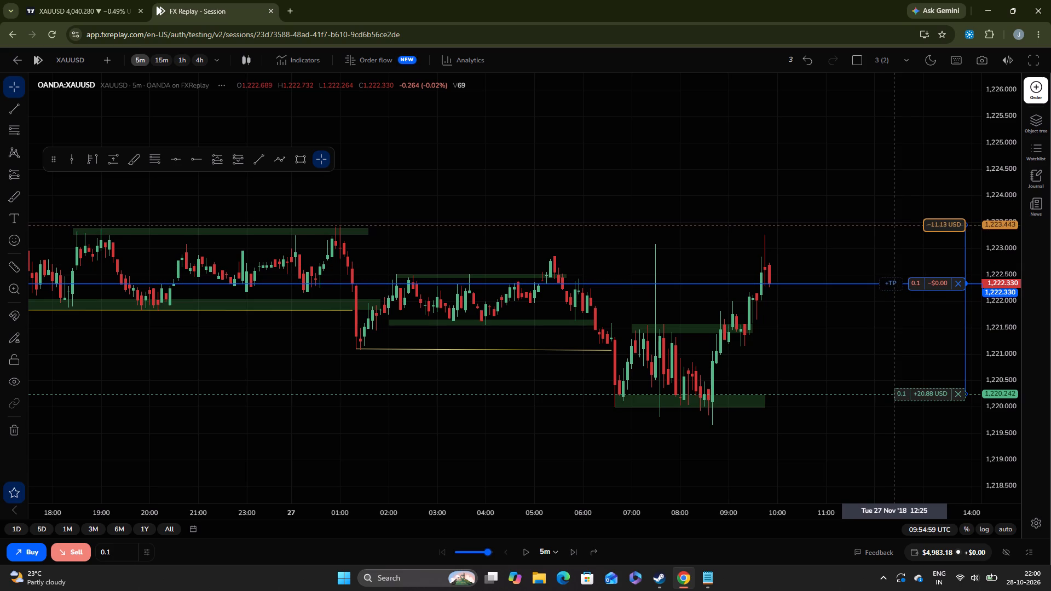
left_click_drag(893, 225, 894, 230)
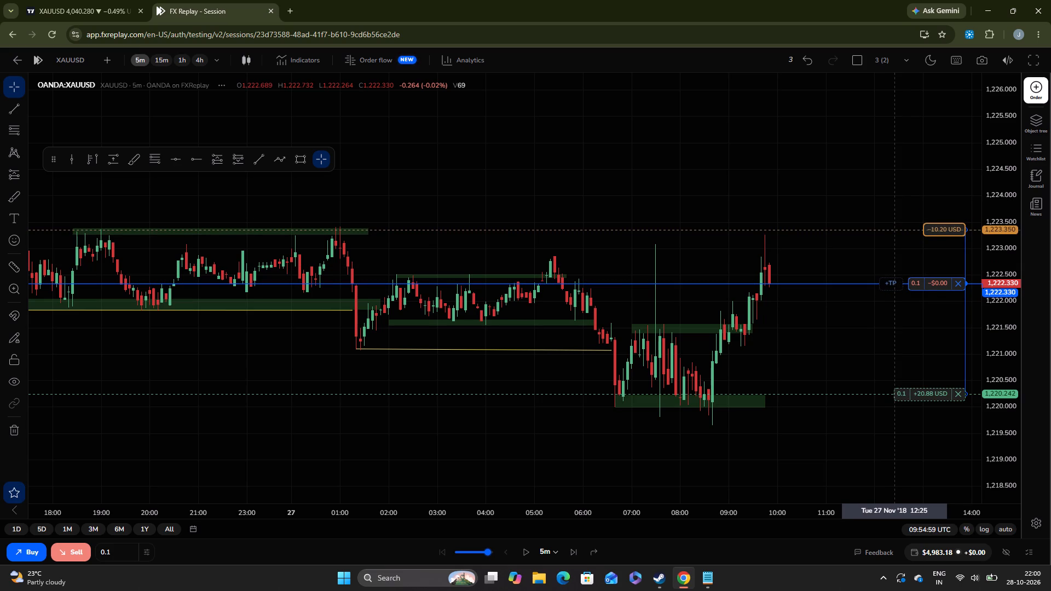
left_click_drag(894, 230, 894, 230)
Step the replay forward to 10:29:59 UTC to play out the sell trade.
key("ctrl+space")
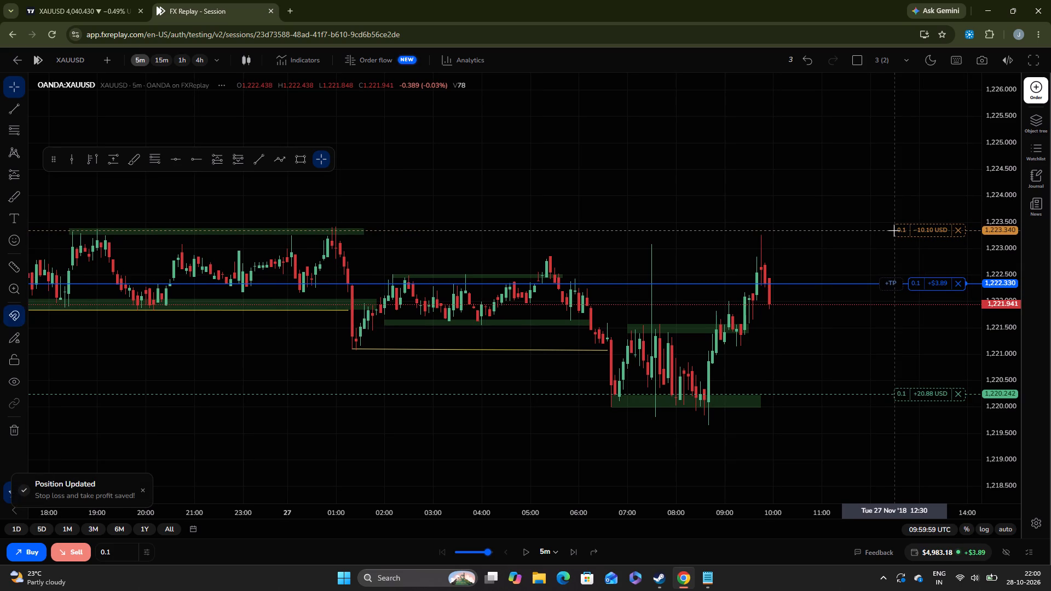
key("ctrl+space")
key("ctrl+space")
key("ctrl+space")
key("ctrl+space")
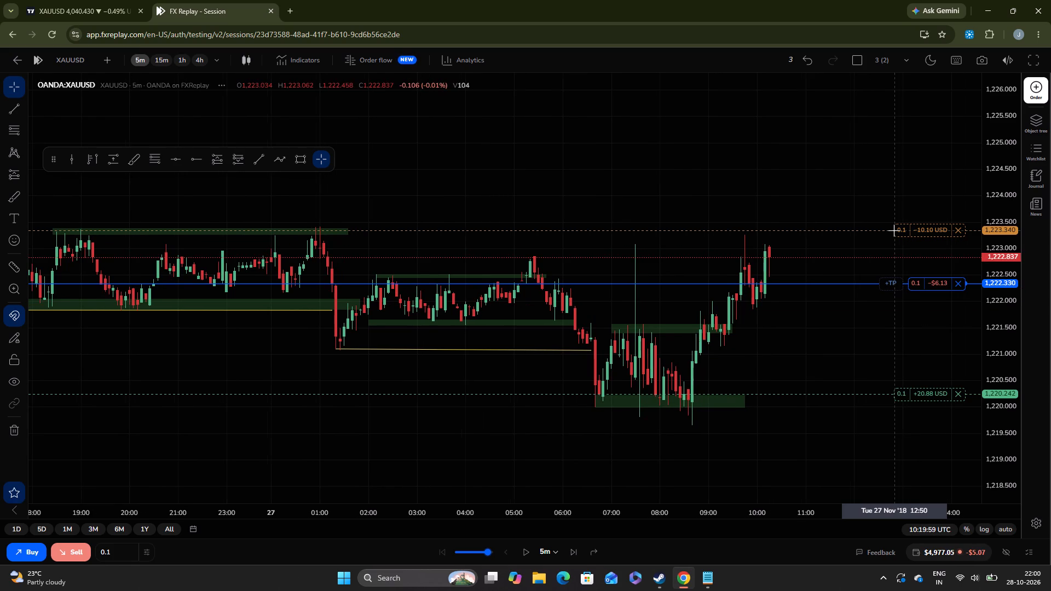
key("ctrl+space")
key("ctrl+space")
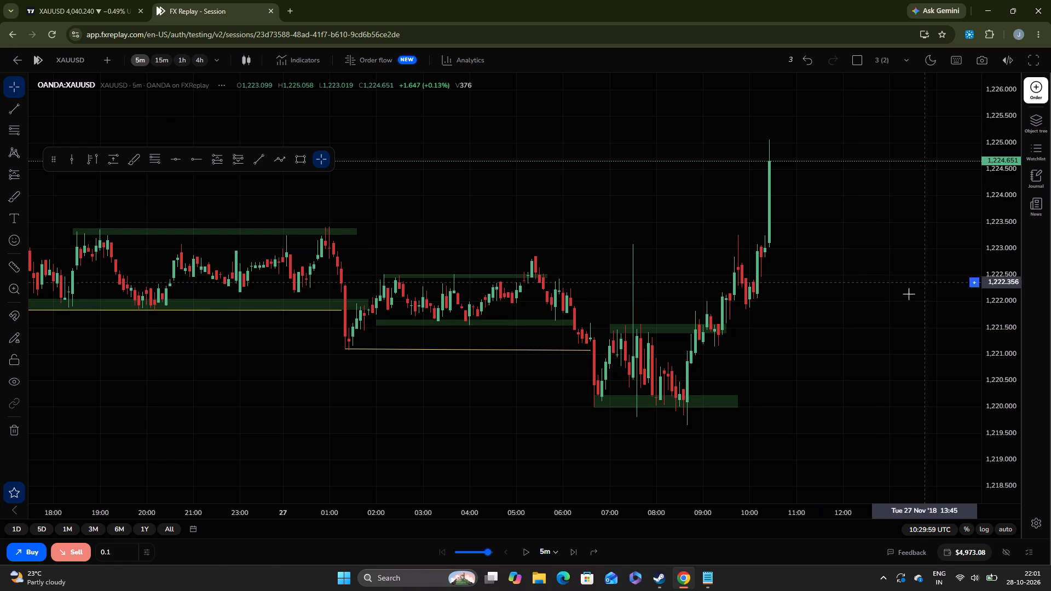
Show the replay chart in full screen and examine the latest price action against the marked consolidation zones.
left_click_drag(823, 323, 879, 275)
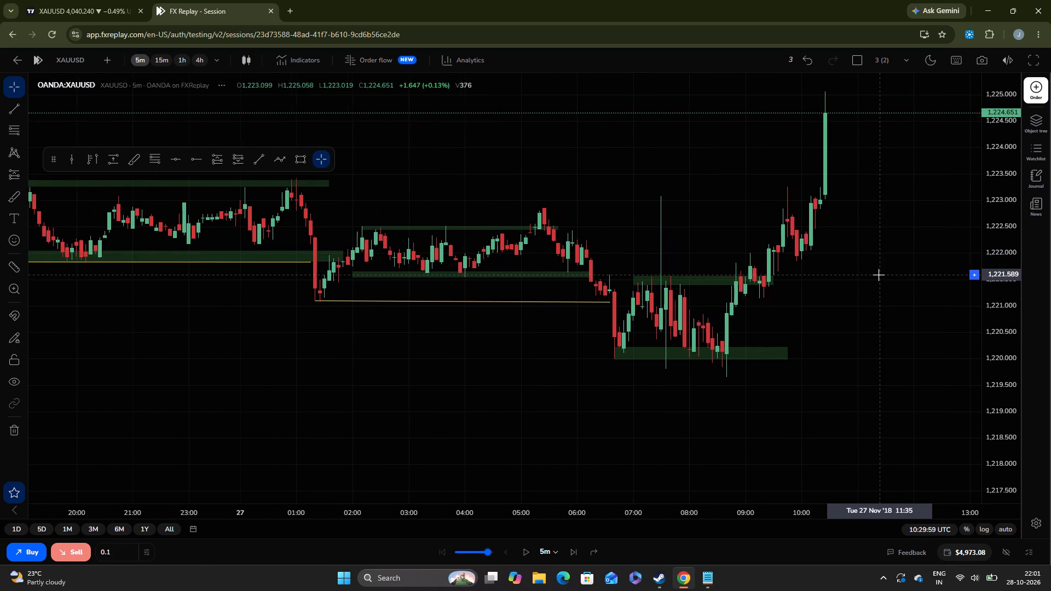
left_click(790, 293)
left_click_drag(790, 293, 813, 347)
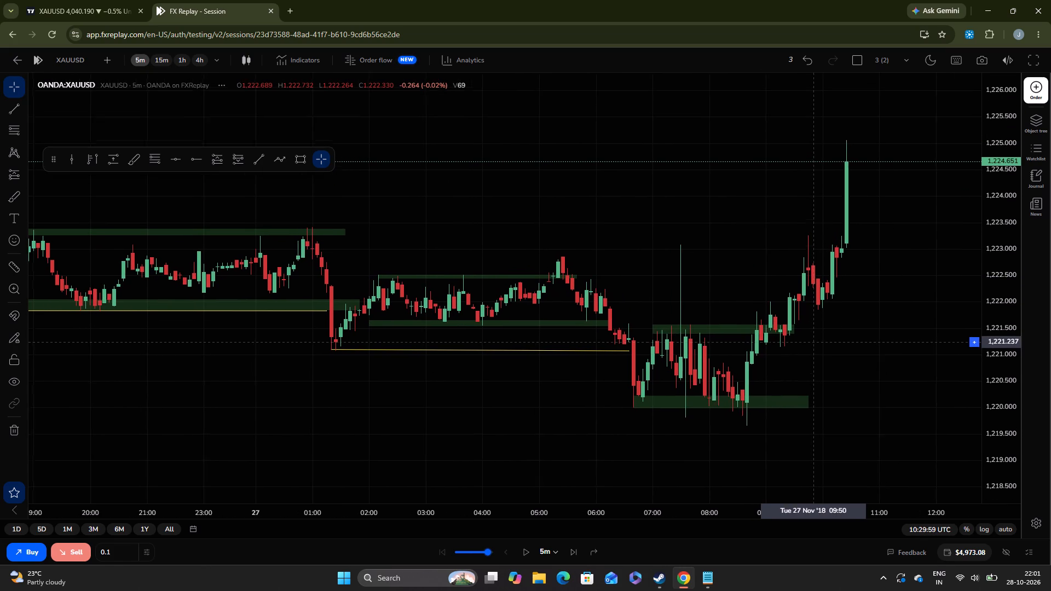
left_click_drag(813, 347, 817, 356)
key("F11")
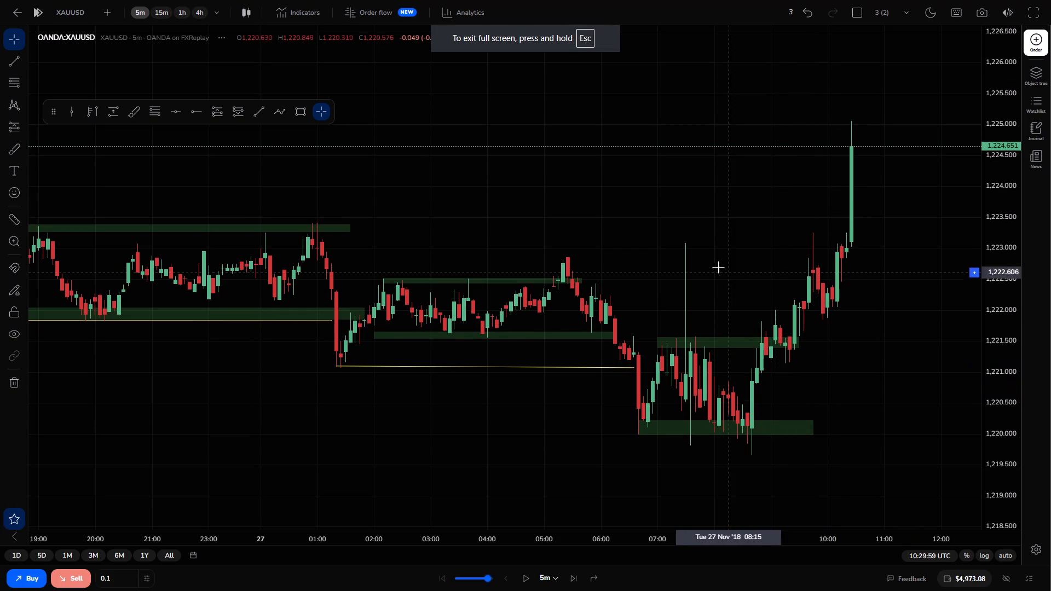
left_click_drag(730, 302, 822, 332)
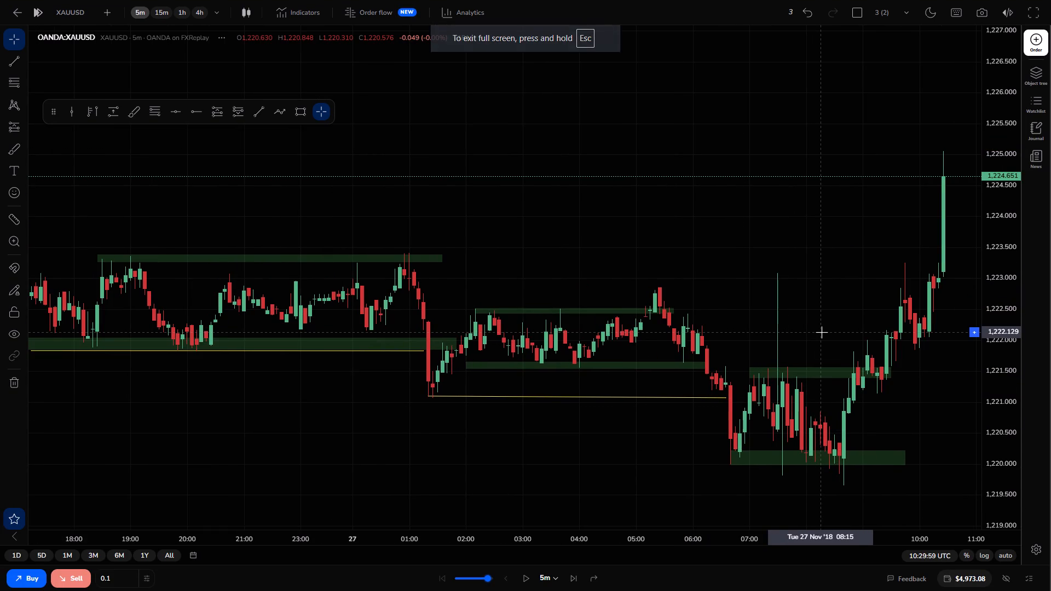
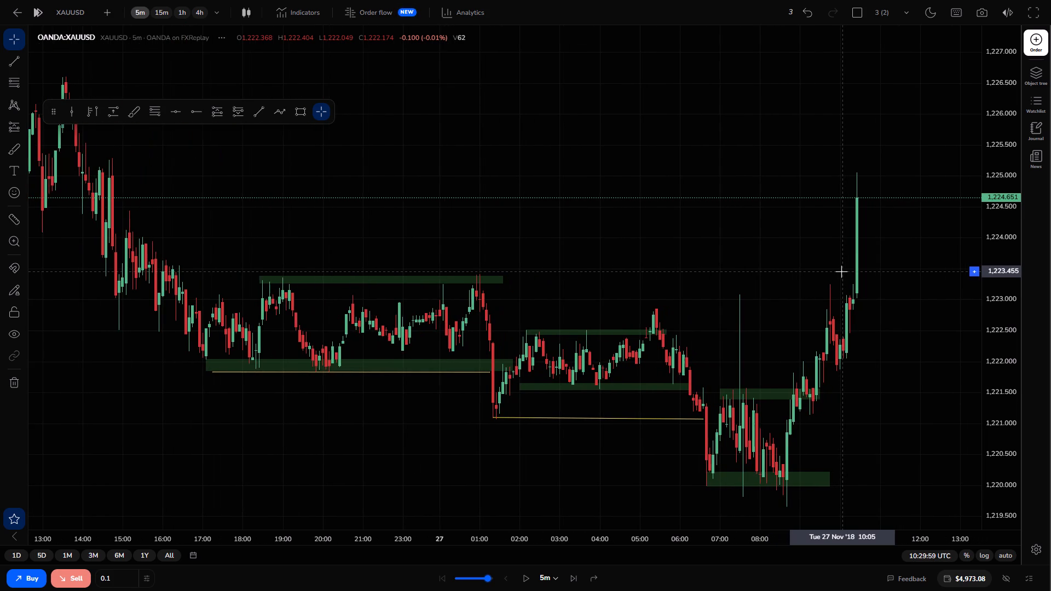
Step the replay forward four 5-minute candles to 10:49:59 UTC.
left_click_drag(827, 332, 802, 302)
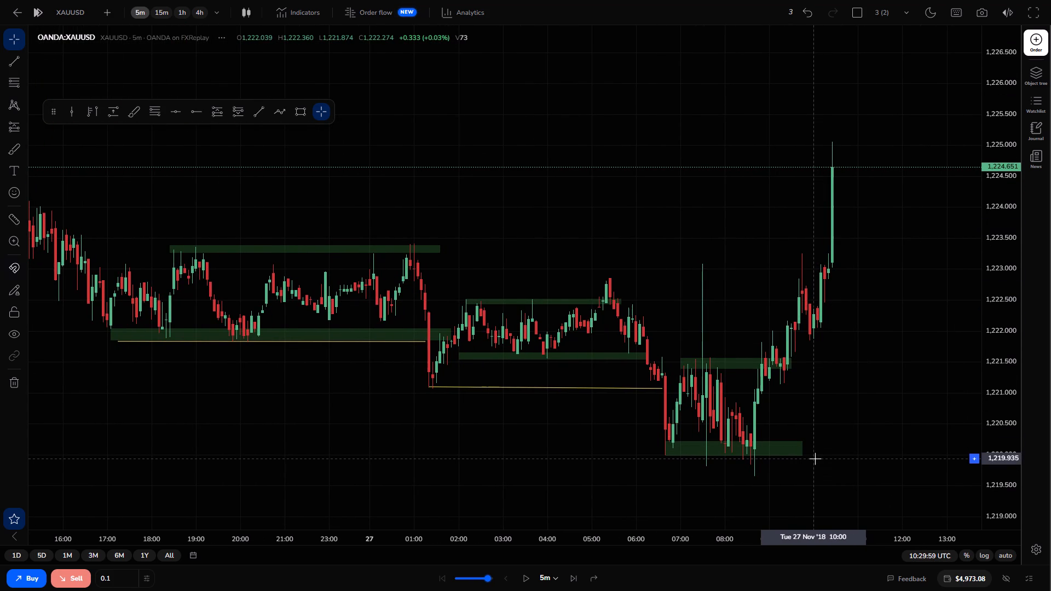
key("ctrl+space")
key("ctrl+space")
key("ctrl+space")
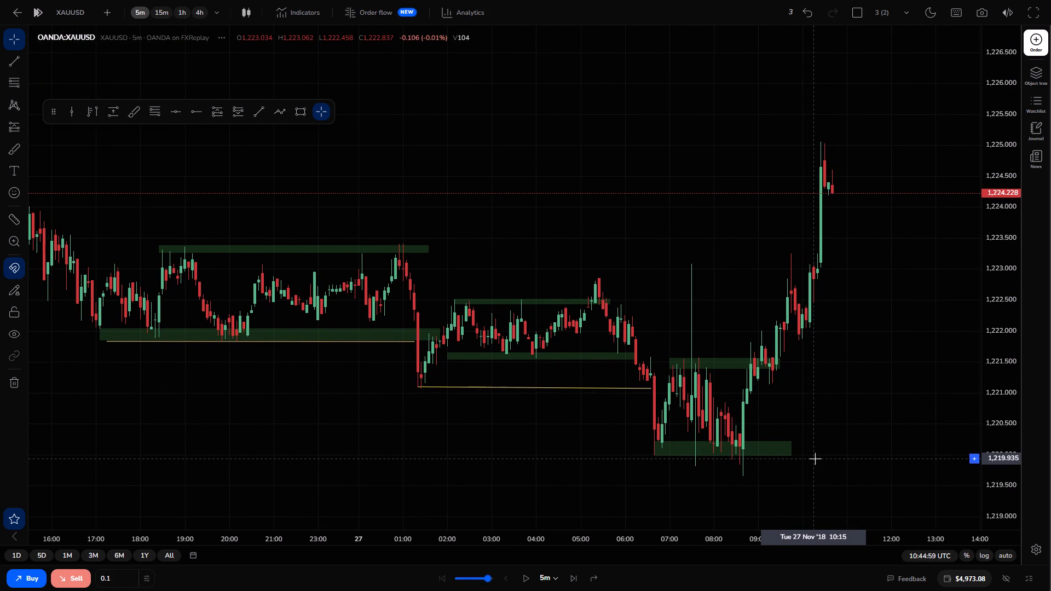
key("ctrl+space")
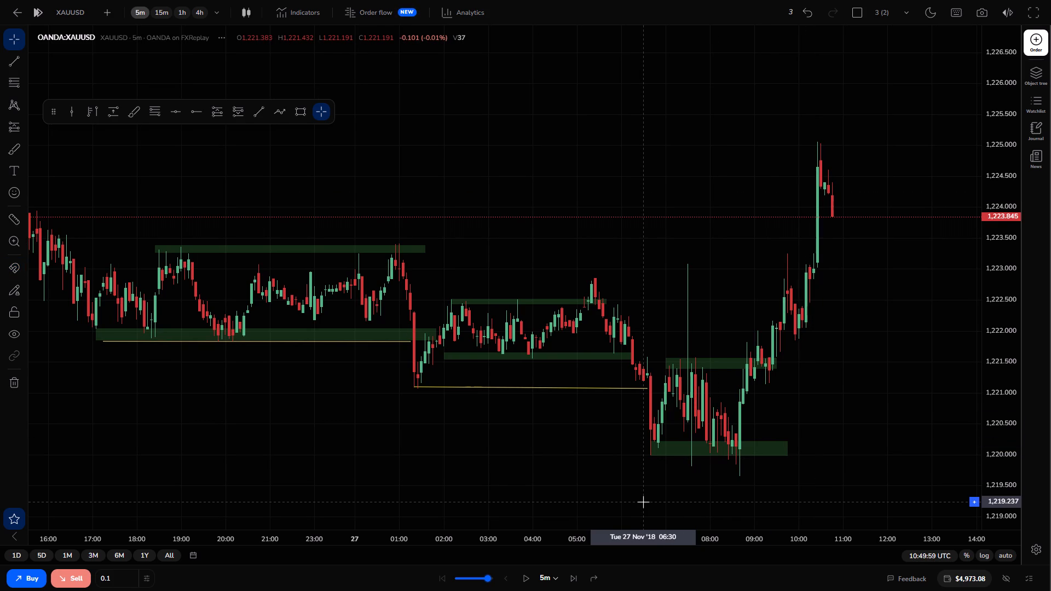
Place a 0.1-lot market sell order on XAUUSD.
key("alt+shift+q")
Set the sell position's take profit to 1,222.535 and its stop loss to 1,224.490.
left_click_drag(882, 221, 883, 301)
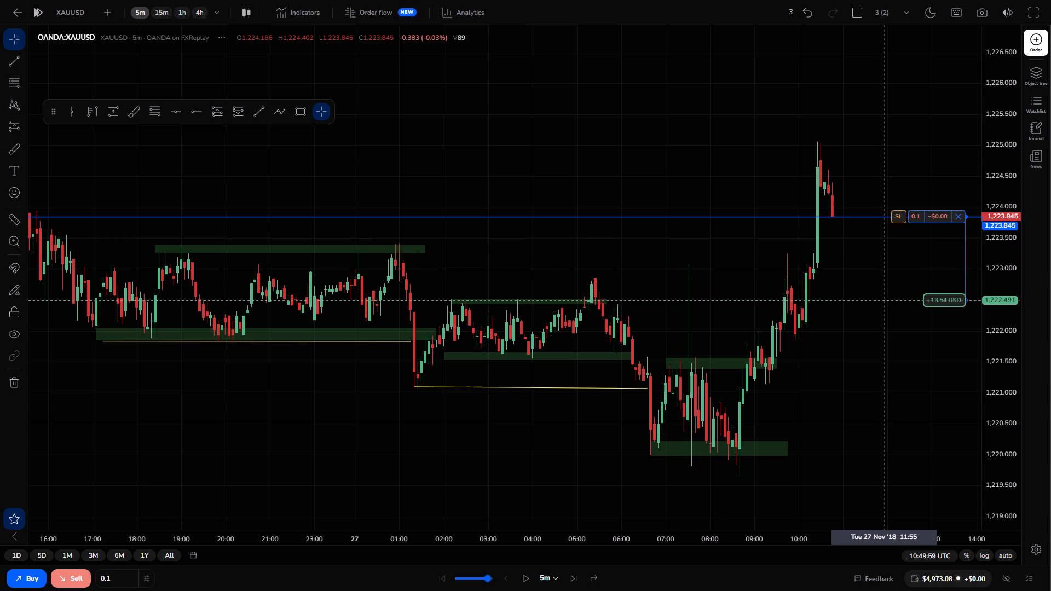
left_click_drag(883, 301, 883, 296)
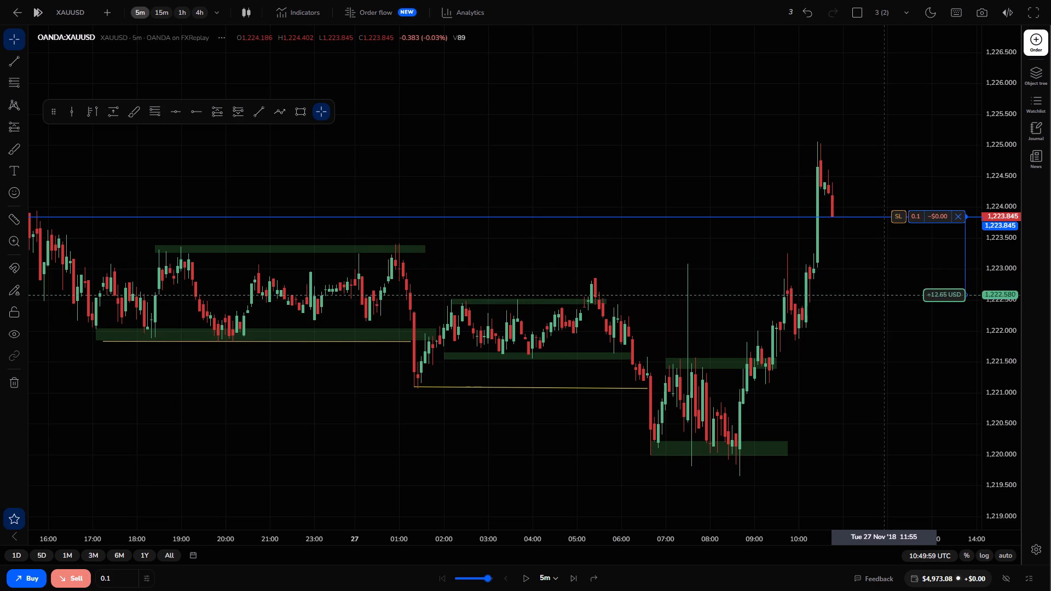
left_click_drag(883, 296, 885, 298)
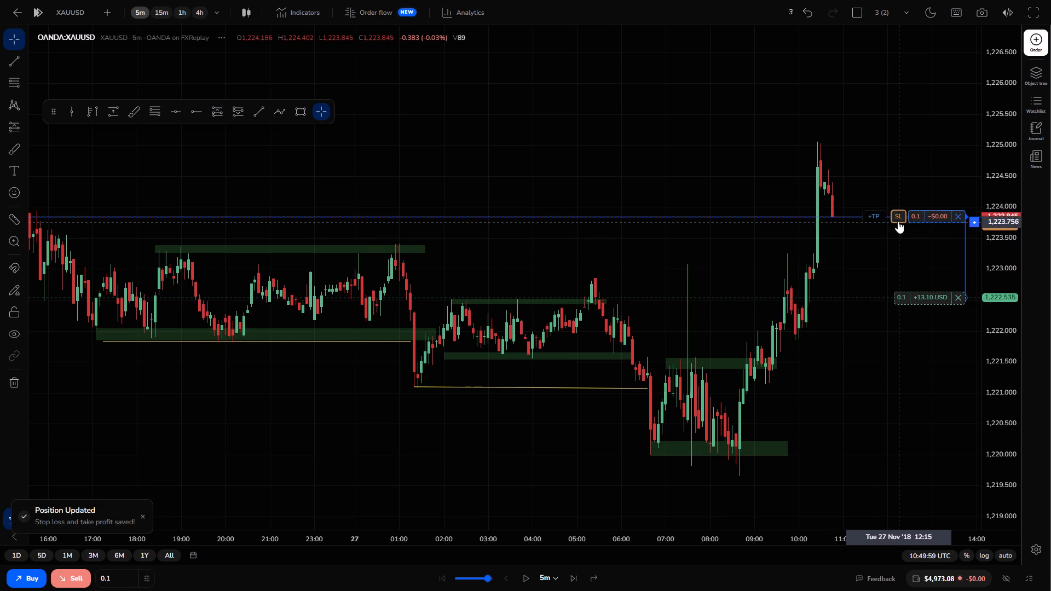
left_click_drag(898, 221, 892, 167)
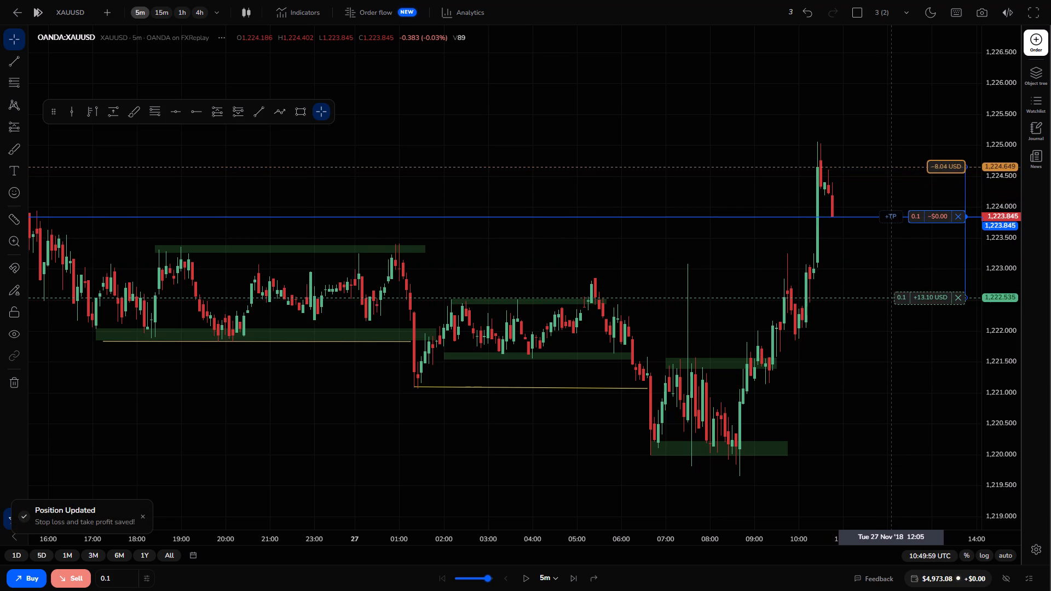
left_click_drag(892, 167, 891, 179)
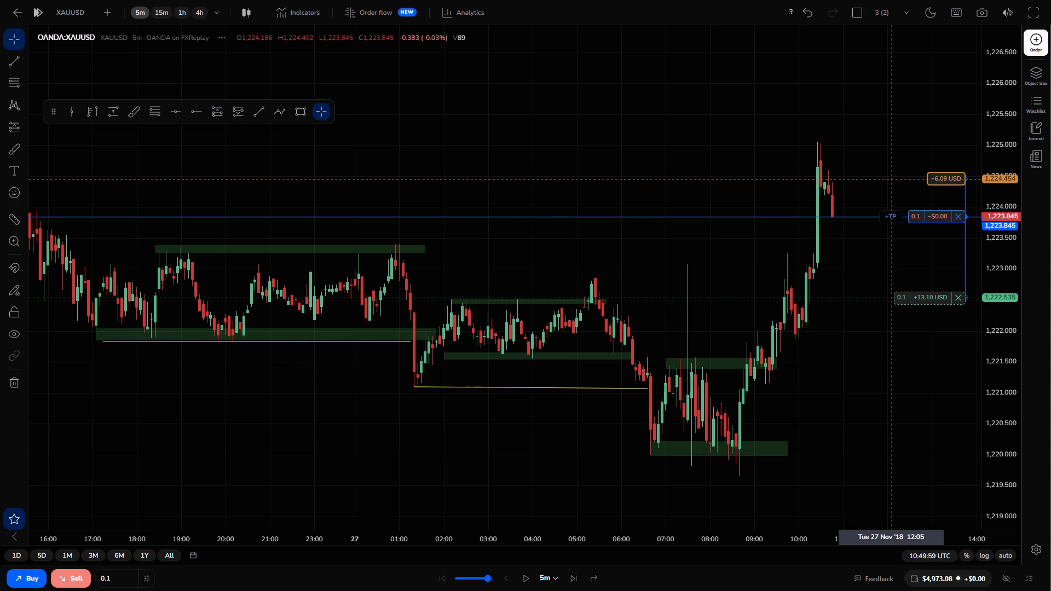
left_click_drag(891, 179, 890, 177)
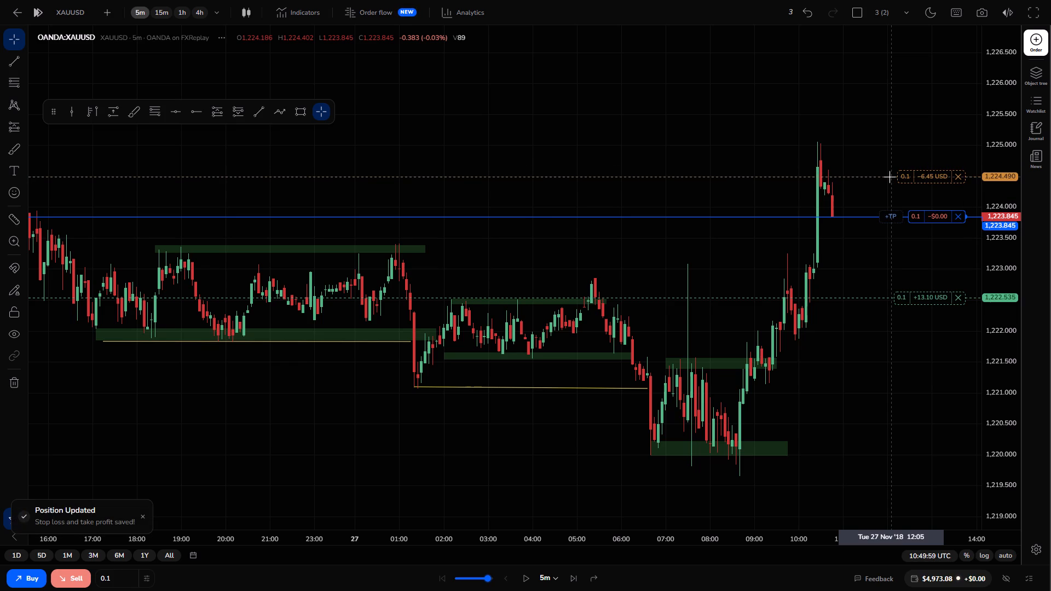
Step the replay forward to 11:49:59 UTC to play out the sell trade.
key("ctrl+space")
key("ctrl+space")
key("ctrl+space")
key("ctrl+space")
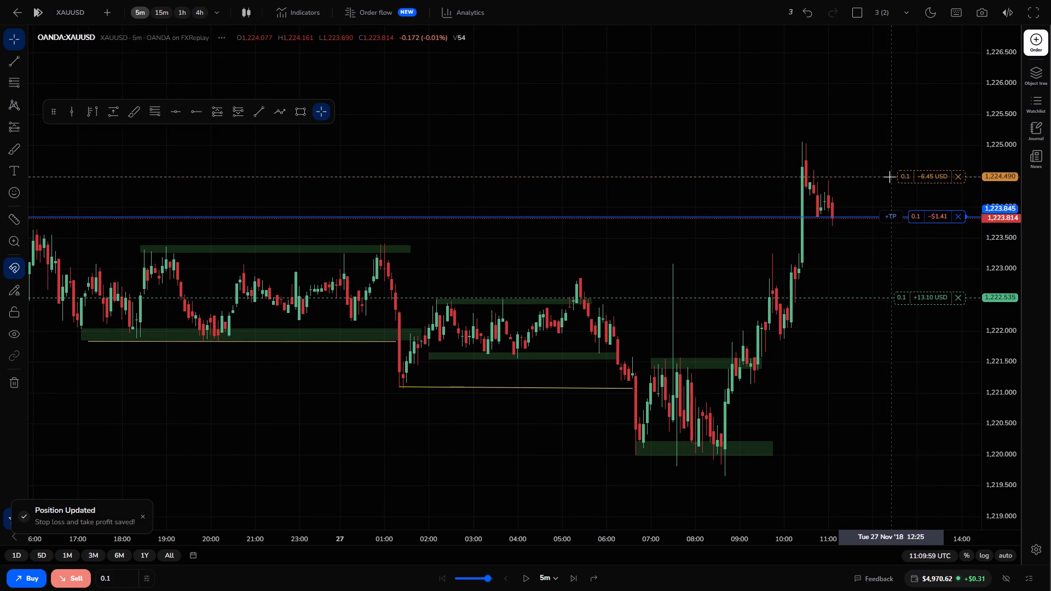
key("ctrl+space")
key("ctrl+space")
key("ctrl+space")
key("ctrl+space")
key("ctrl+space")
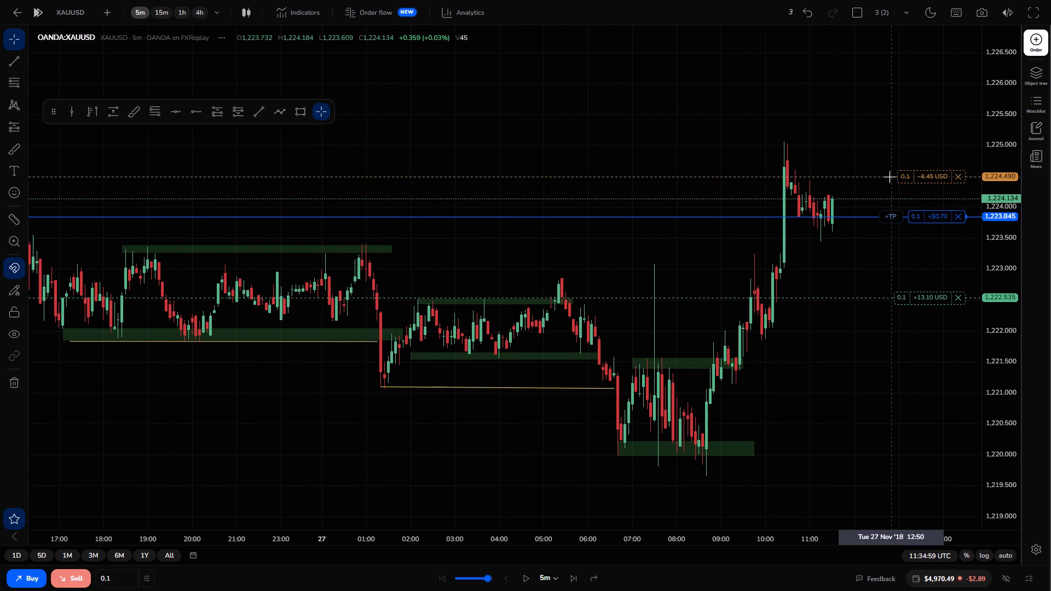
key("ctrl+space")
key("ctrl+space")
key("ctrl+space")
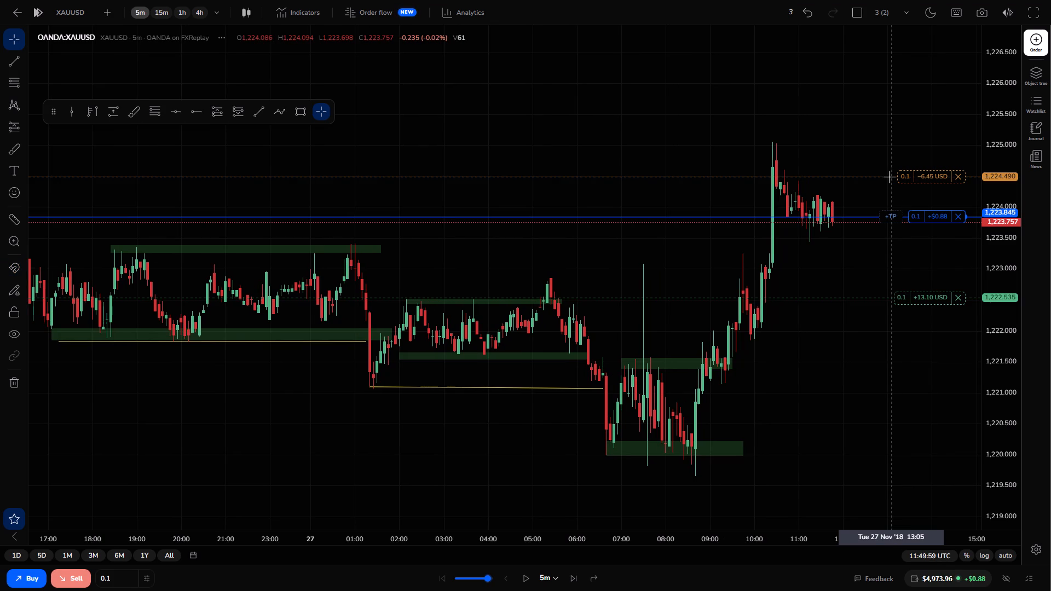
Close 100% of the open 0.1-lot sell position at the current market price.
left_click(960, 221)
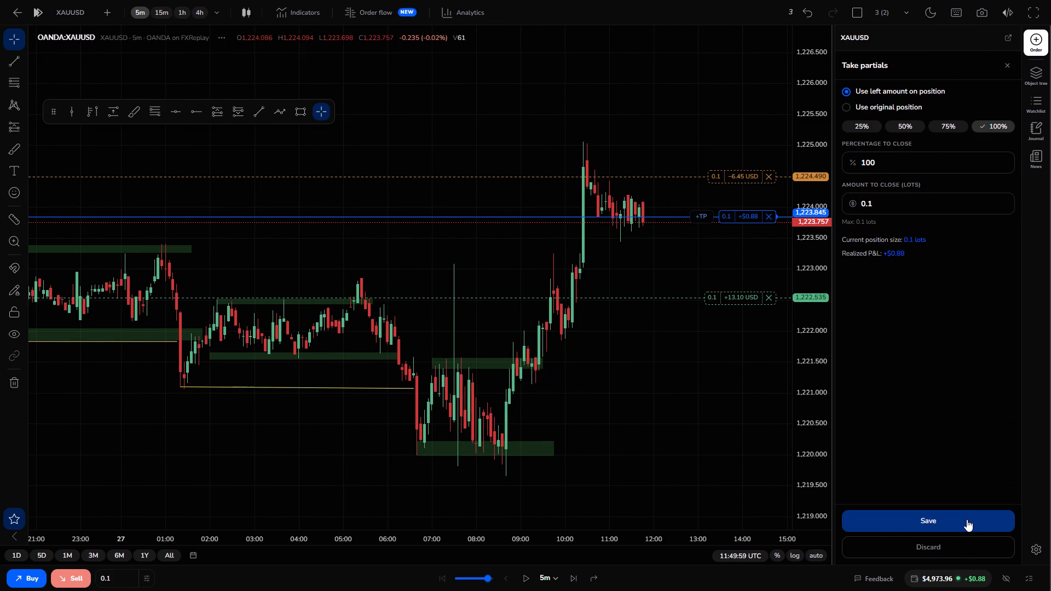
left_click(967, 520)
Step the replay forward to 12:44:59 UTC with no position open.
key("ctrl+space")
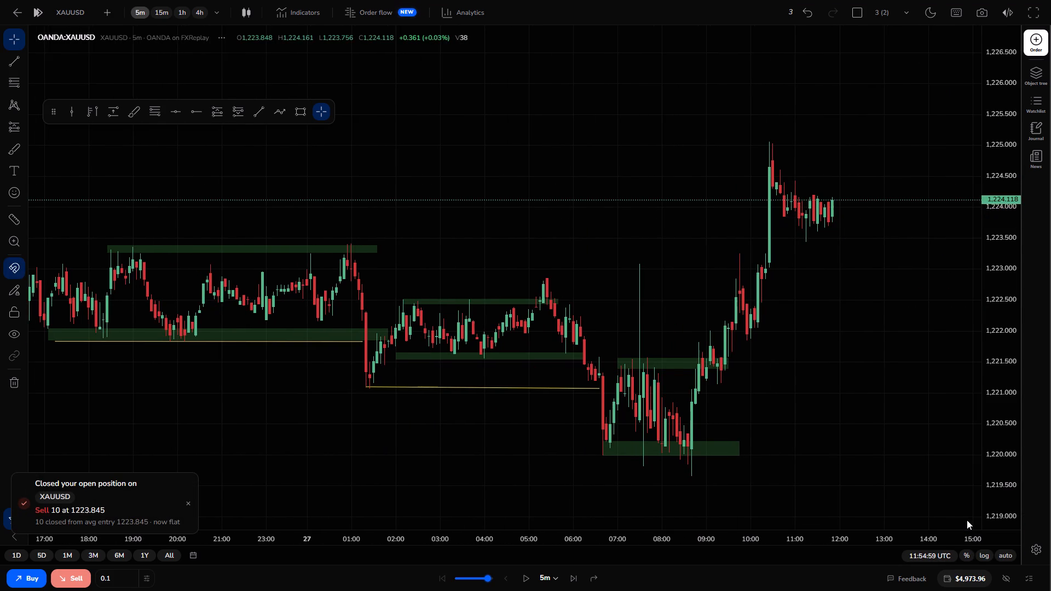
key("ctrl+space")
key("ctrl+space")
key("ctrl+space")
key("ctrl+space")
key("ctrl+space")
key("ctrl+space")
key("ctrl+space")
key("ctrl+space")
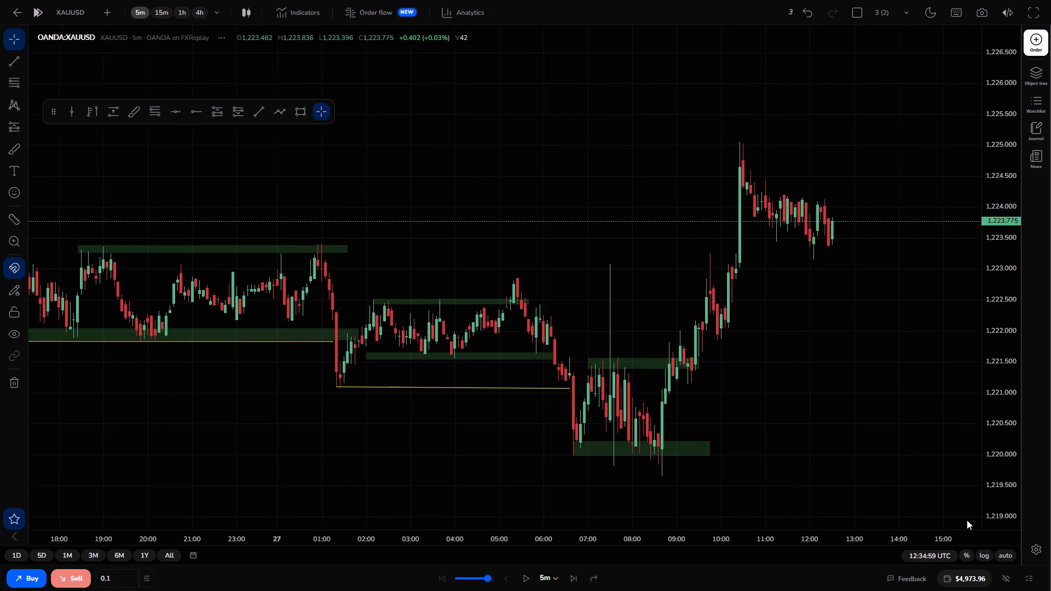
key("ctrl+space")
key("ctrl+space")
key("space")
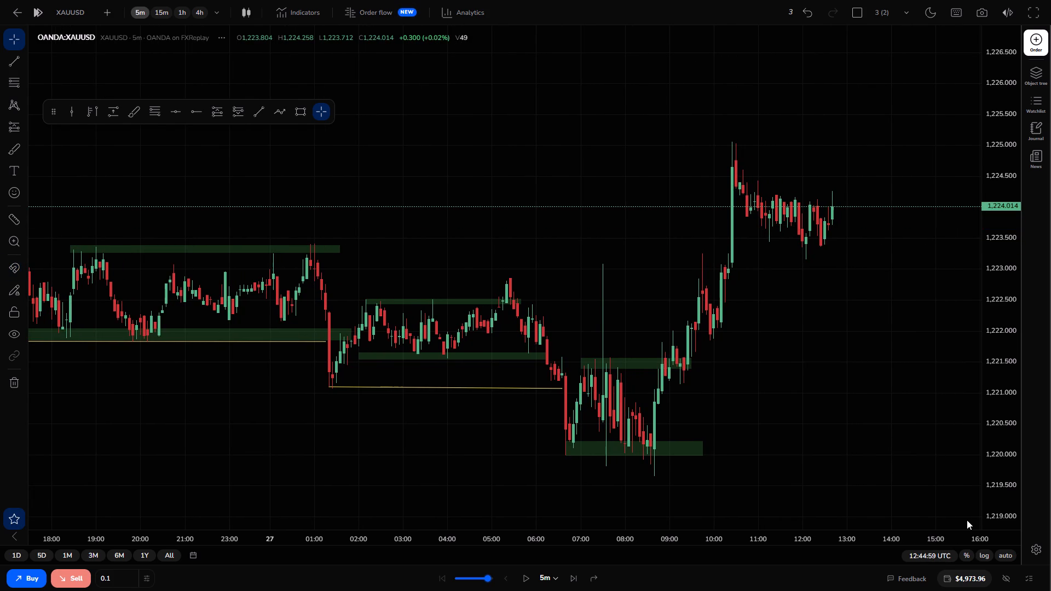
Switch to Steam to check the Grand Theft Auto V download, and return to the full-screen replay chart.
left_click_drag(765, 390, 894, 374)
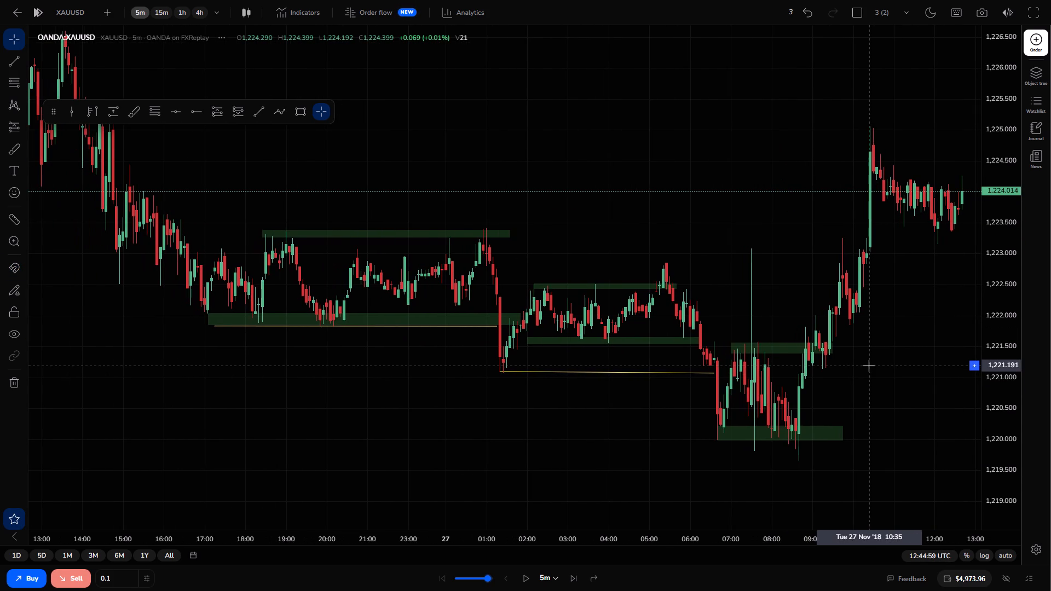
key("F11")
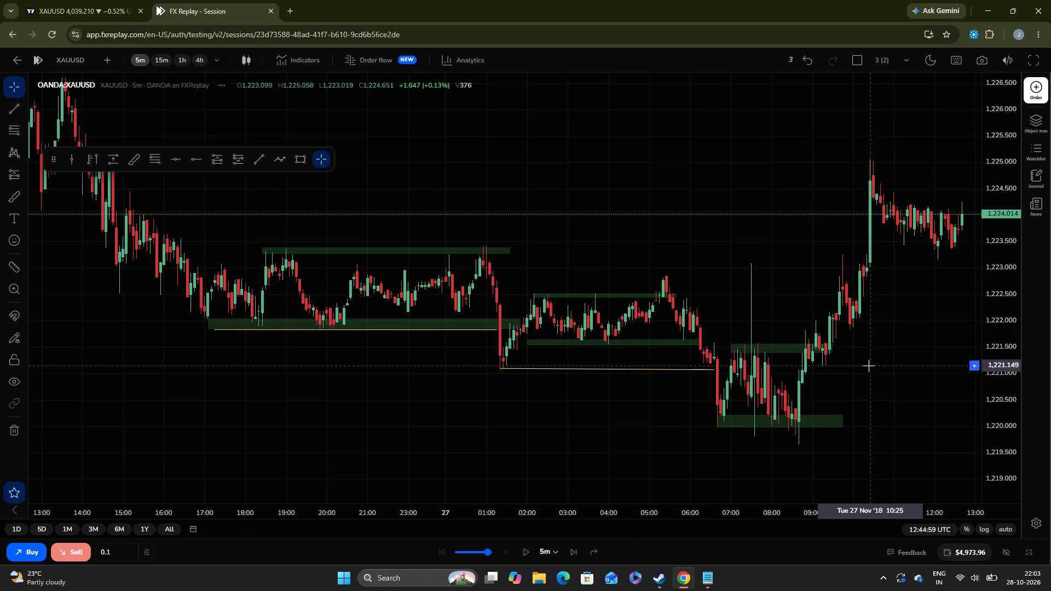
left_click(657, 576)
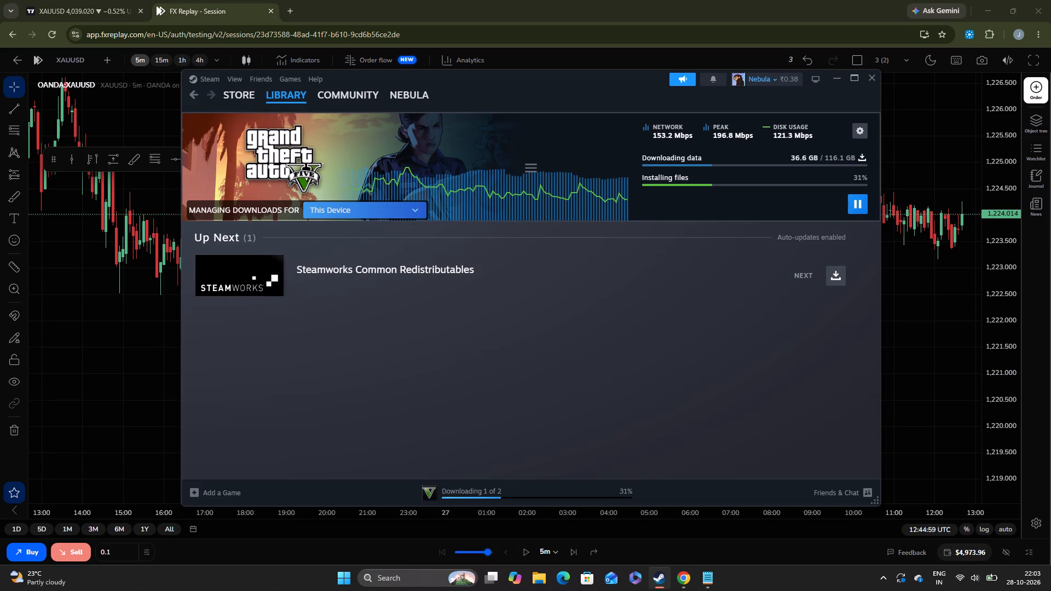
left_click(838, 77)
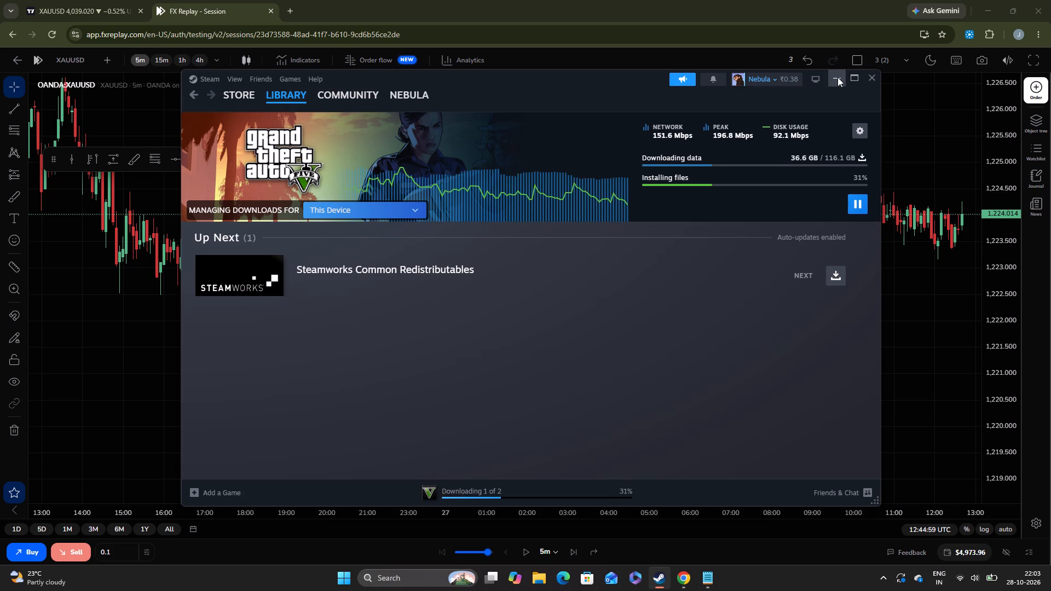
left_click_drag(844, 259, 759, 263)
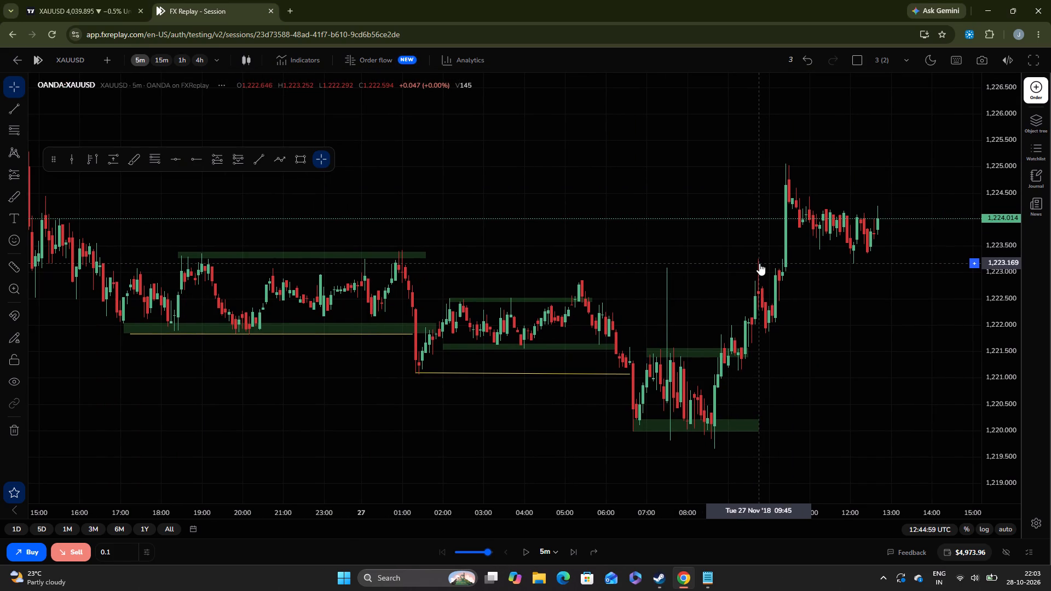
key("F11")
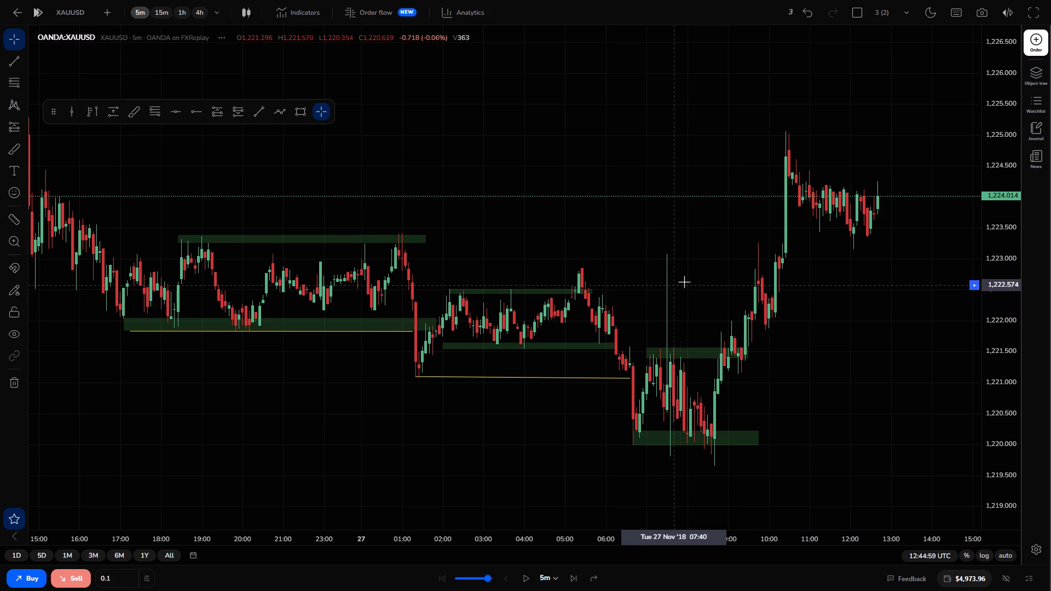
Examine the 26–27 November price action against the marked consolidation zones and the yellow lines beneath them.
left_click_drag(650, 314, 770, 340)
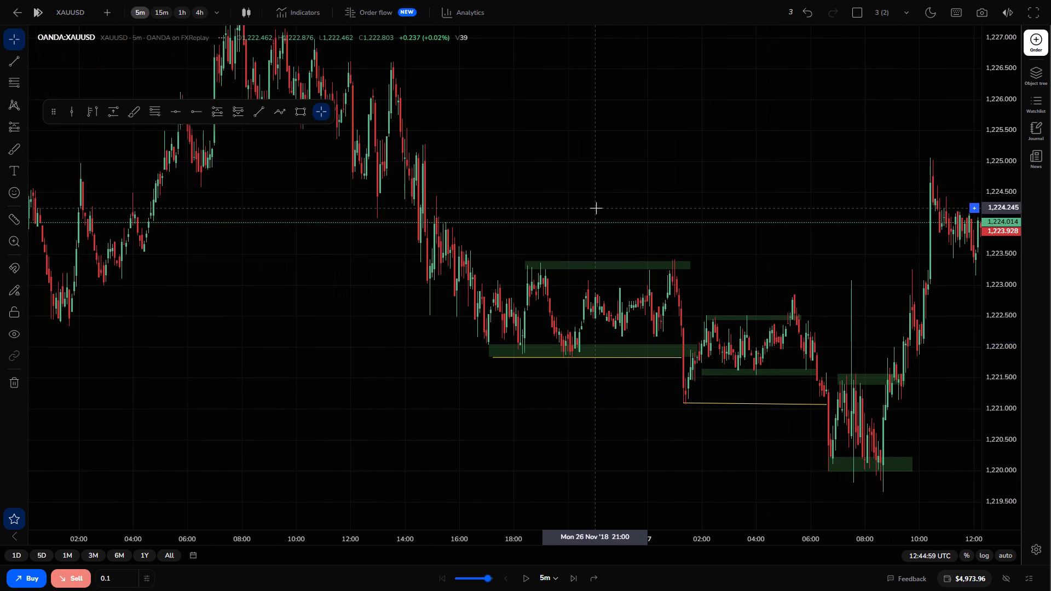
left_click_drag(596, 208, 760, 350)
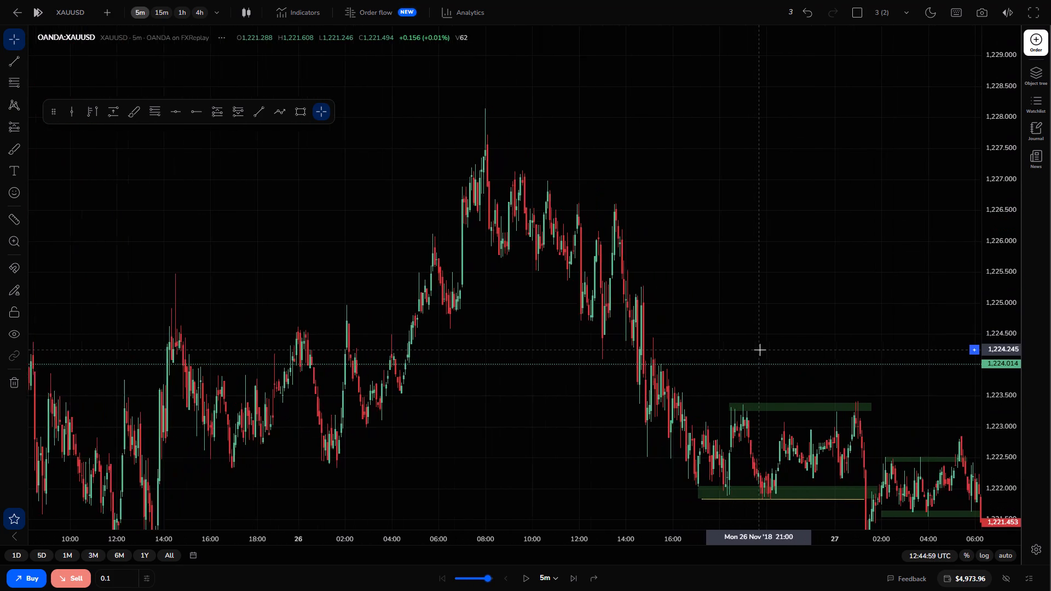
left_click_drag(760, 350, 627, 196)
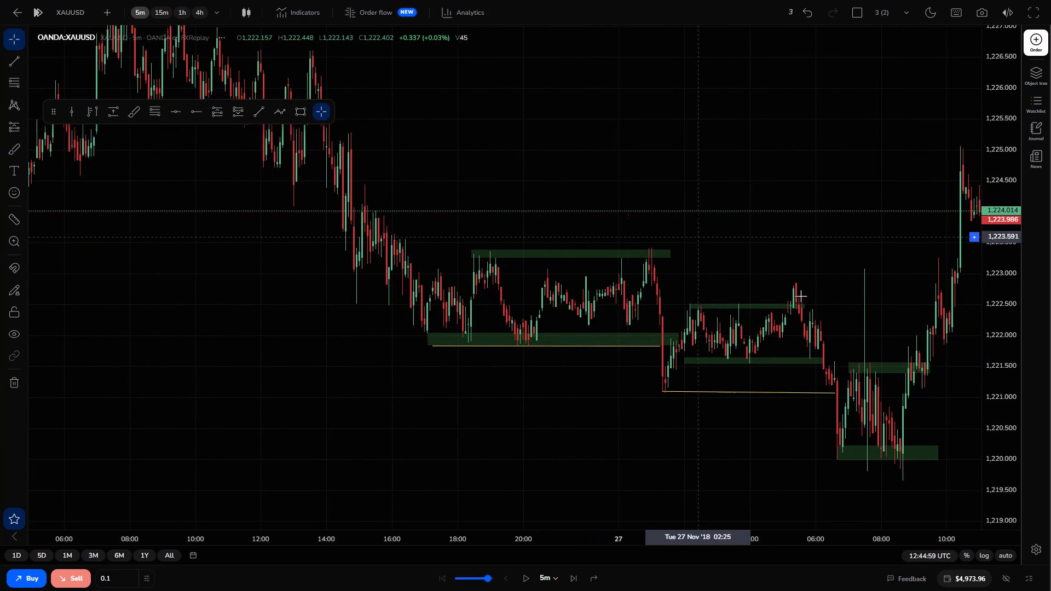
left_click_drag(1012, 420, 955, 293)
left_click_drag(749, 230, 864, 164)
left_click_drag(984, 194, 978, 268)
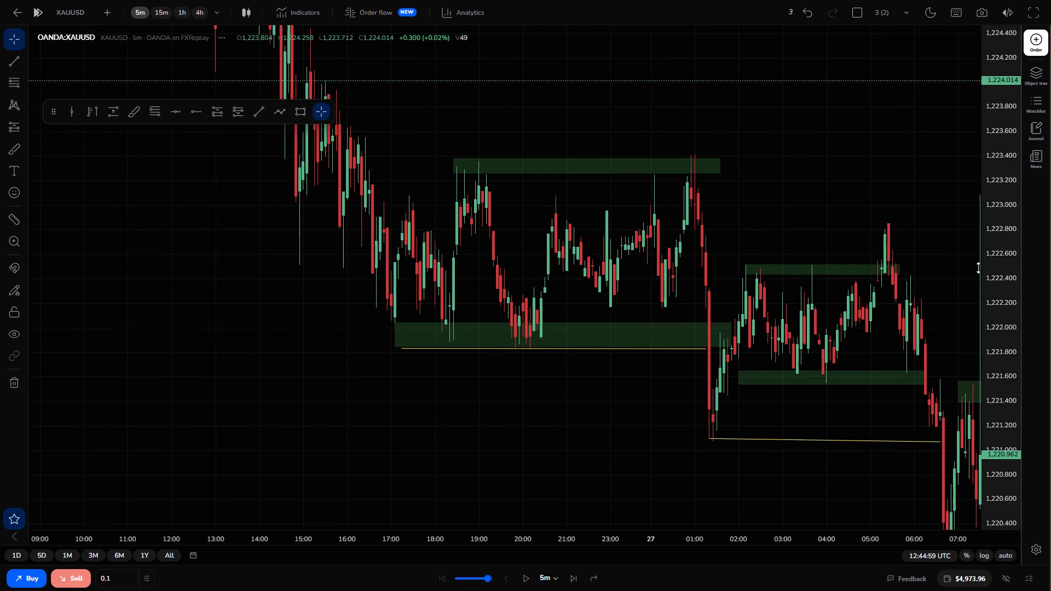
left_click_drag(978, 268, 969, 316)
left_click_drag(859, 212, 866, 218)
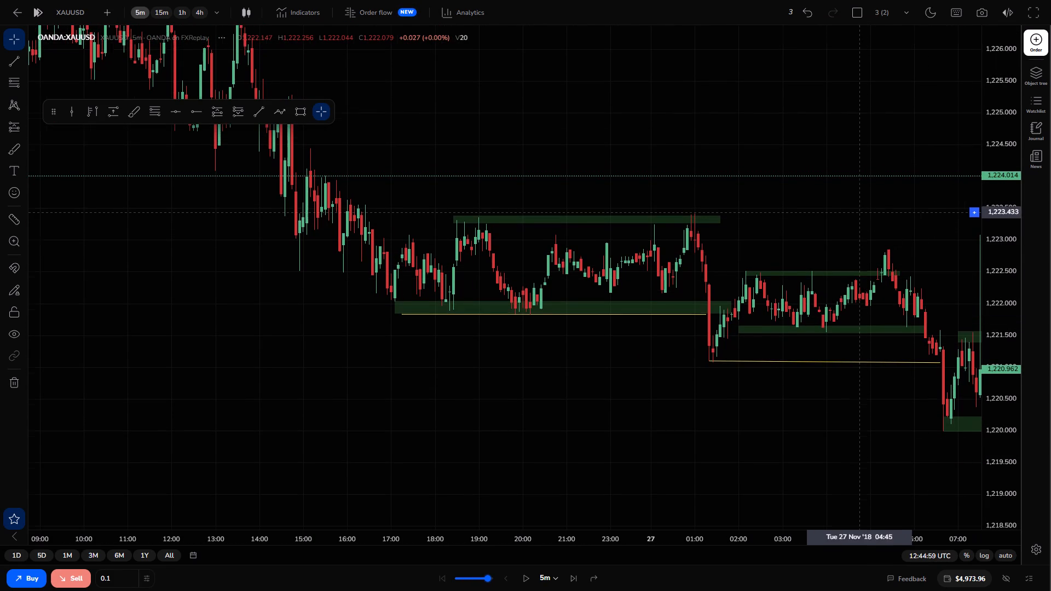
left_click_drag(866, 218, 905, 247)
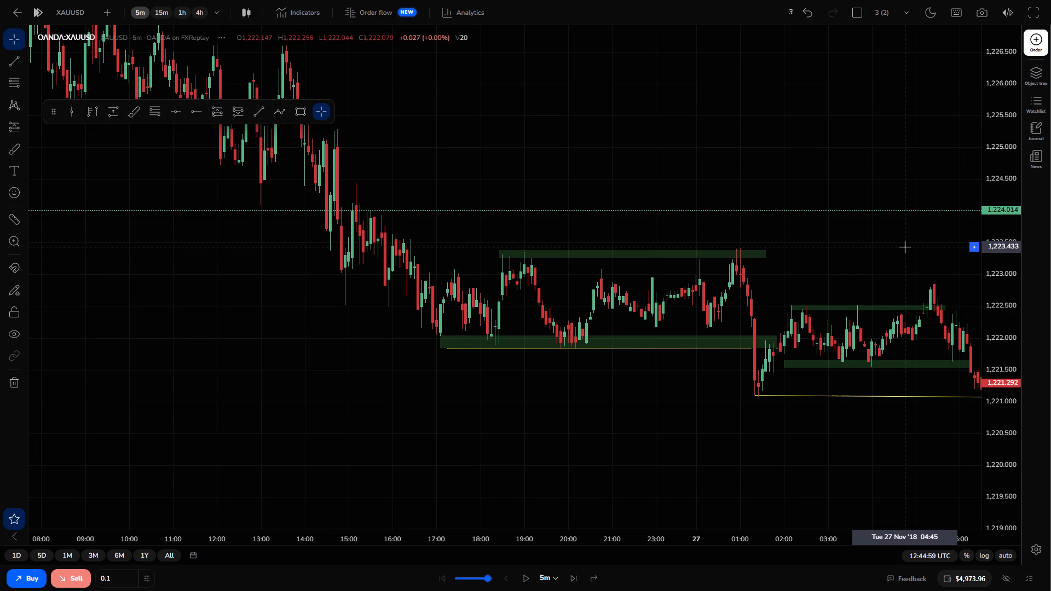
left_click_drag(864, 262, 757, 227)
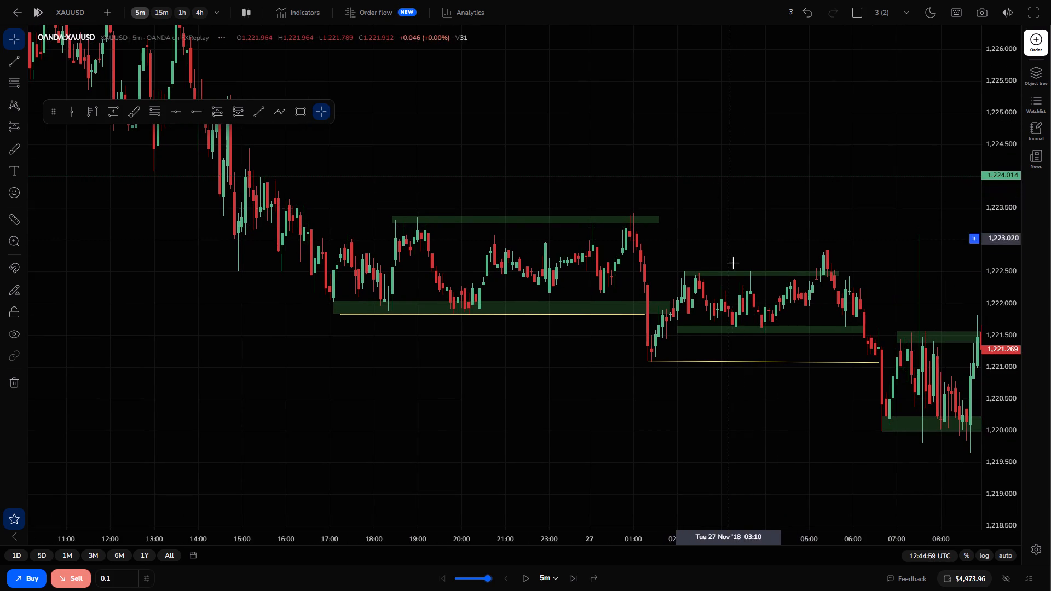
left_click_drag(773, 254, 663, 234)
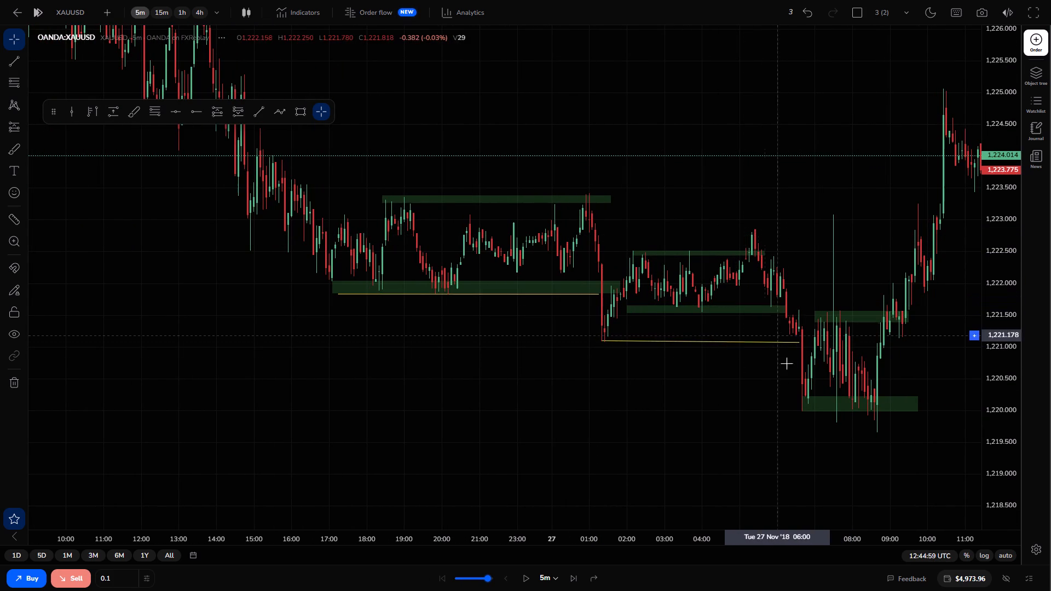
left_click_drag(782, 380, 706, 386)
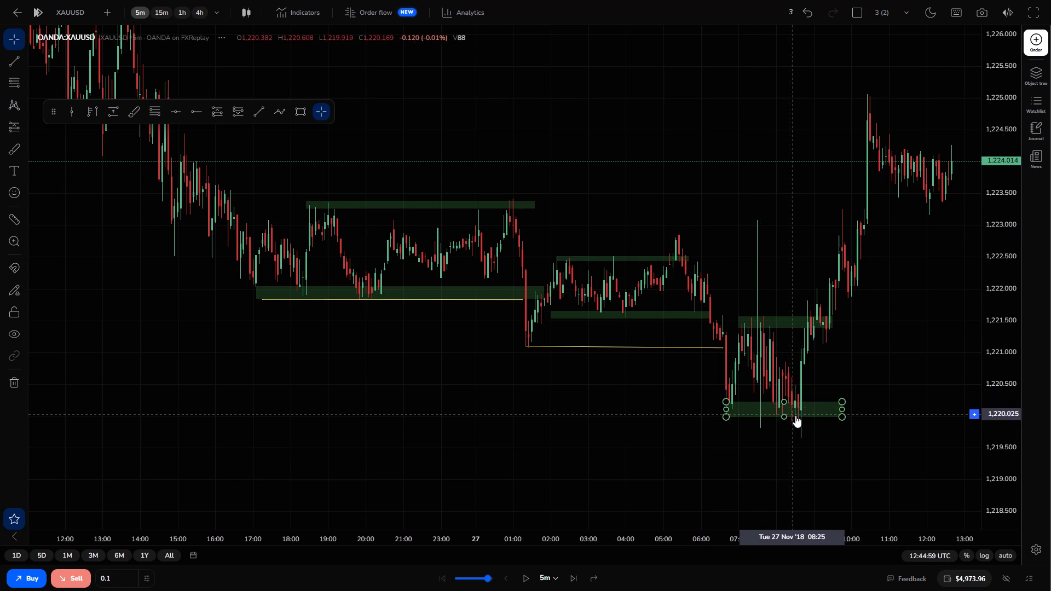
left_click_drag(860, 378, 835, 424)
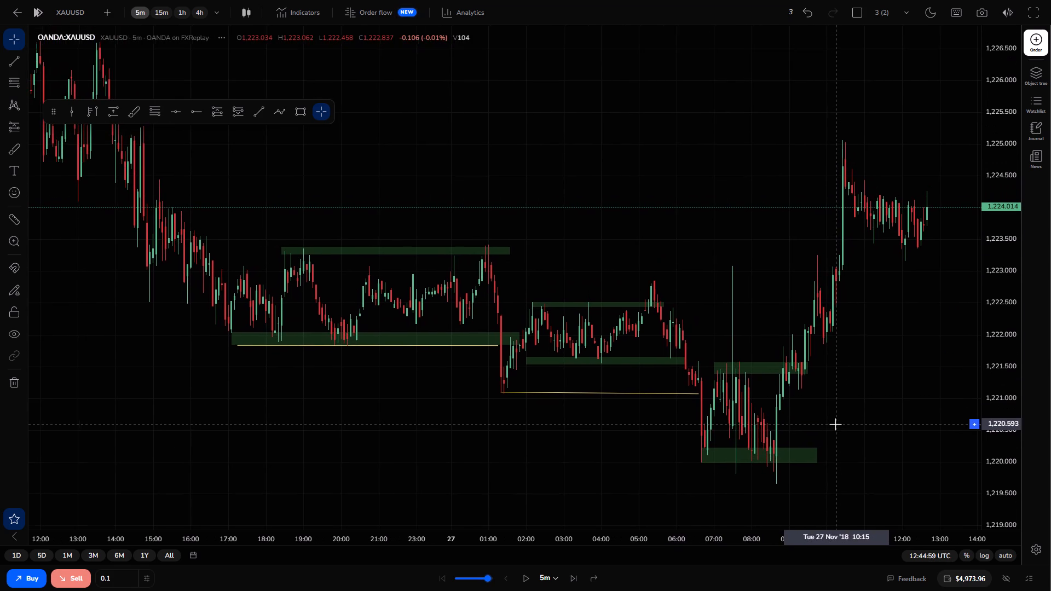
scroll(835, 424, "left", 1)
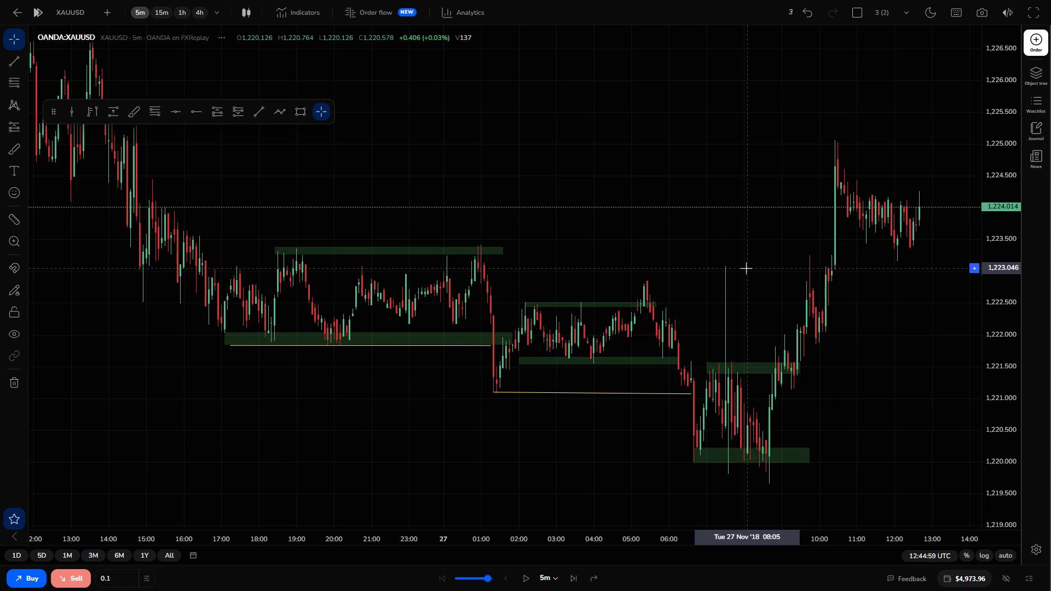
left_click_drag(742, 299, 780, 239)
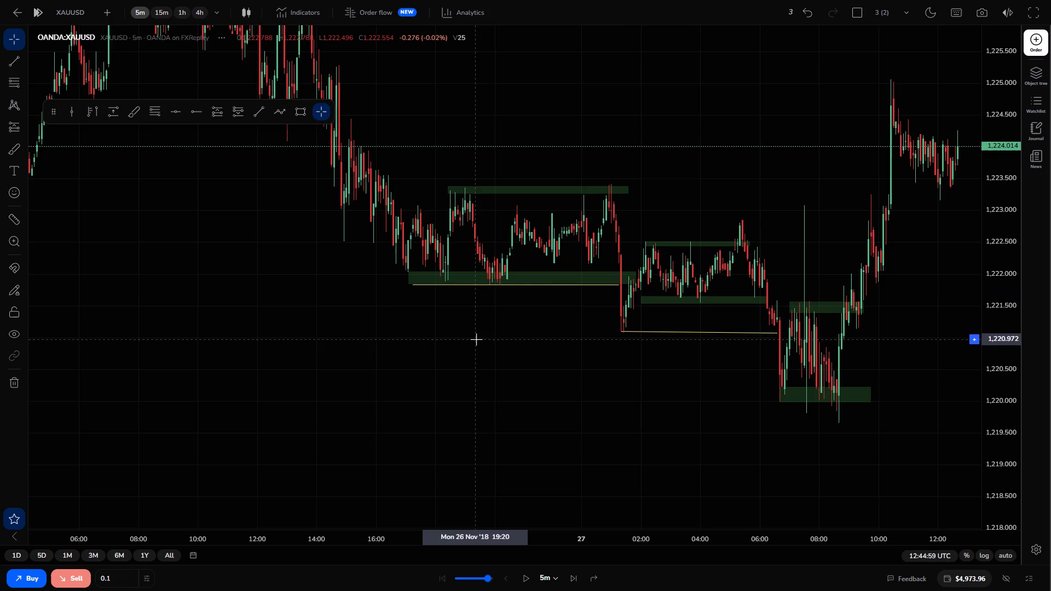
Place a horizontal ray at about 1,223.357 starting from the 27 November 00:55 swing high.
left_click_drag(476, 339, 280, 269)
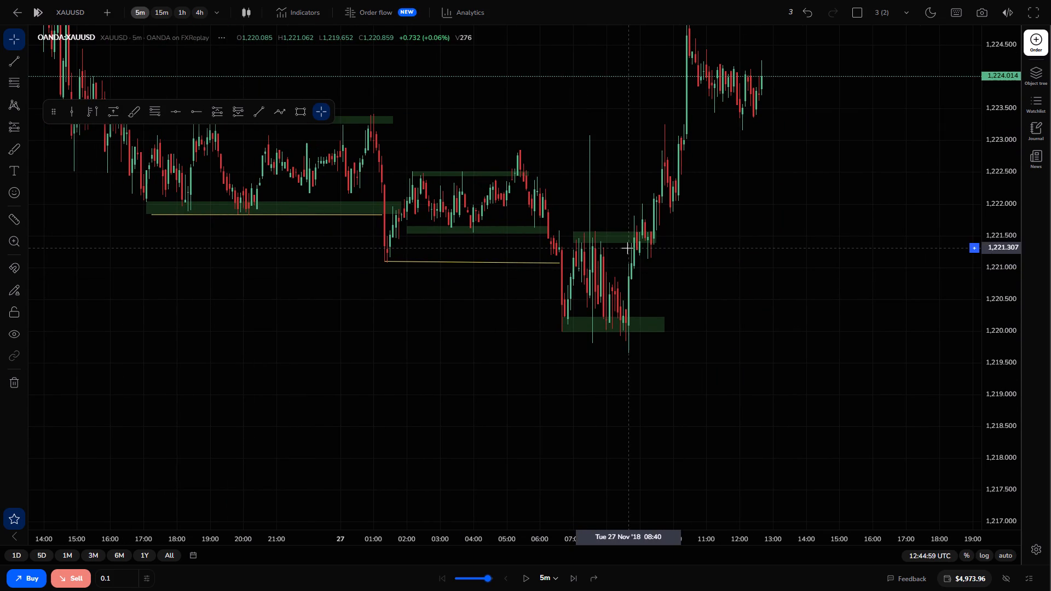
left_click(627, 248)
left_click_drag(632, 268, 651, 396)
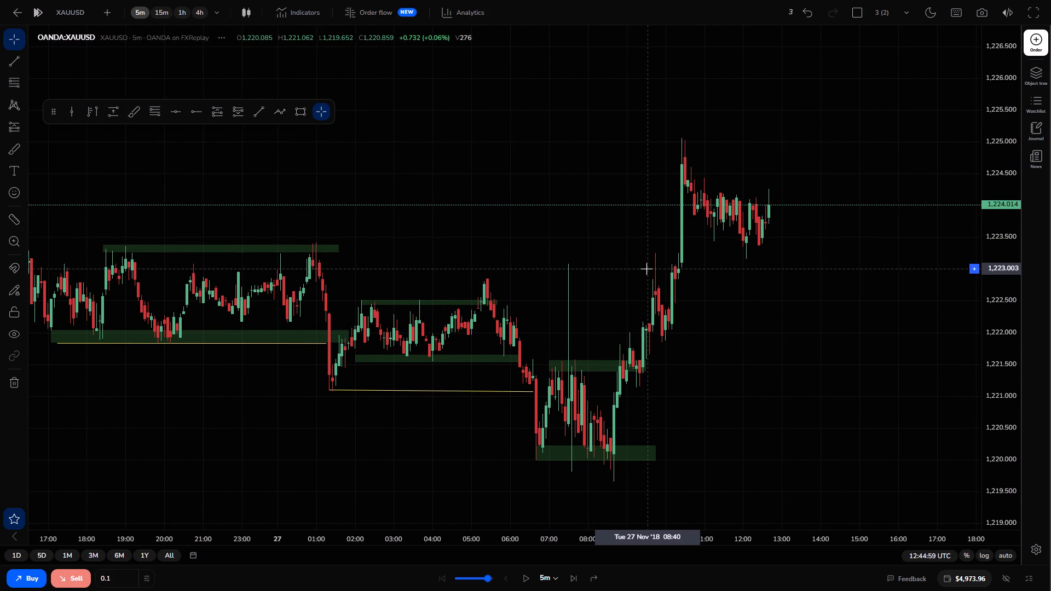
left_click_drag(649, 272, 748, 360)
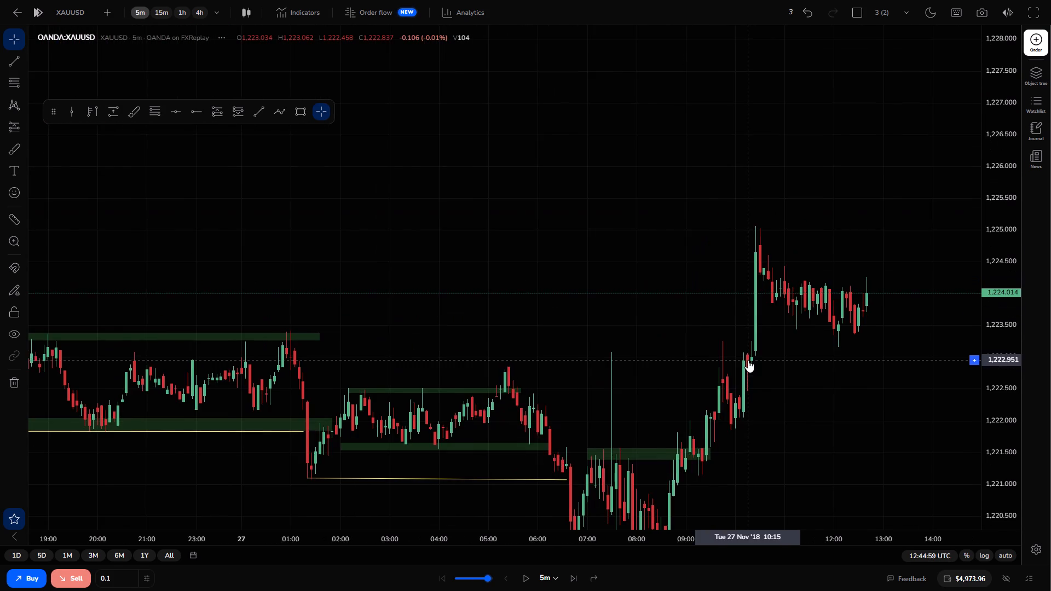
left_click_drag(1029, 426, 1000, 434)
left_click(1000, 434)
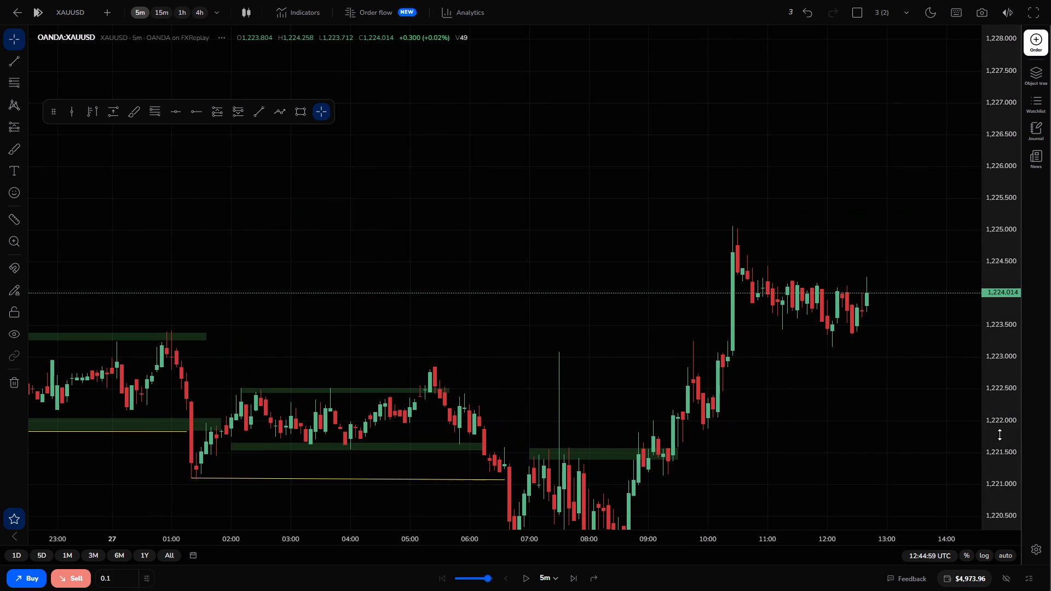
left_click(189, 112)
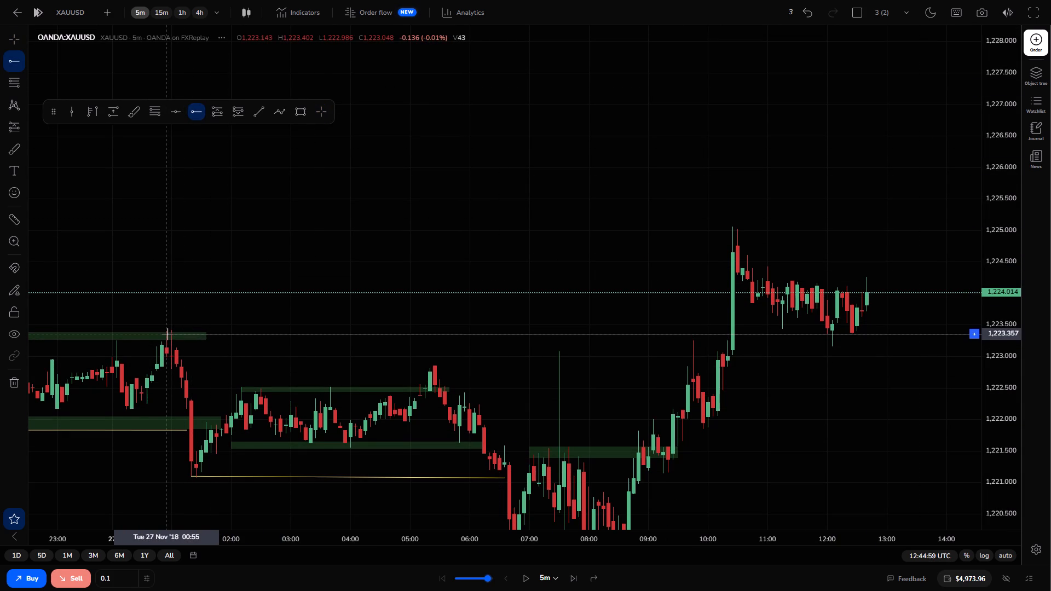
left_click(168, 334)
Draw a rectangle zone over the recent consolidation's highs, about 1,224.32 to 1,224.12, from 11:00 to about 13:50.
left_click_drag(364, 306, 514, 322)
left_click_drag(514, 322, 238, 305)
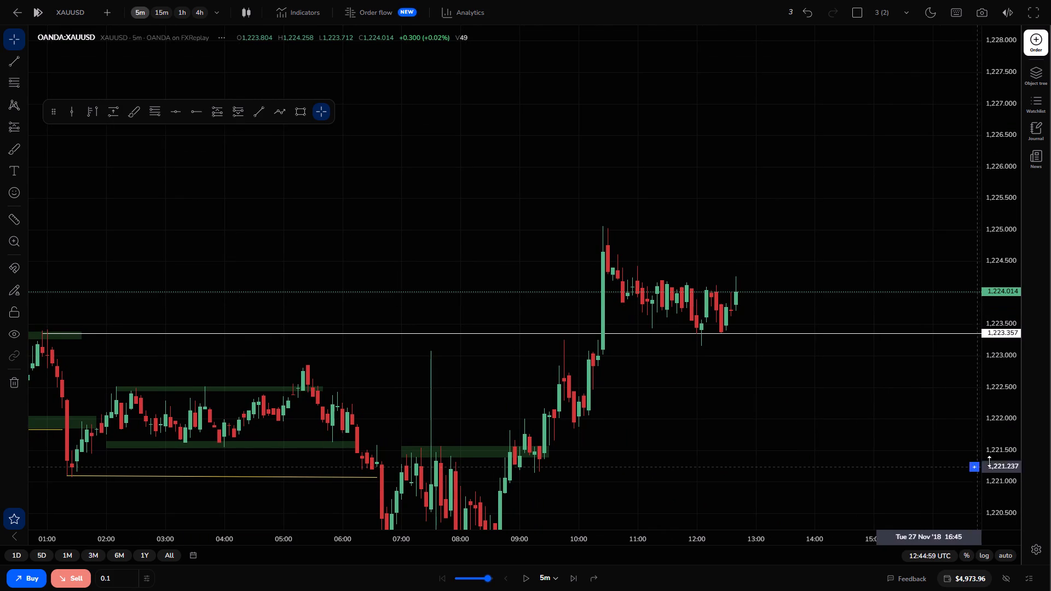
left_click_drag(997, 457, 1000, 344)
left_click_drag(809, 297, 833, 169)
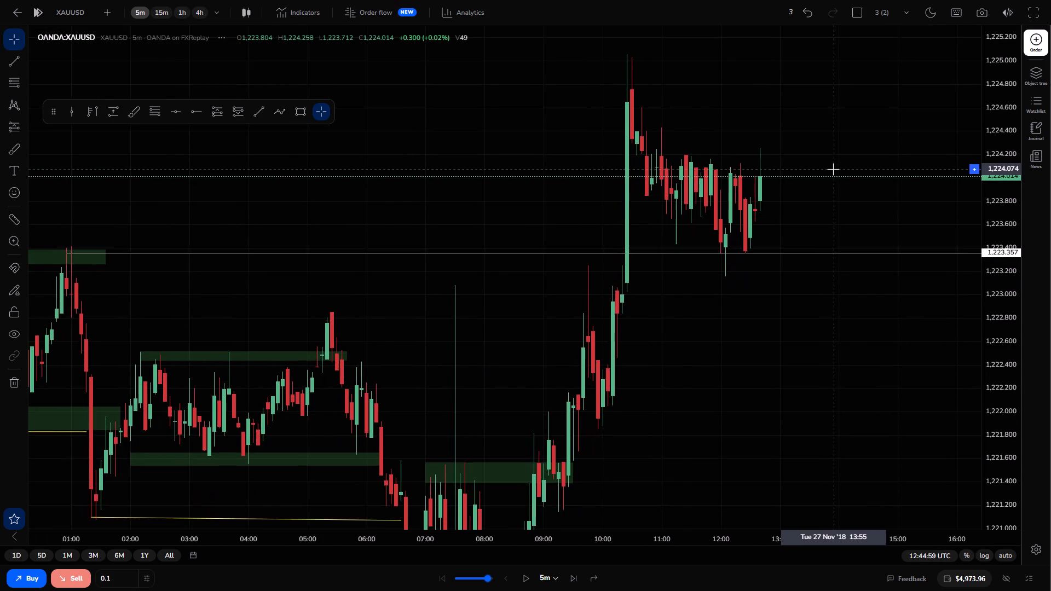
left_click_drag(293, 102, 299, 118)
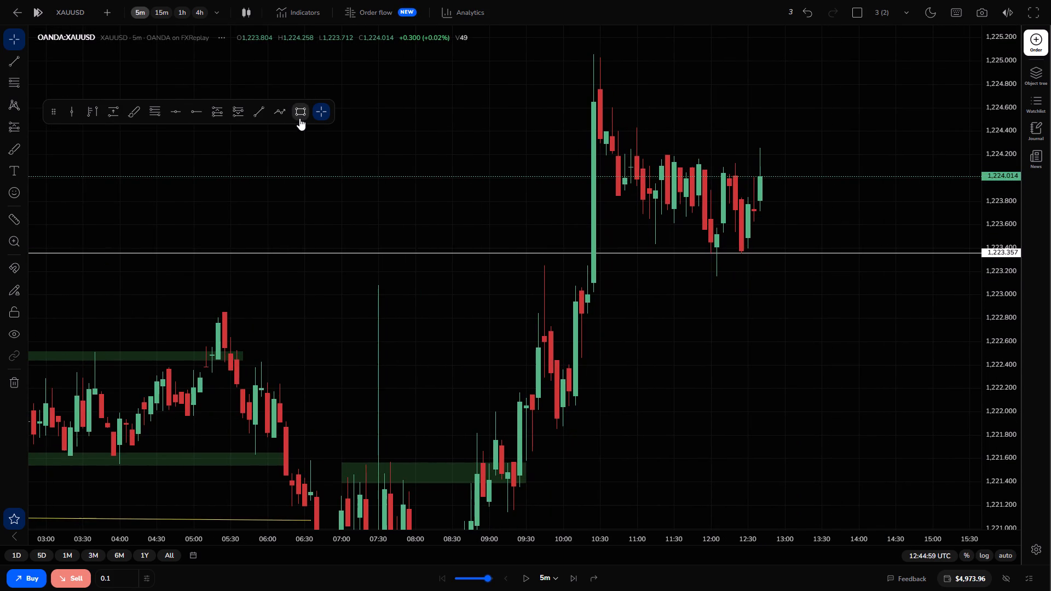
left_click(299, 118)
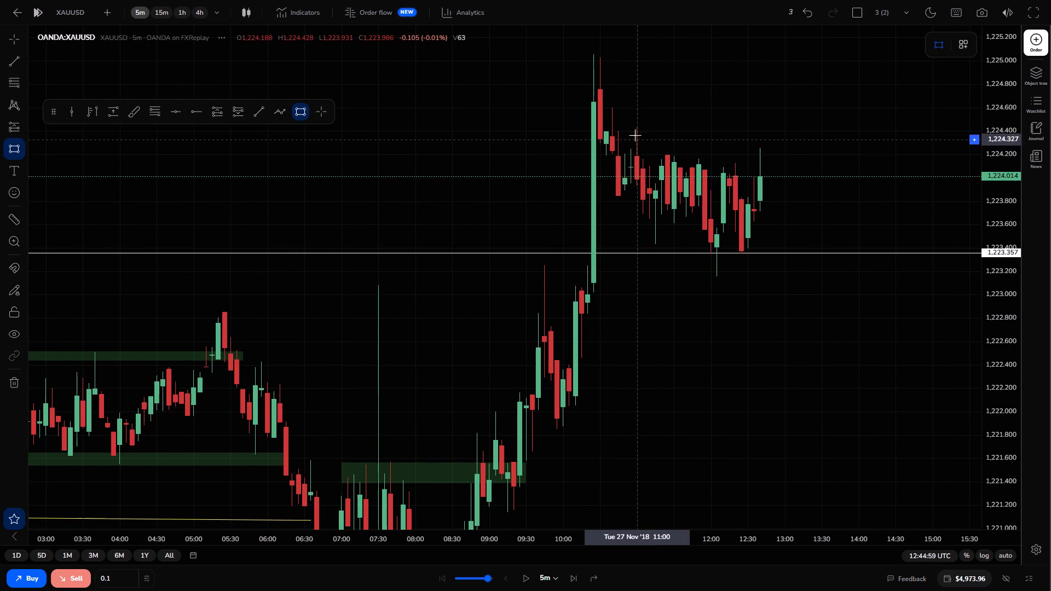
left_click_drag(634, 140, 832, 161)
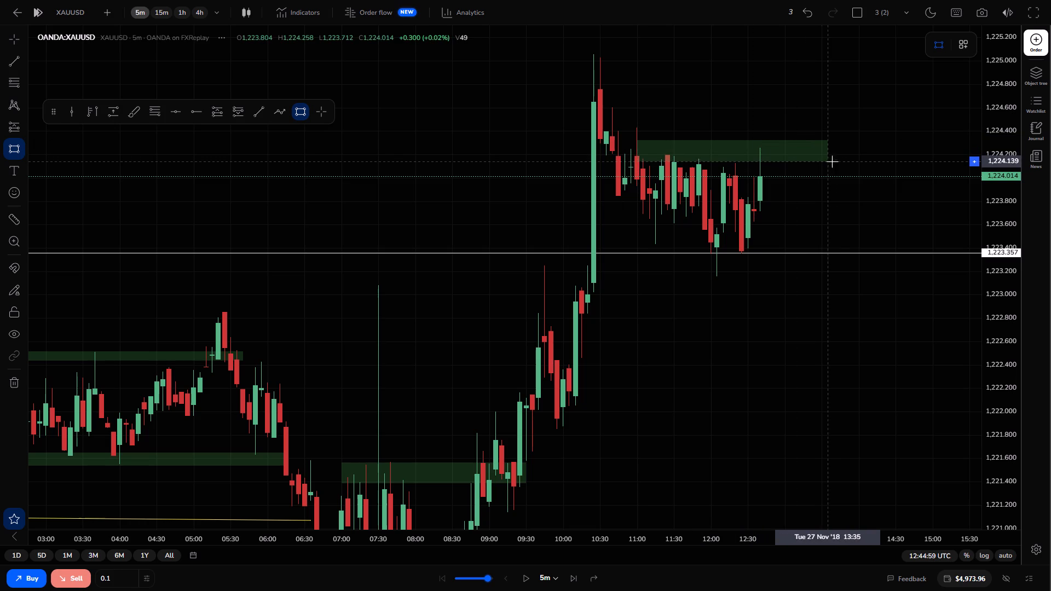
left_click_drag(832, 161, 844, 163)
left_click(844, 163)
left_click(831, 195)
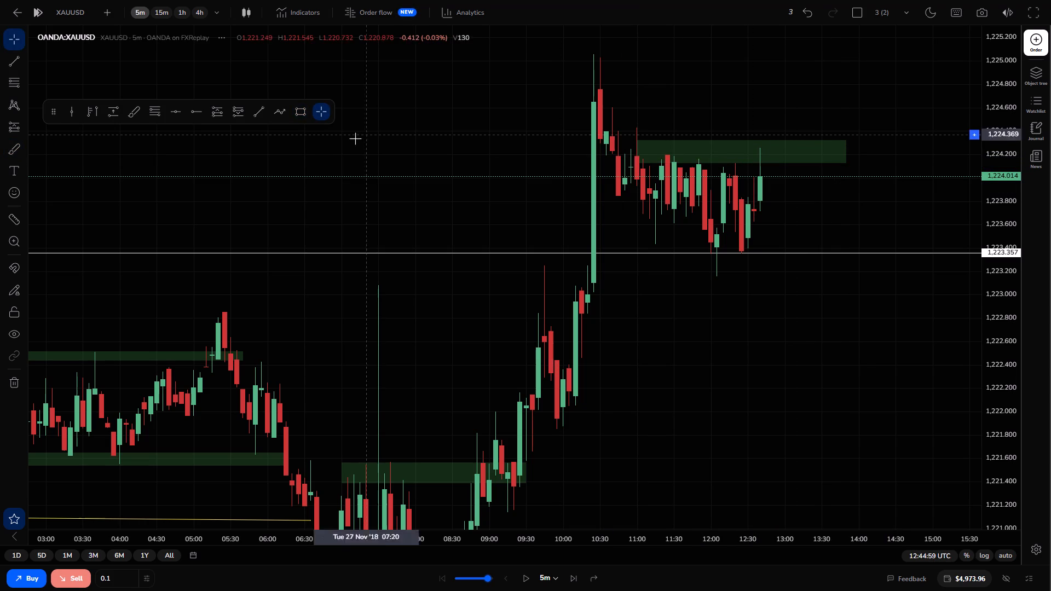
Draw a rectangle zone along the consolidation's lows, about 1,223.40 to 1,223.29, from about 10:45 to 14:30.
left_click(294, 117)
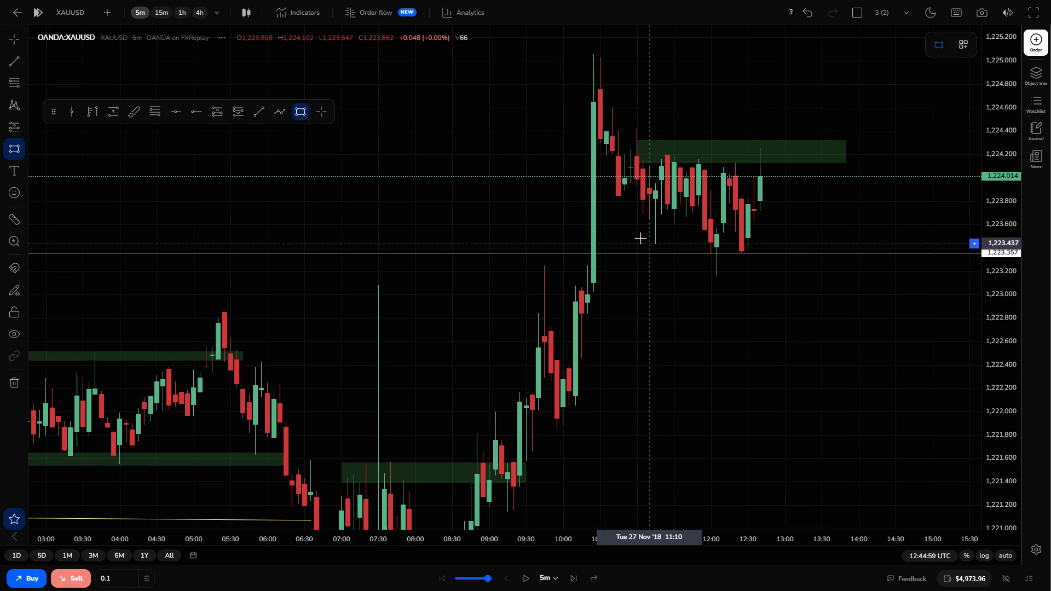
left_click_drag(618, 247, 816, 252)
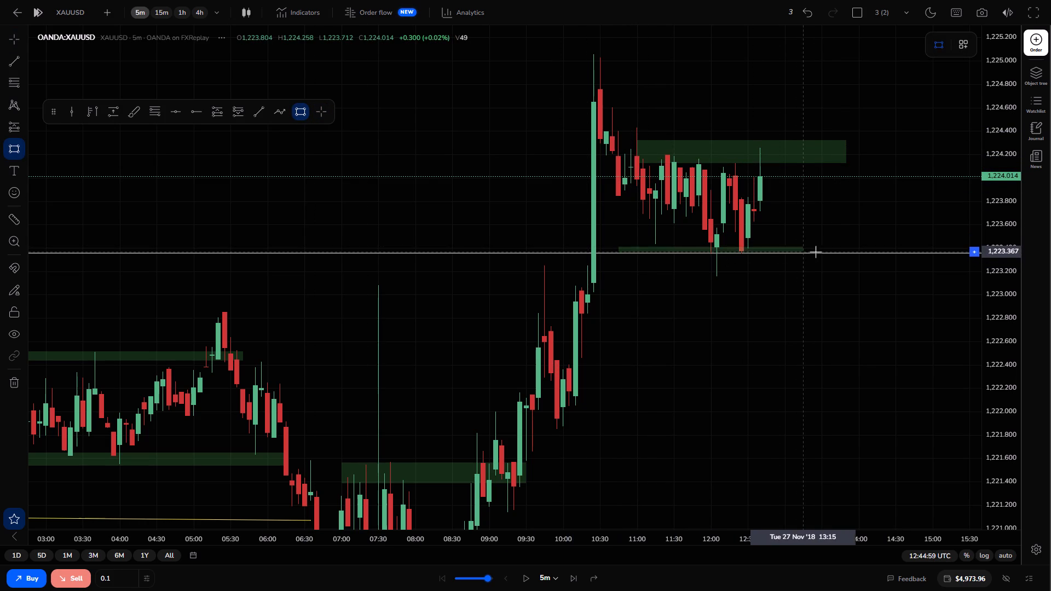
left_click_drag(816, 252, 898, 261)
left_click(898, 261)
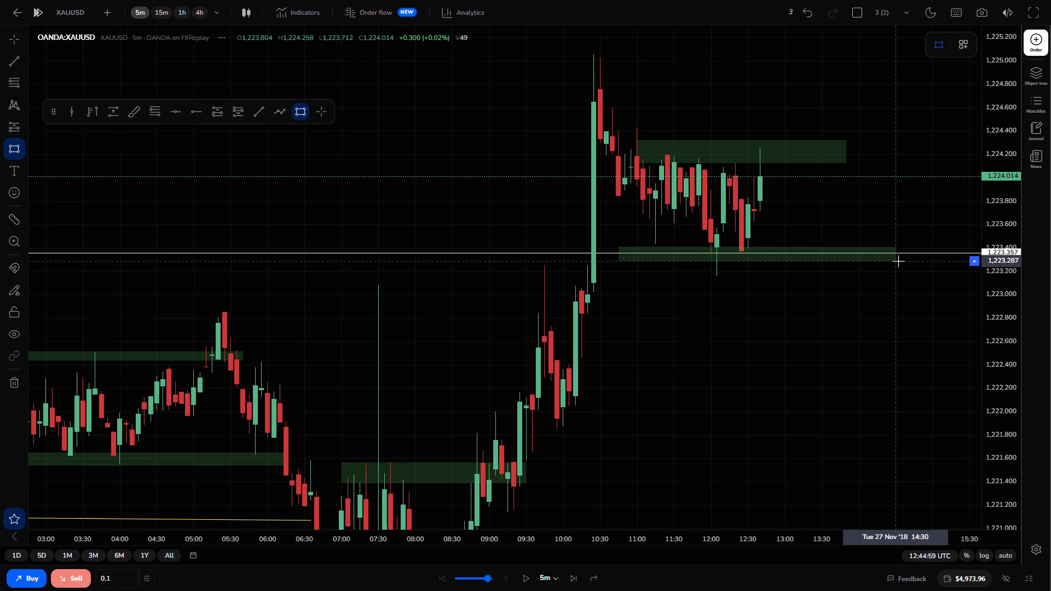
left_click(761, 330)
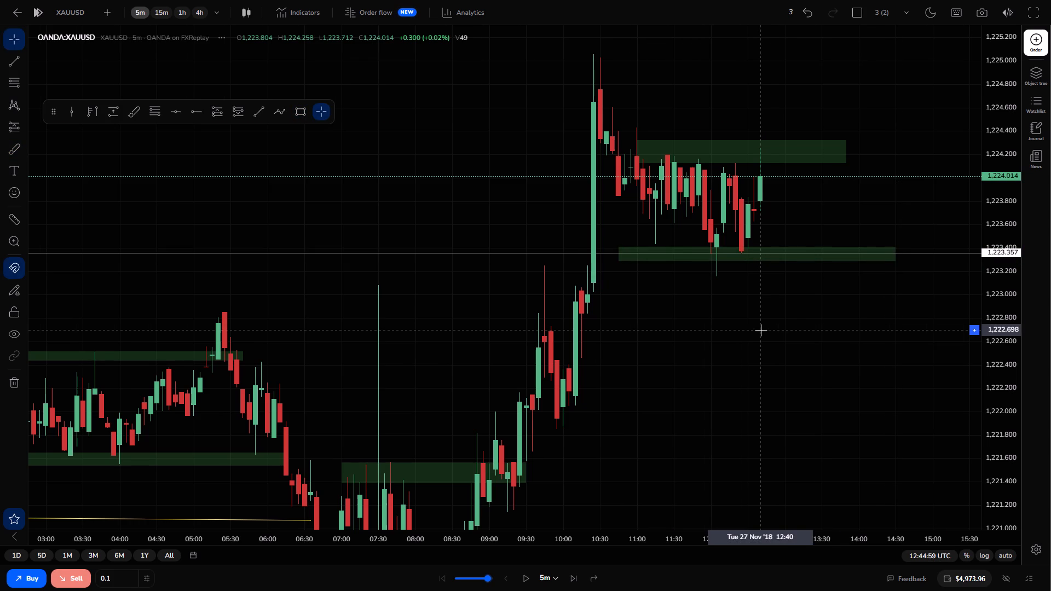
Step the replay forward candle by candle to 13:29:59 UTC.
key("ctrl+space")
key("ctrl+space")
key("ctrl+space")
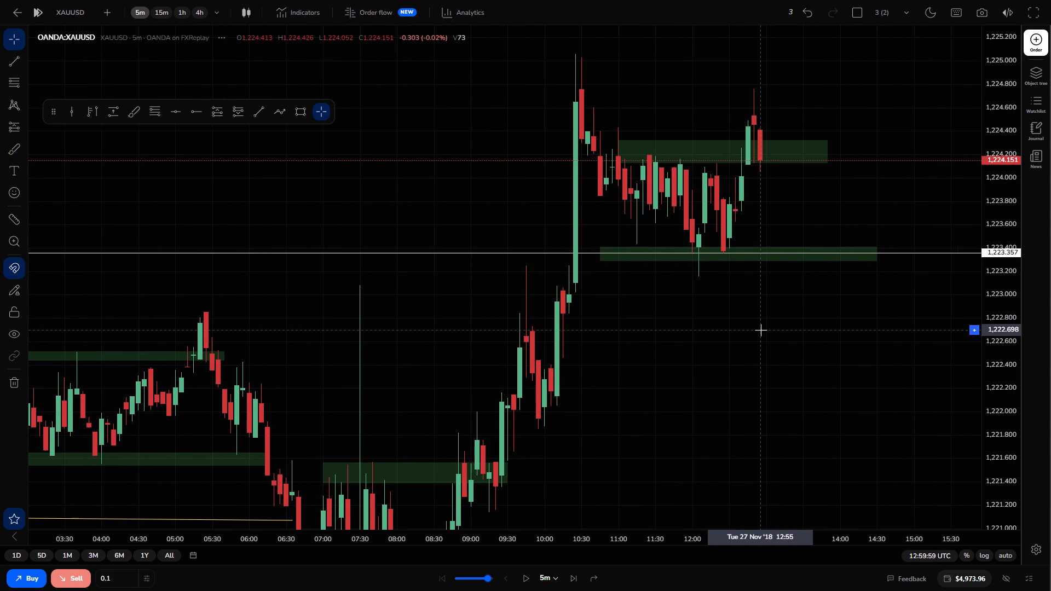
key("ctrl+space")
key("ctrl+space")
key("ctrl+space")
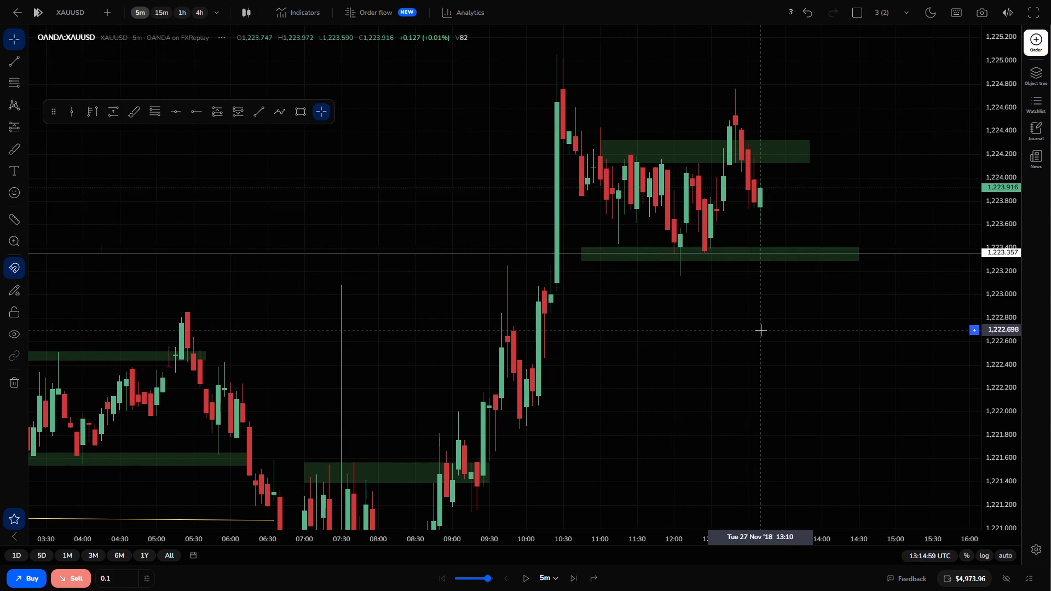
key("ctrl+space")
key("ctrl+space")
key("ctrl+space")
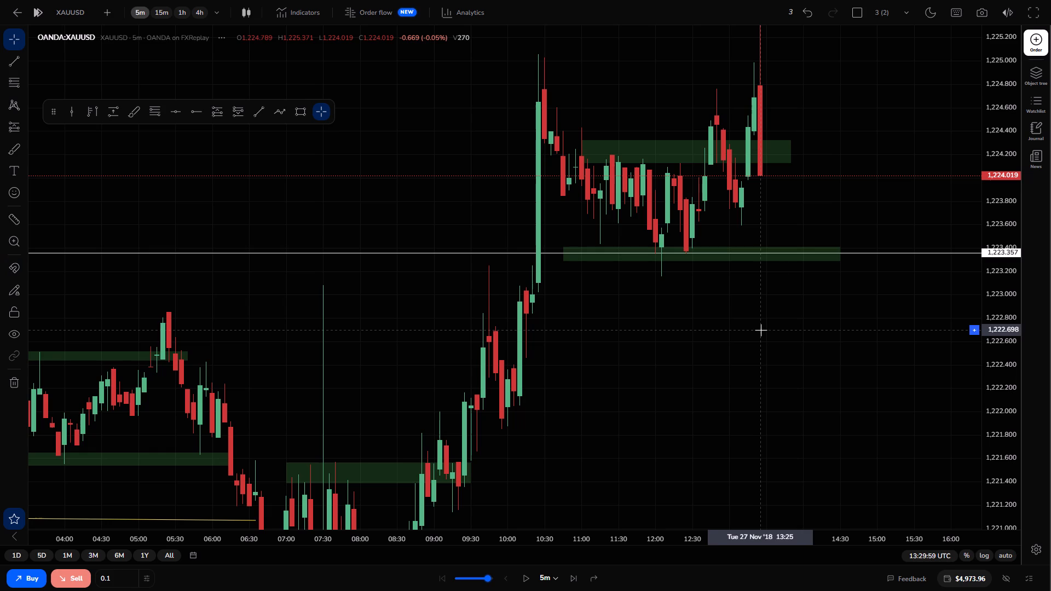
Move the newest upper zone to the 10:25 spike high, about 1,224.86 to 1,225.05, and extend it to about 14:00.
left_click_drag(831, 141, 901, 244)
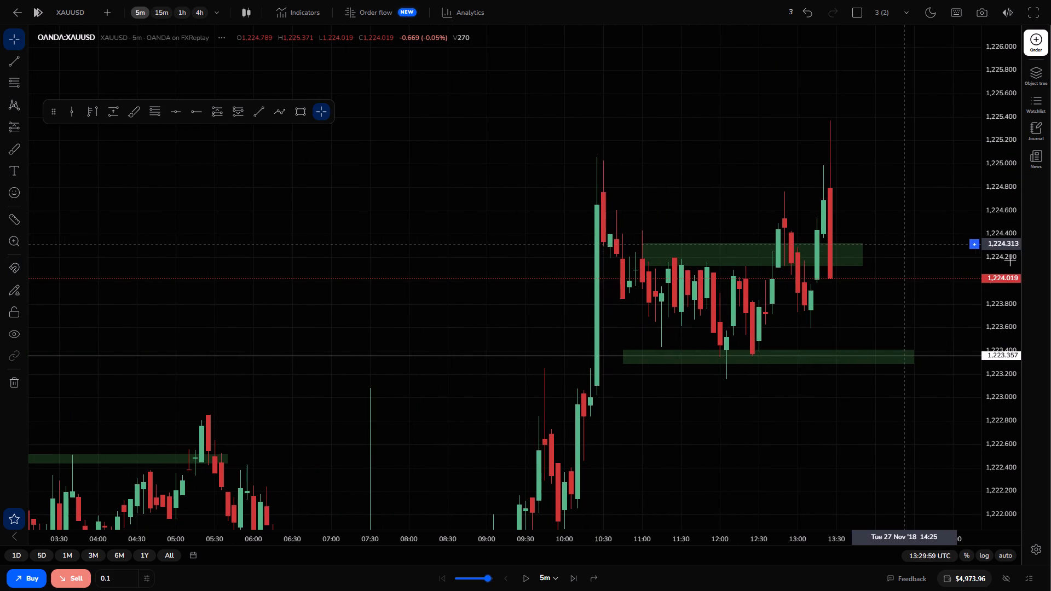
left_click_drag(1003, 226, 1008, 304)
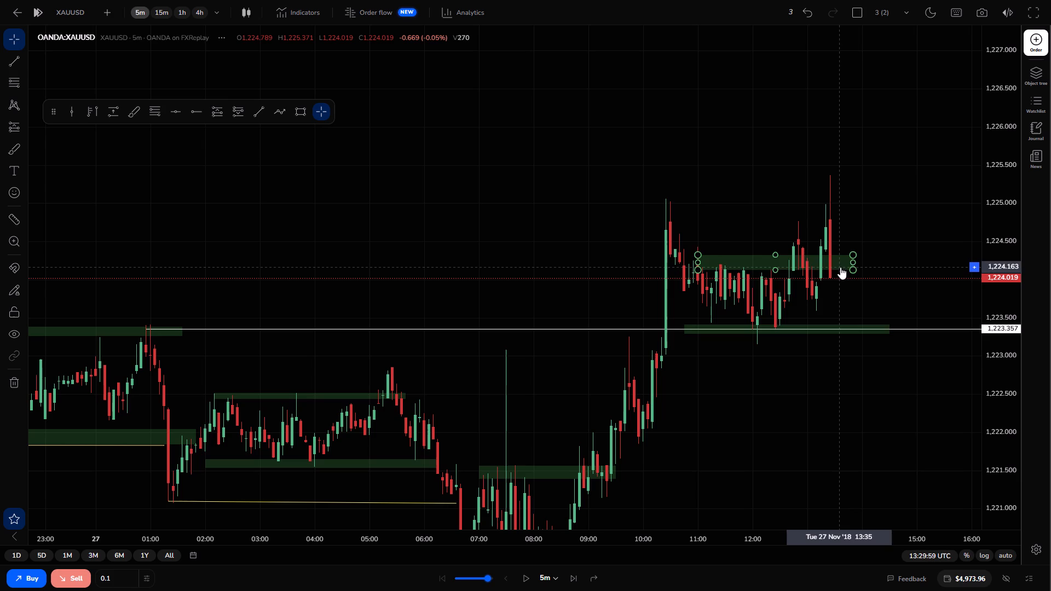
left_click_drag(840, 267, 807, 211)
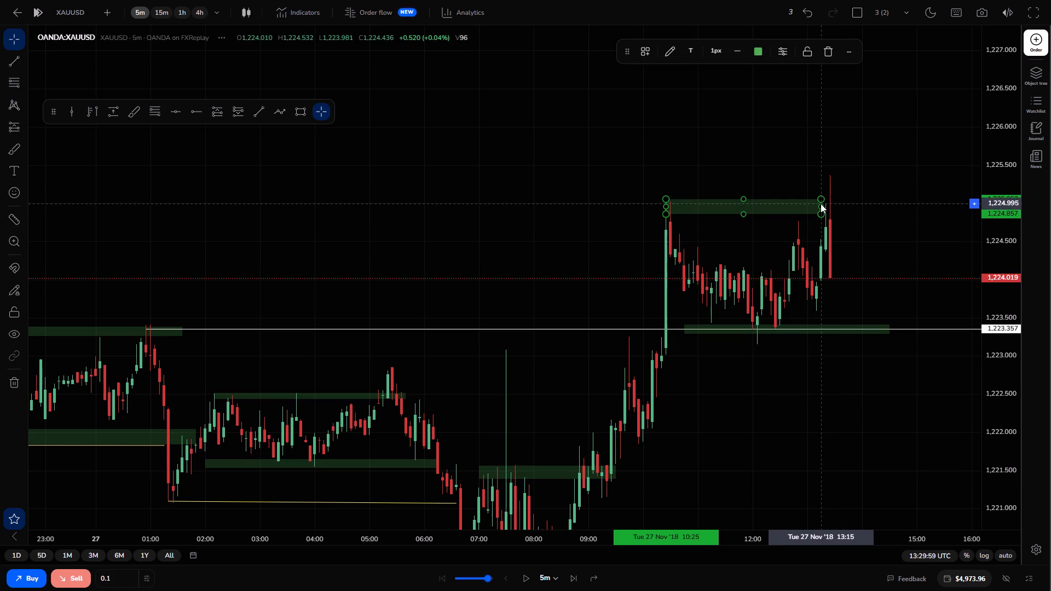
left_click_drag(821, 204, 862, 213)
left_click(853, 253)
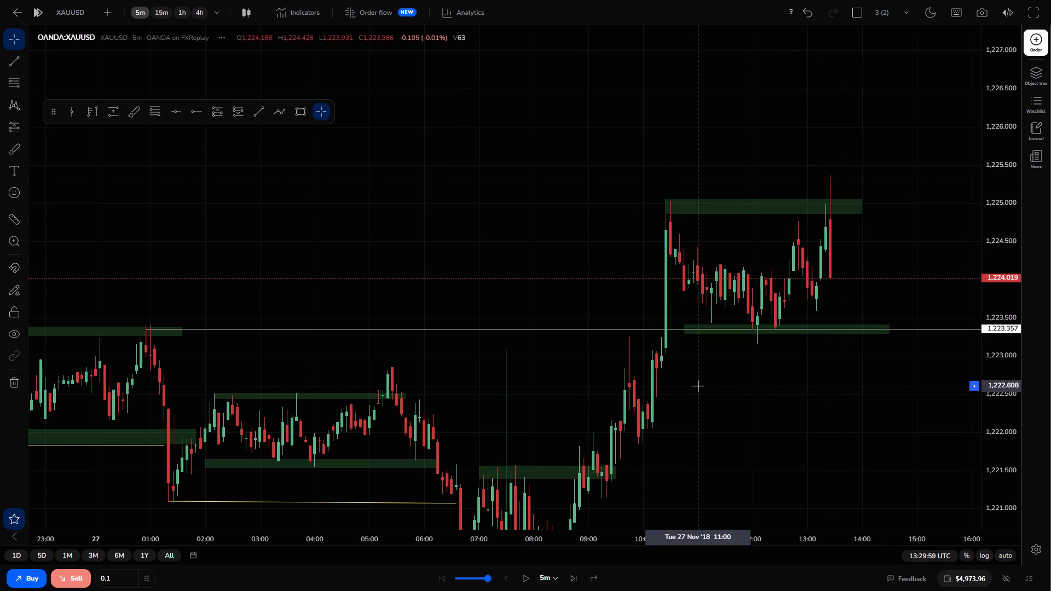
Step the replay forward two candles to 13:39:59 UTC.
key("ctrl+space")
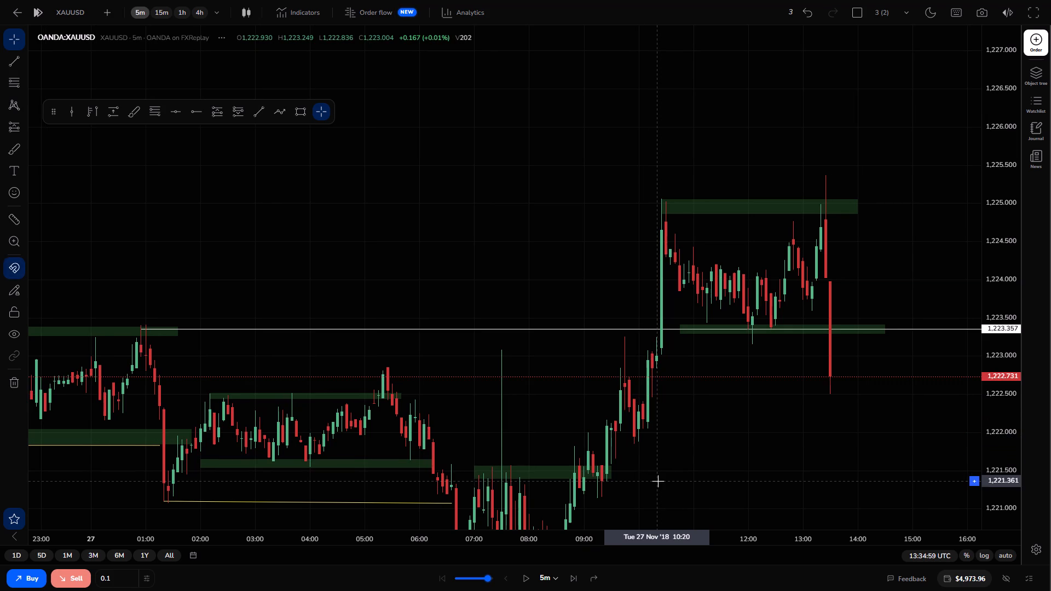
left_click_drag(753, 422, 690, 416)
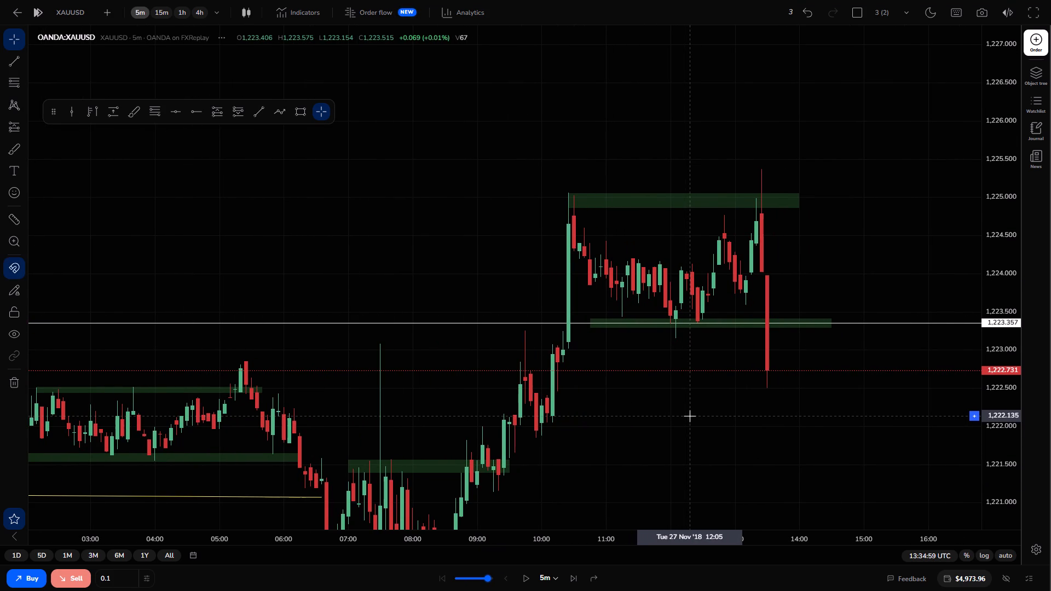
key("ctrl+space")
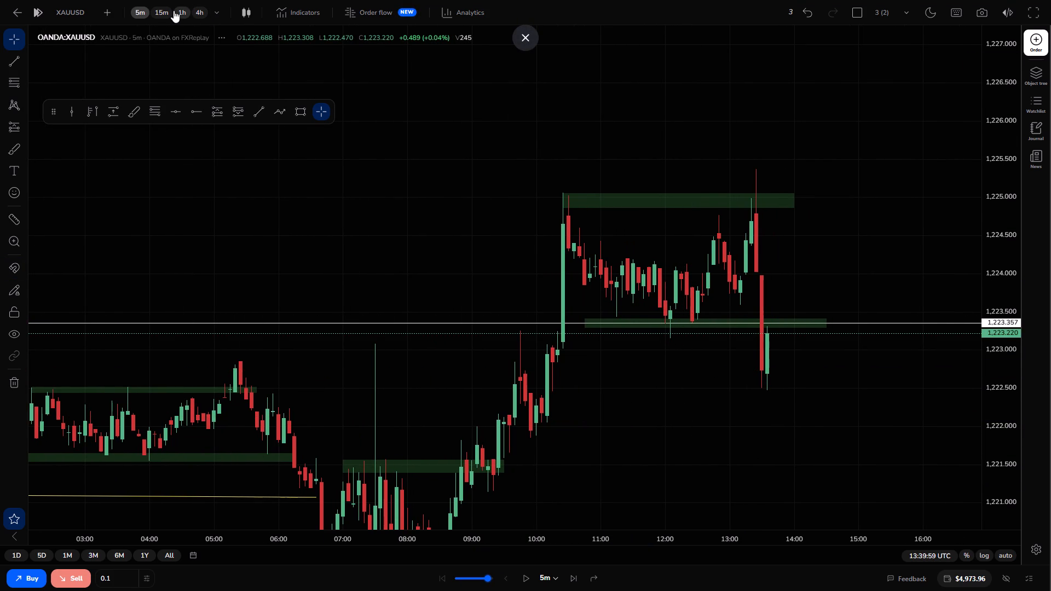
Check the break below the lower zone on the 15-minute and 1-hour charts, and return to 5 minutes.
left_click(158, 10)
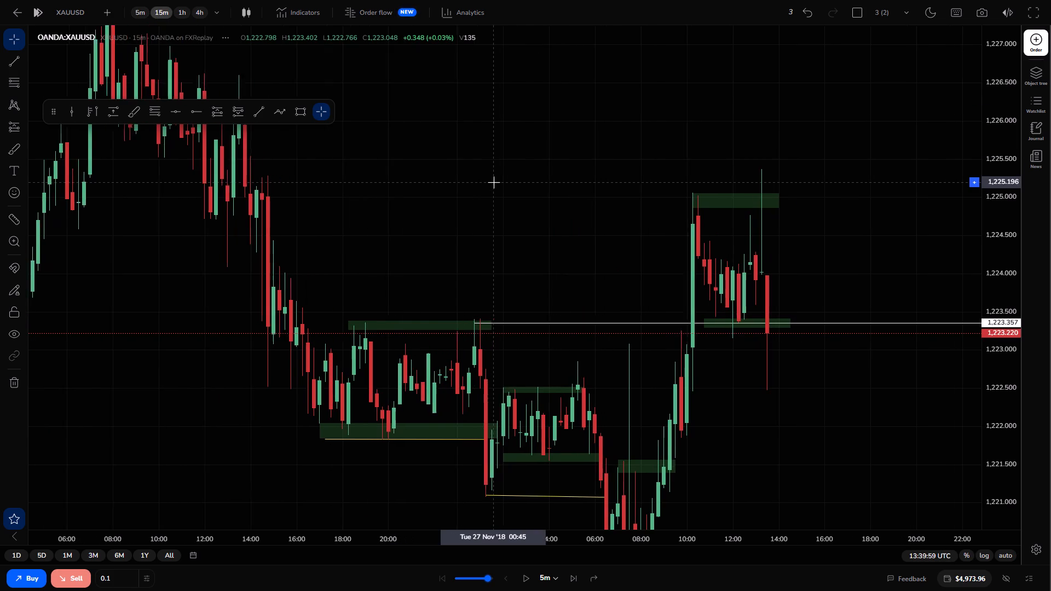
left_click(142, 13)
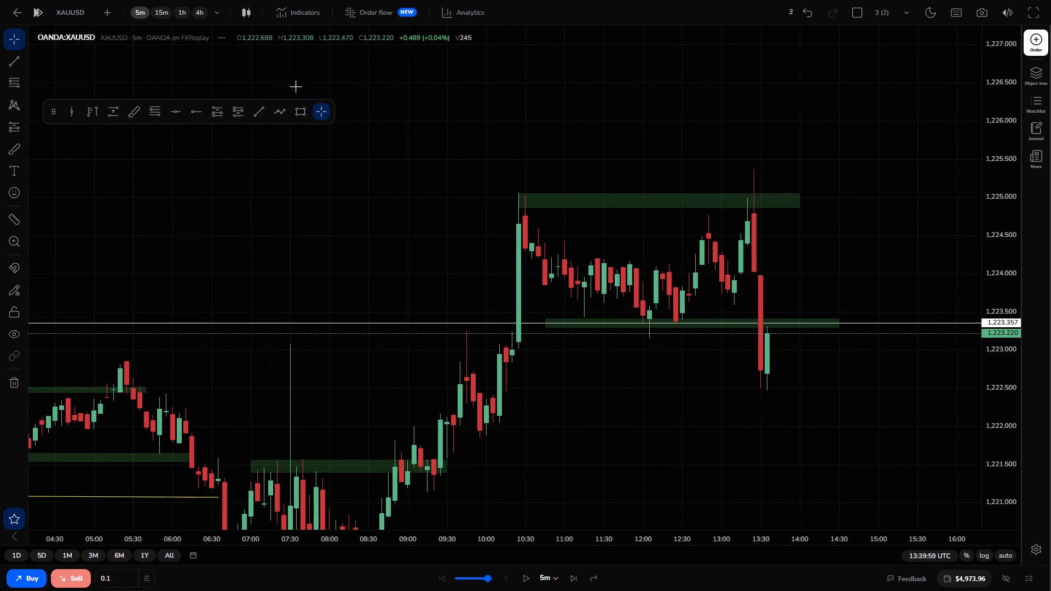
left_click(182, 11)
left_click(136, 11)
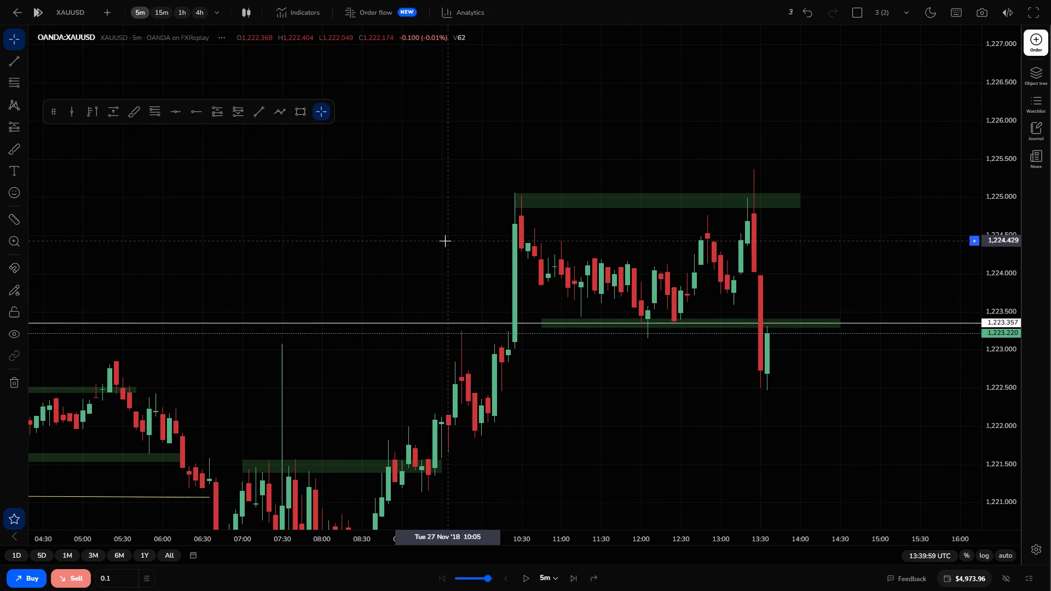
Buy 0.1 lot of XAUUSD at the current market price.
key("alt+q")
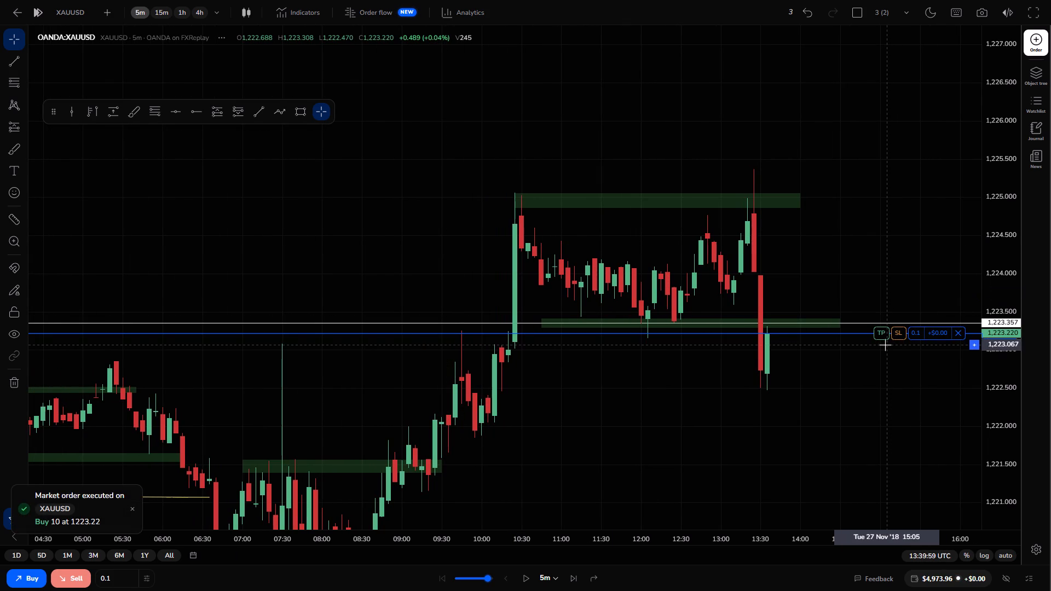
Set the buy position's take profit to 1,225.031 at the upper zone and its stop loss to 1,222.386.
left_click_drag(883, 337, 875, 197)
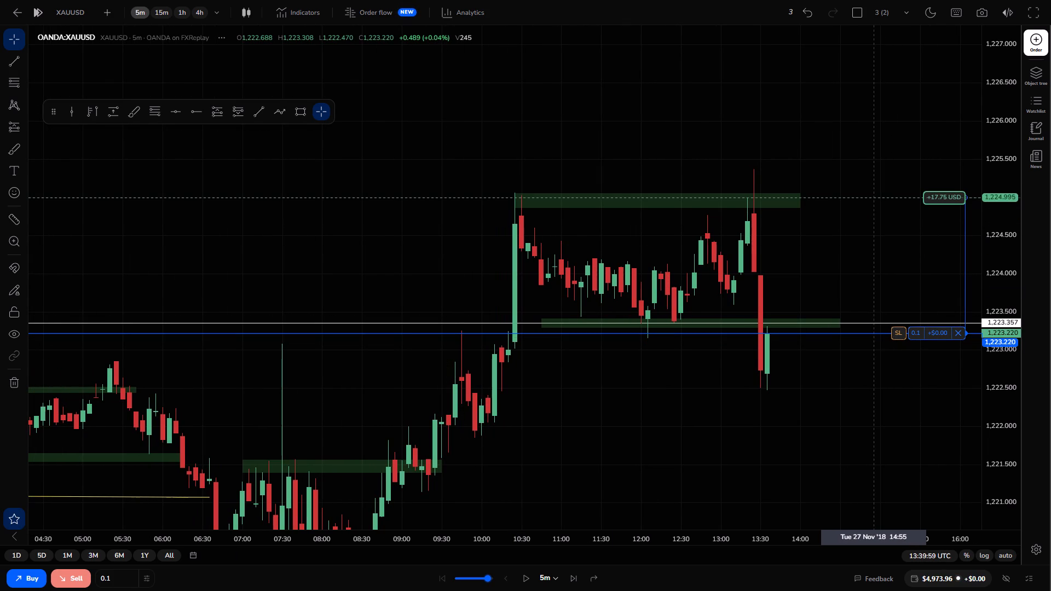
left_click_drag(875, 197, 874, 195)
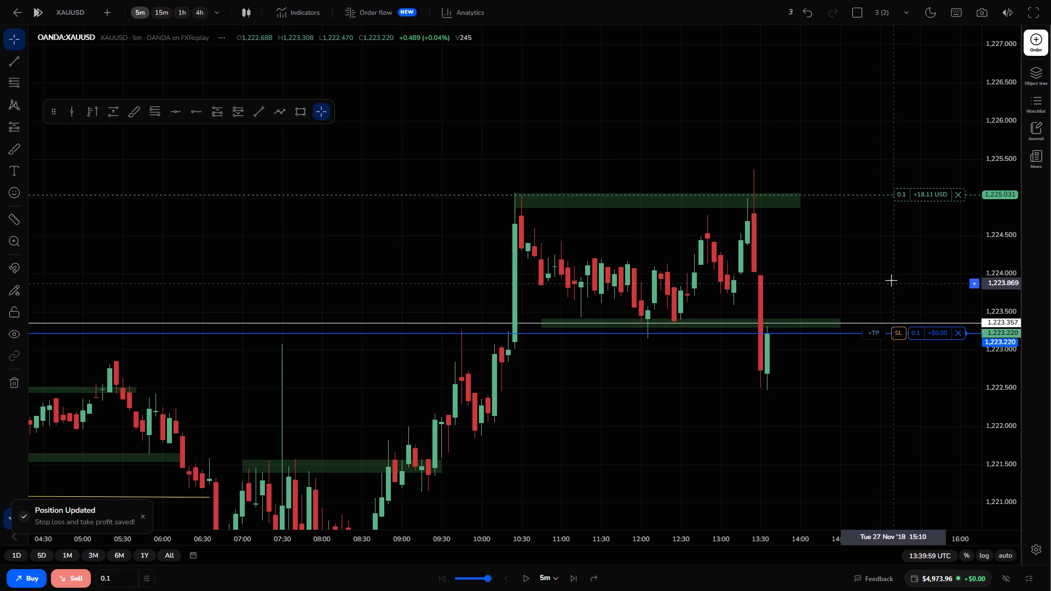
left_click_drag(900, 332, 903, 390)
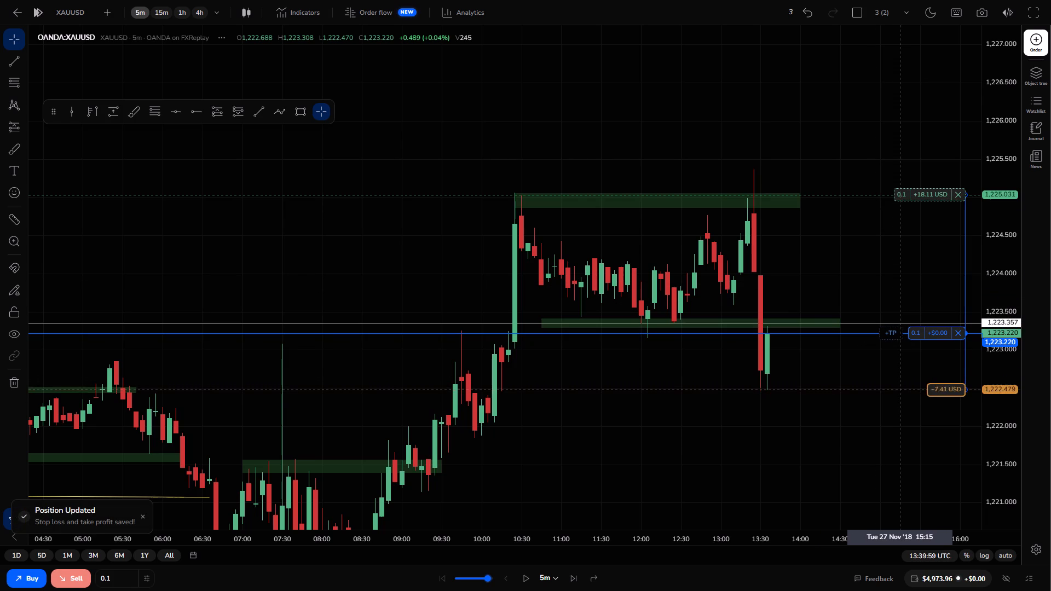
left_click_drag(903, 390, 904, 397)
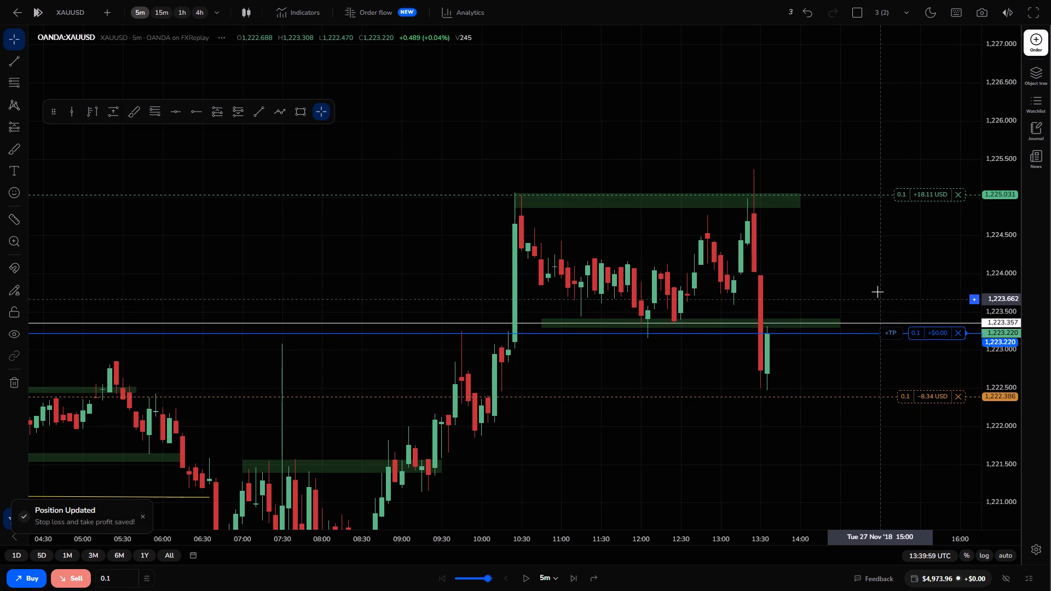
Step the replay forward to 13:44:59 UTC with the buy position open.
left_click_drag(874, 287, 887, 331)
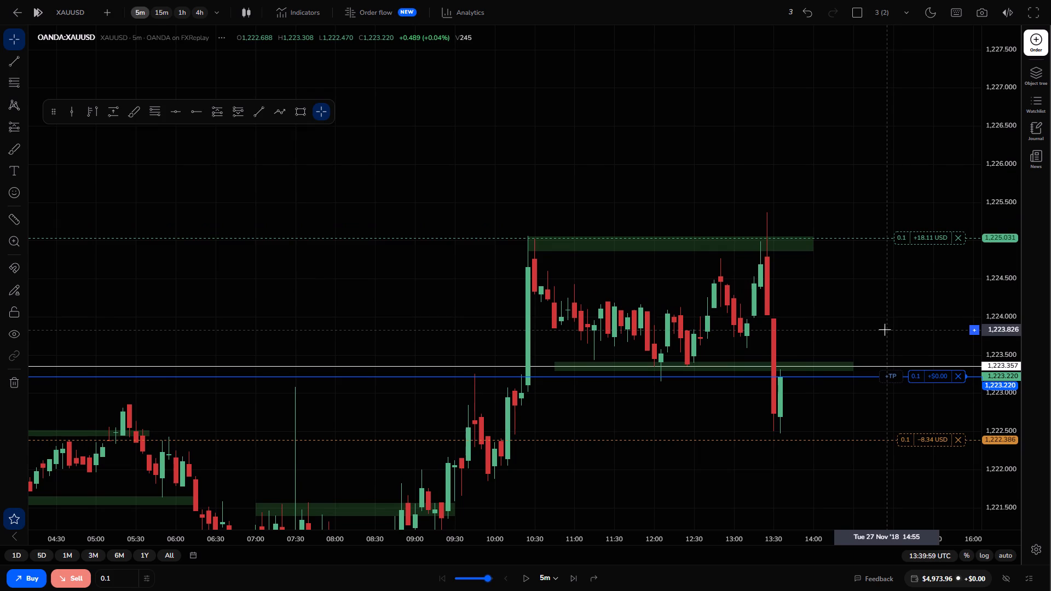
key("ctrl+space")
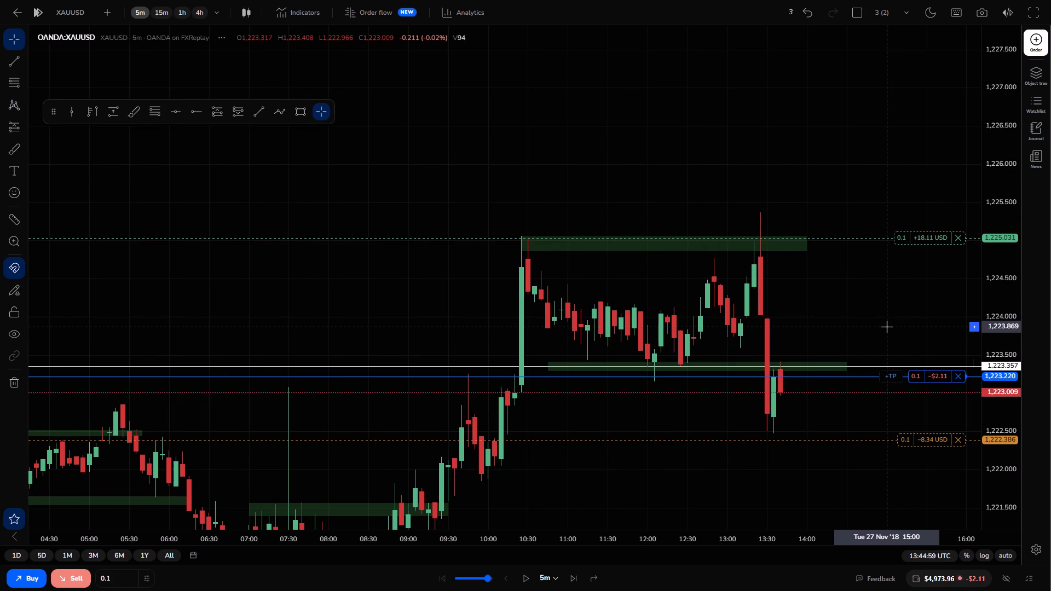
Step the replay forward to 14:34:59 UTC.
key("ctrl+space")
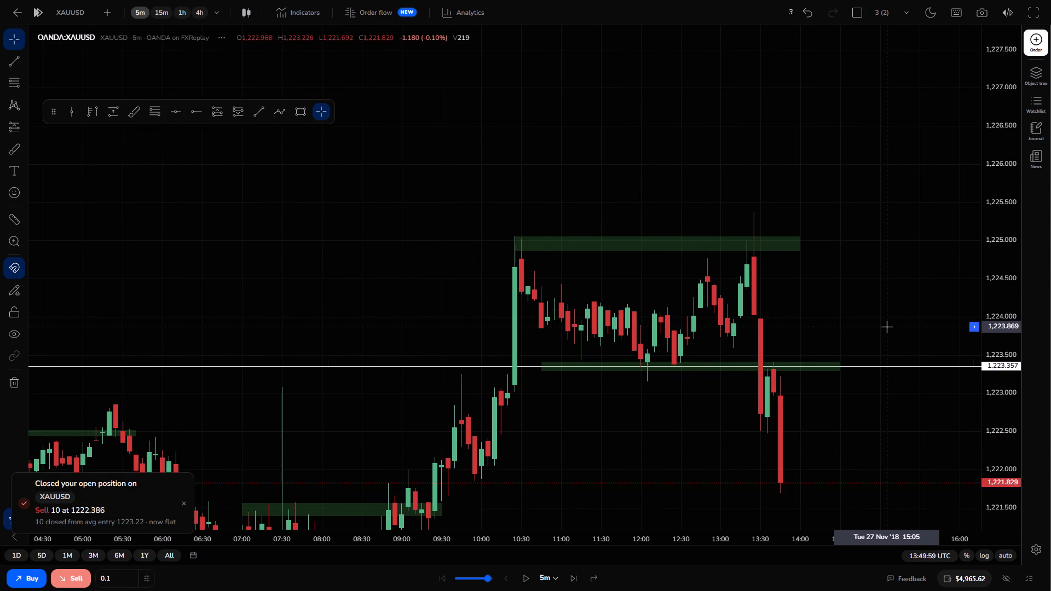
key("ctrl+space")
key("ctrl+space")
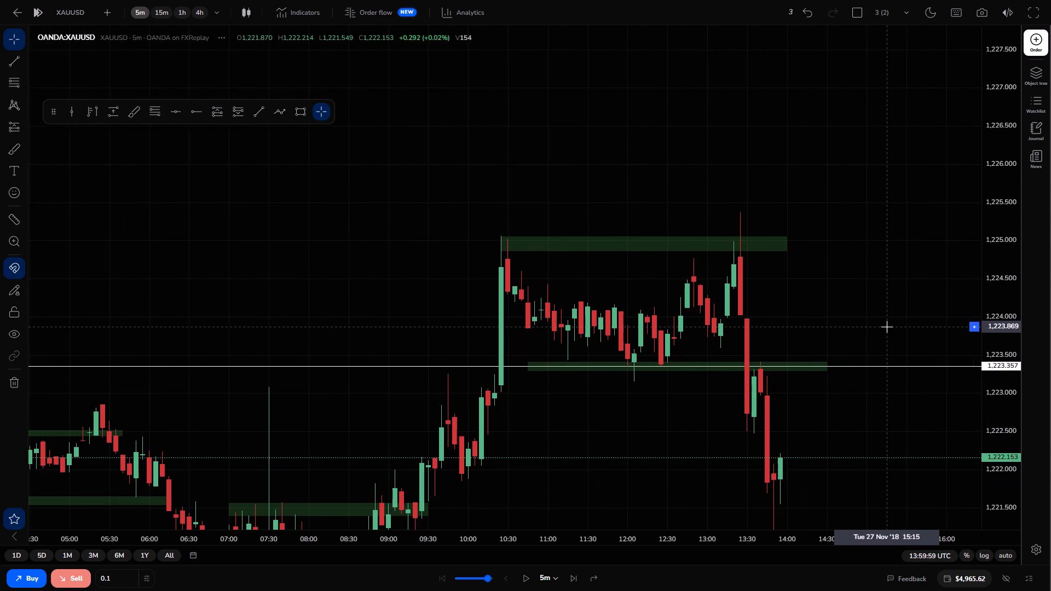
key("ctrl+space")
key("ctrl+space")
key("ctrl+space")
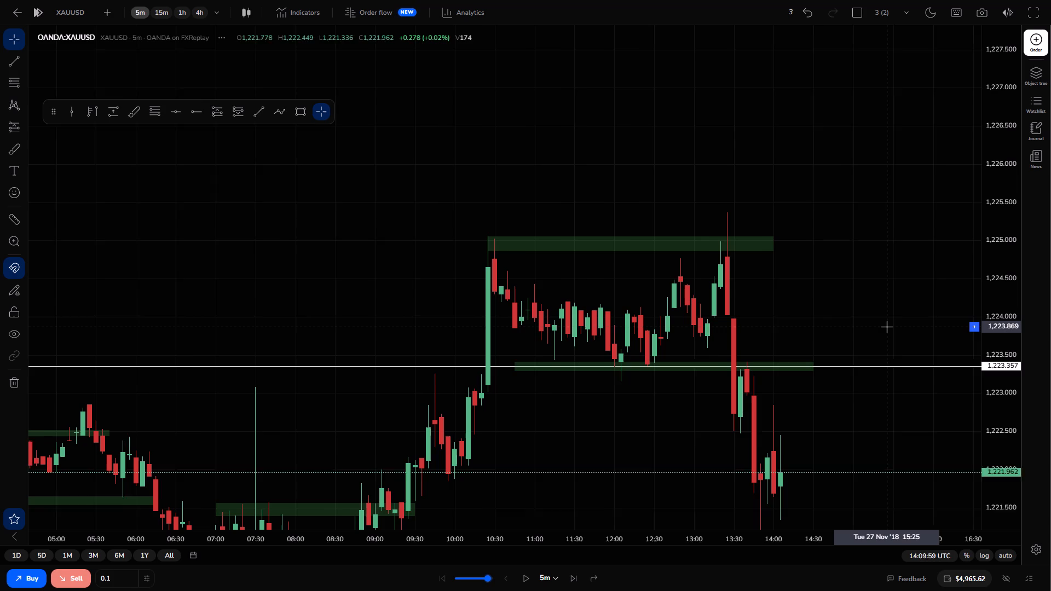
key("ctrl+space")
key("ctrl+space")
key("ctrl+space")
key("ctrl+space")
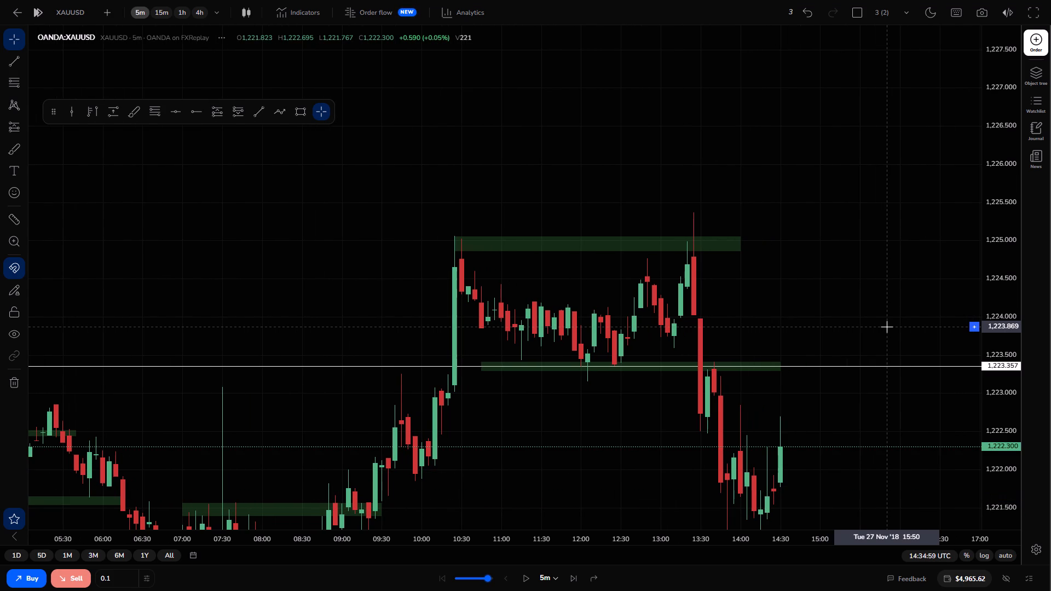
Check the recent price action on the 15-minute chart and buy 0.1 lot of XAUUSD at the market price.
left_click(163, 14)
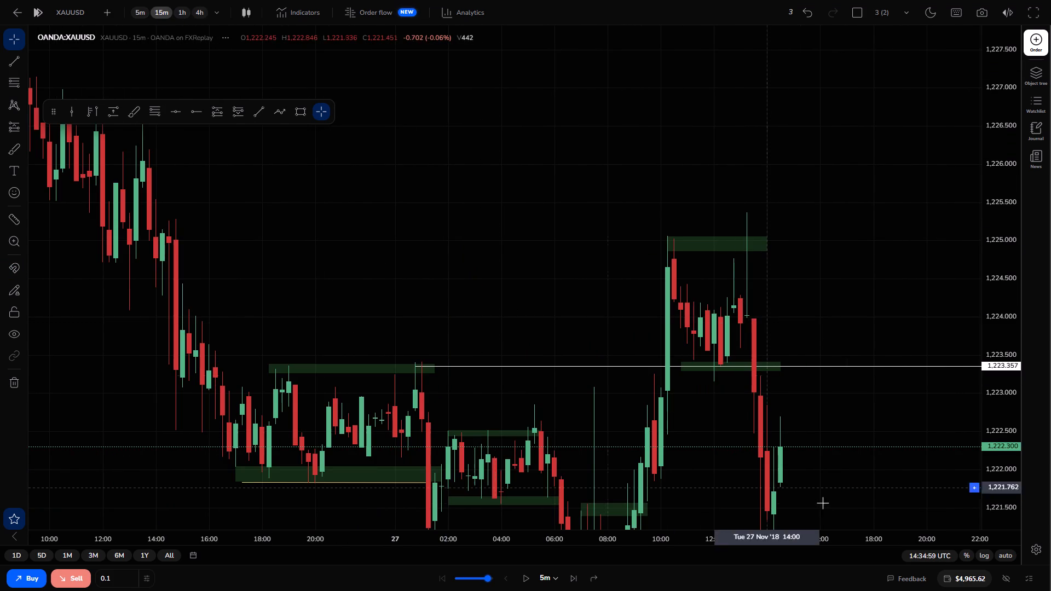
left_click_drag(837, 483, 839, 372)
left_click_drag(1001, 356, 981, 450)
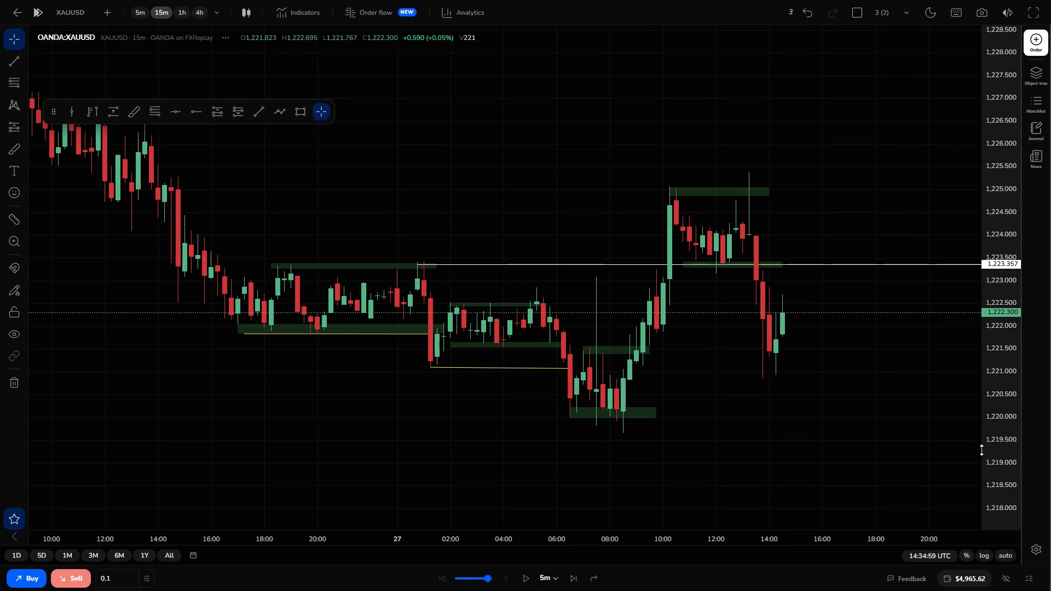
key("alt+q")
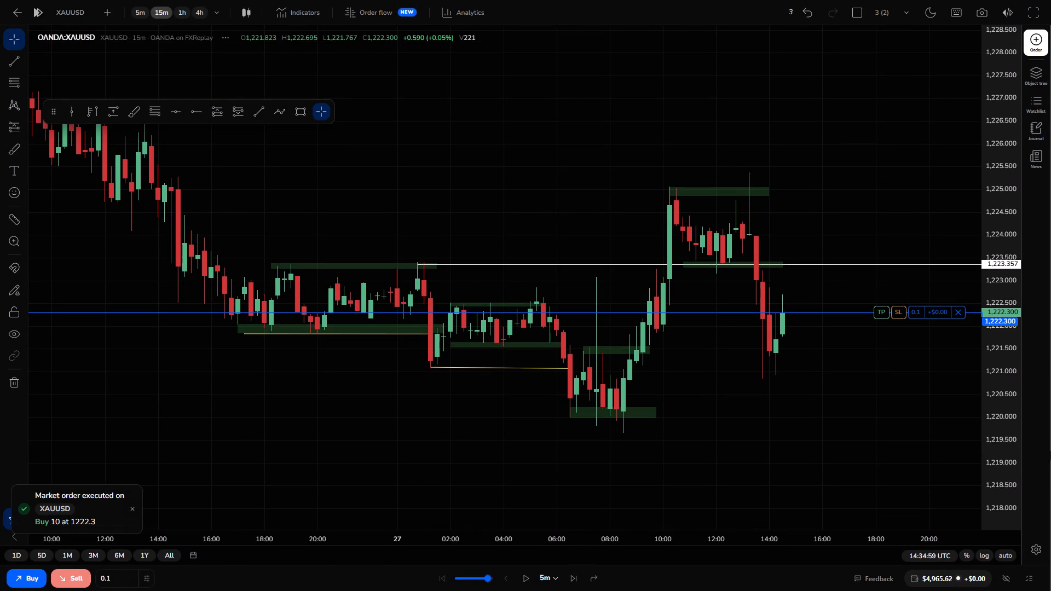
Set the buy position's take profit to 1,225.048 at the upper zone and its stop loss to 1,221.265.
left_click_drag(881, 315, 859, 195)
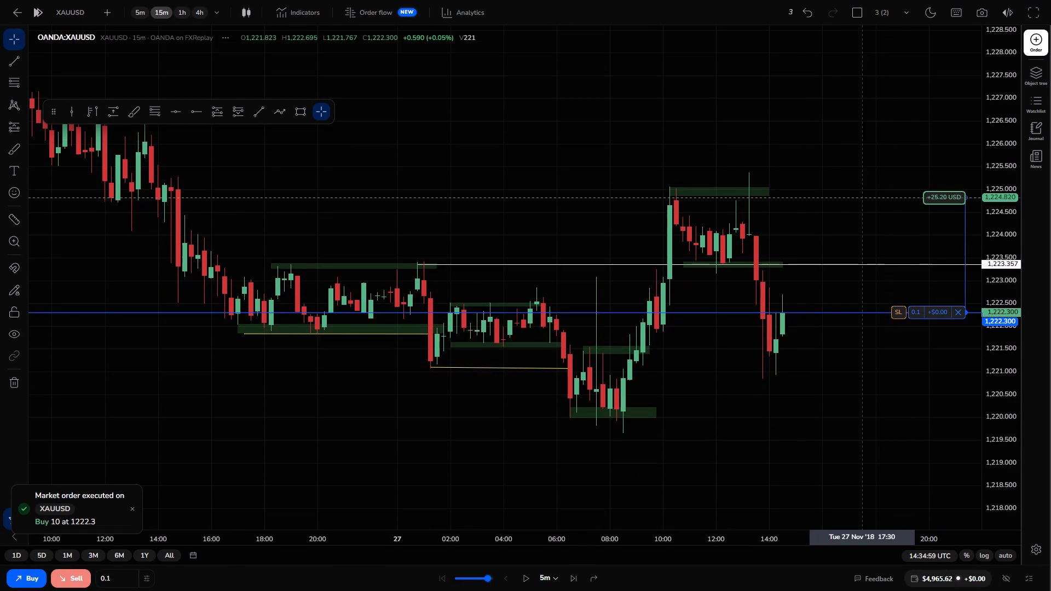
left_click_drag(859, 195, 855, 187)
left_click_drag(900, 312, 903, 348)
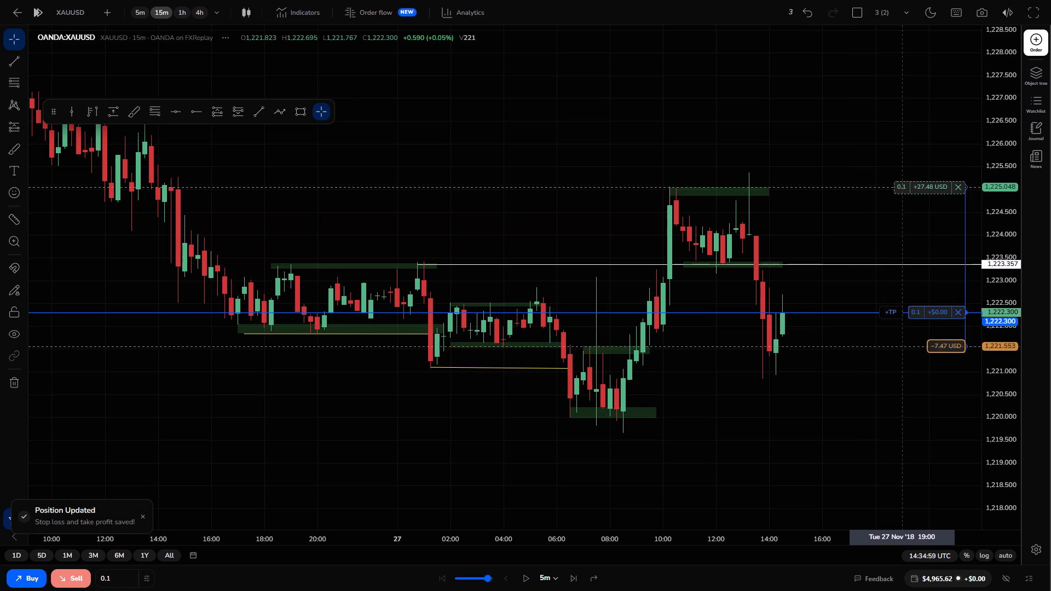
left_click_drag(903, 348, 903, 368)
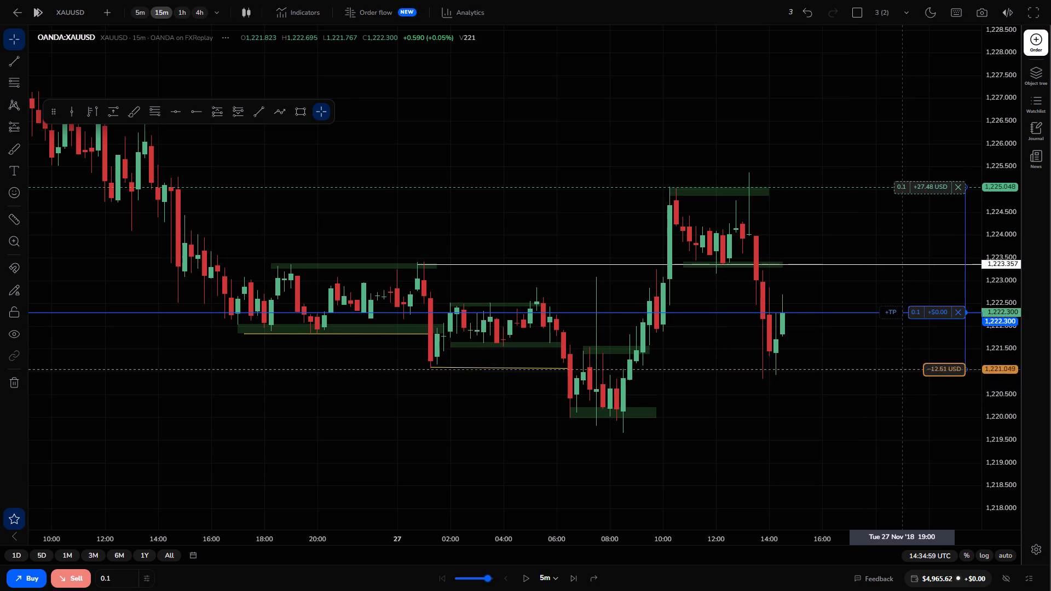
left_click_drag(903, 368, 901, 356)
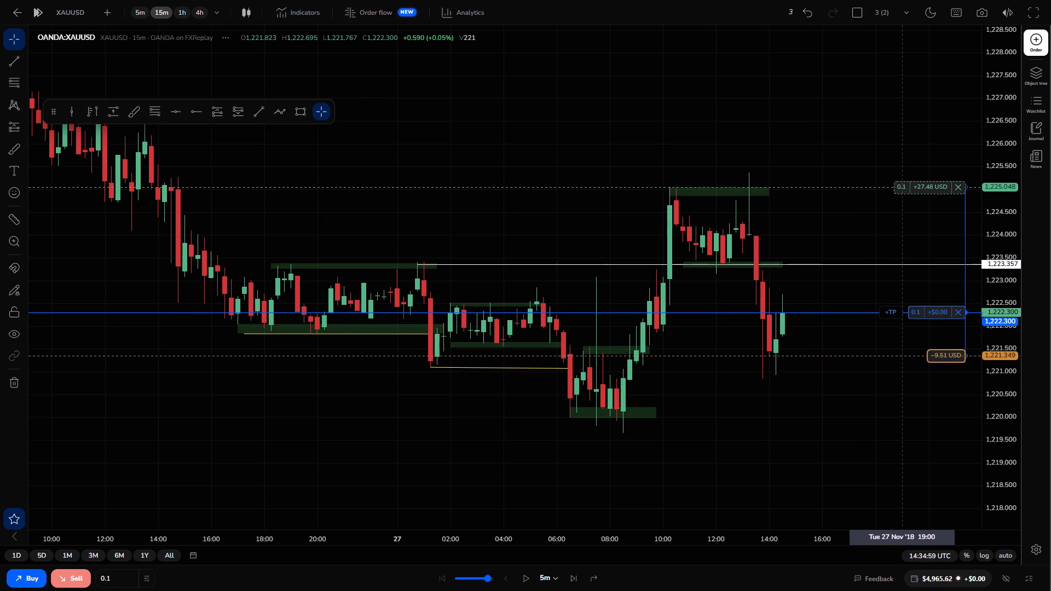
left_click_drag(901, 356, 901, 360)
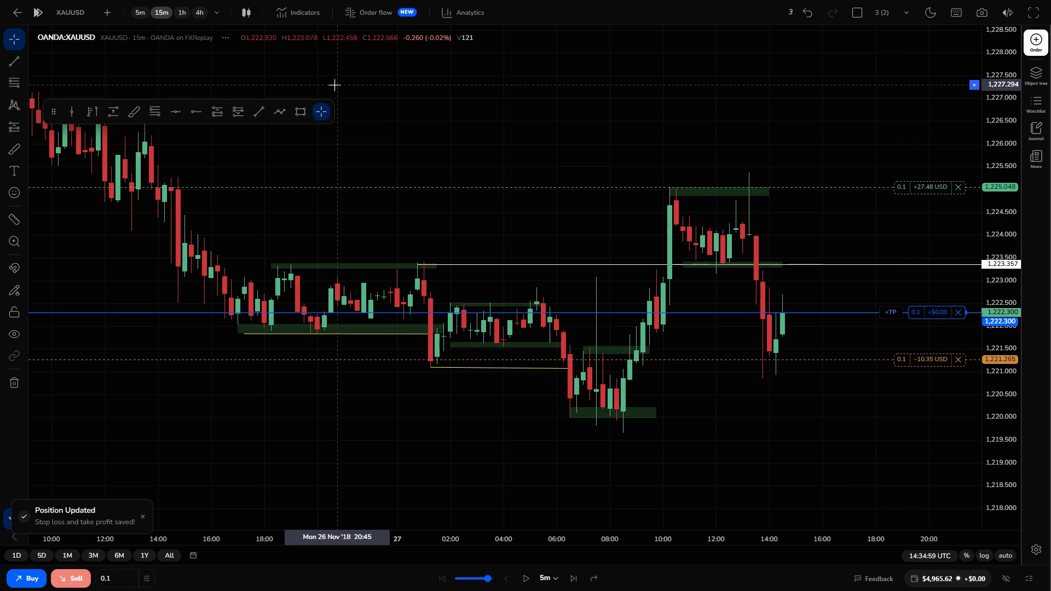
Return to the 5-minute chart and step the replay forward to 15:44:59 UTC with the buy position open.
left_click(142, 12)
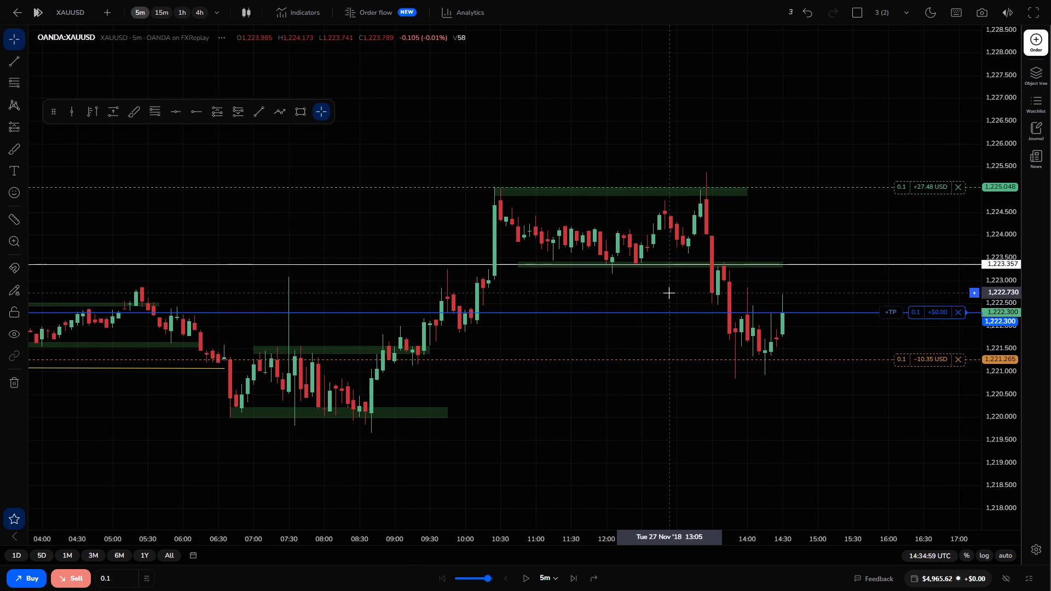
key("ctrl+space")
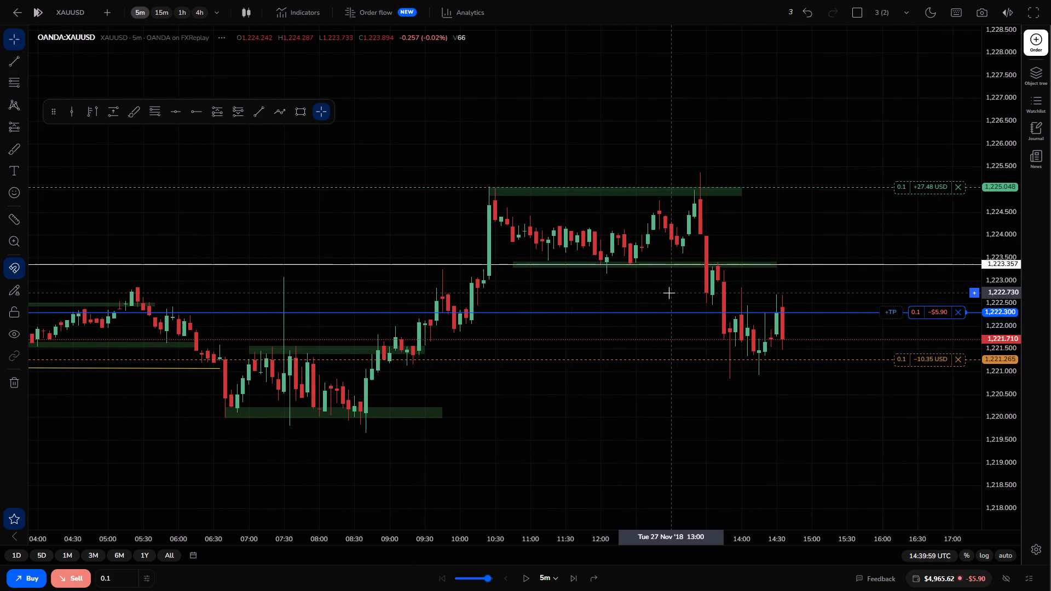
key("ctrl+space")
key("ctrl+space")
key("ctrl+space")
key("ctrl+space")
key("ctrl+space")
key("ctrl+space")
key("ctrl+space")
key("ctrl+space")
key("ctrl+space")
key("ctrl+space")
key("ctrl+space")
key("ctrl+space")
key("ctrl+space")
key("ctrl+space")
key("ctrl+space")
key("ctrl+space")
key("ctrl+space")
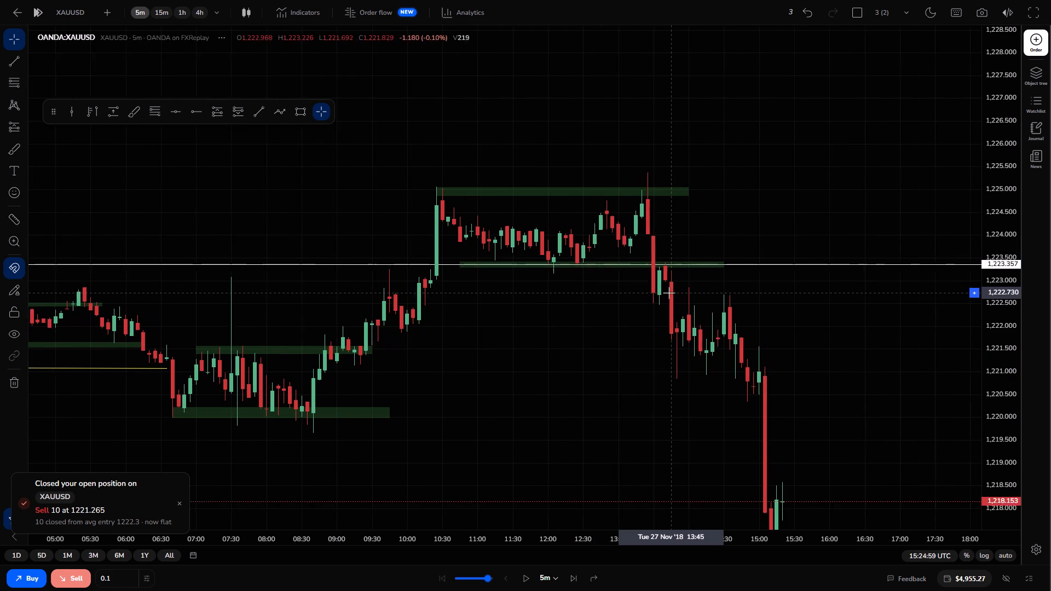
Delete the white horizontal ray at 1,223.357 from the chart.
left_click_drag(674, 393, 651, 234)
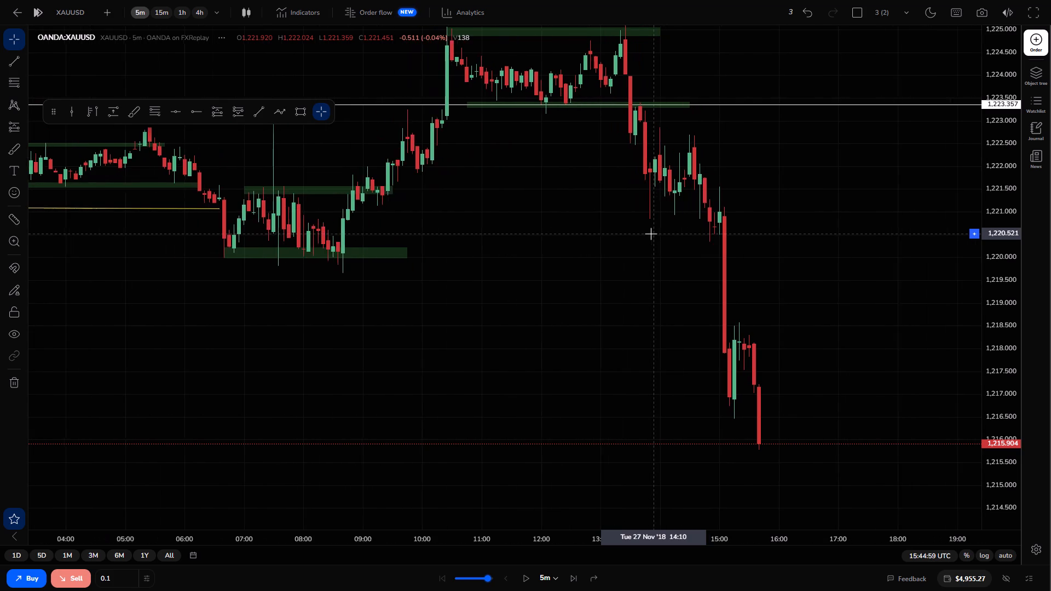
scroll(659, 237, "right", 1)
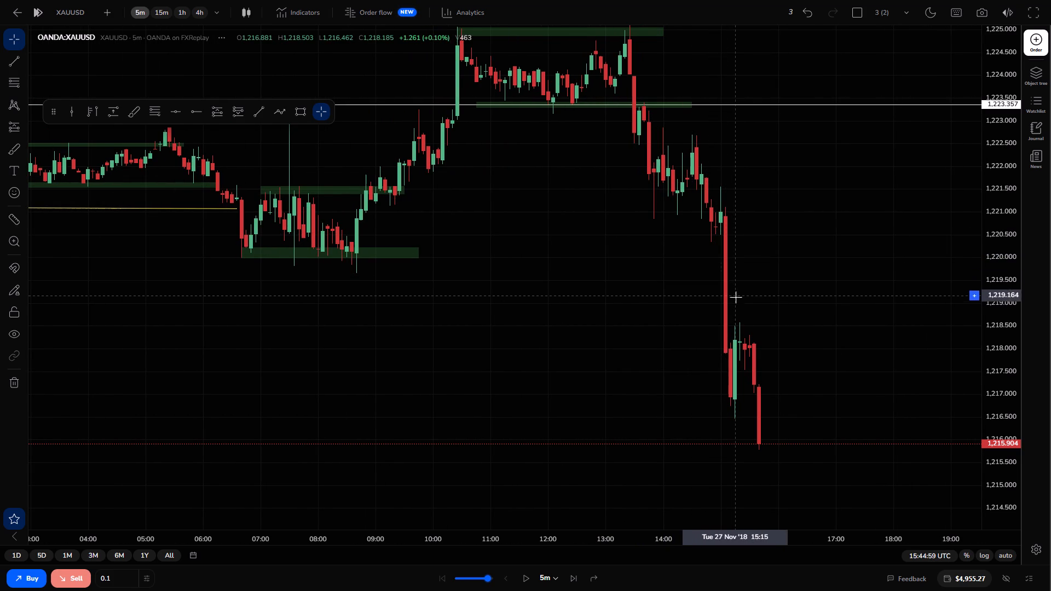
scroll(736, 297, "right", 1)
left_click(739, 302)
scroll(737, 300, "left", 1)
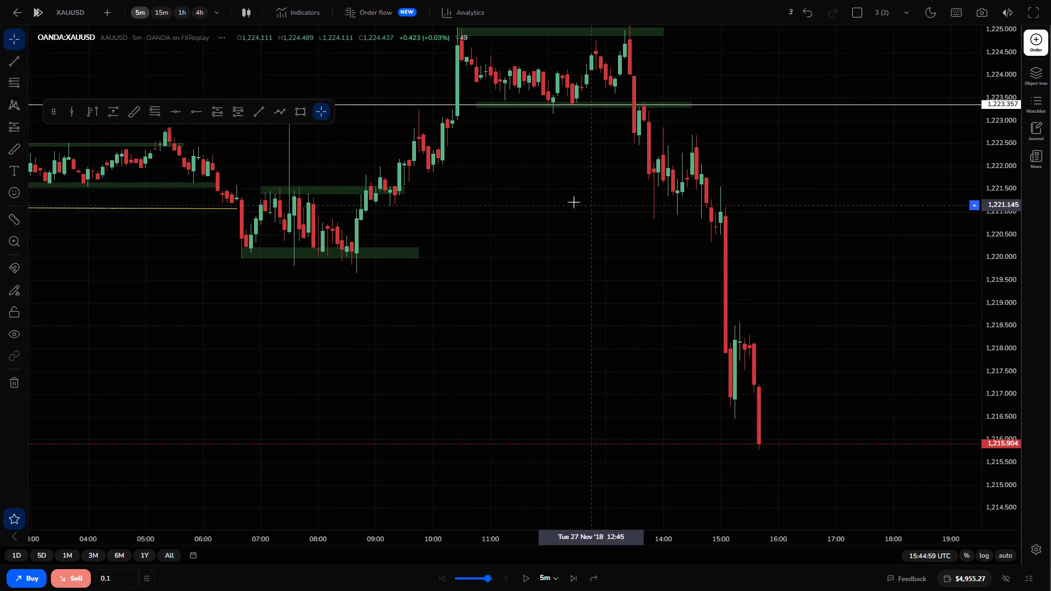
scroll(574, 202, "left", 1)
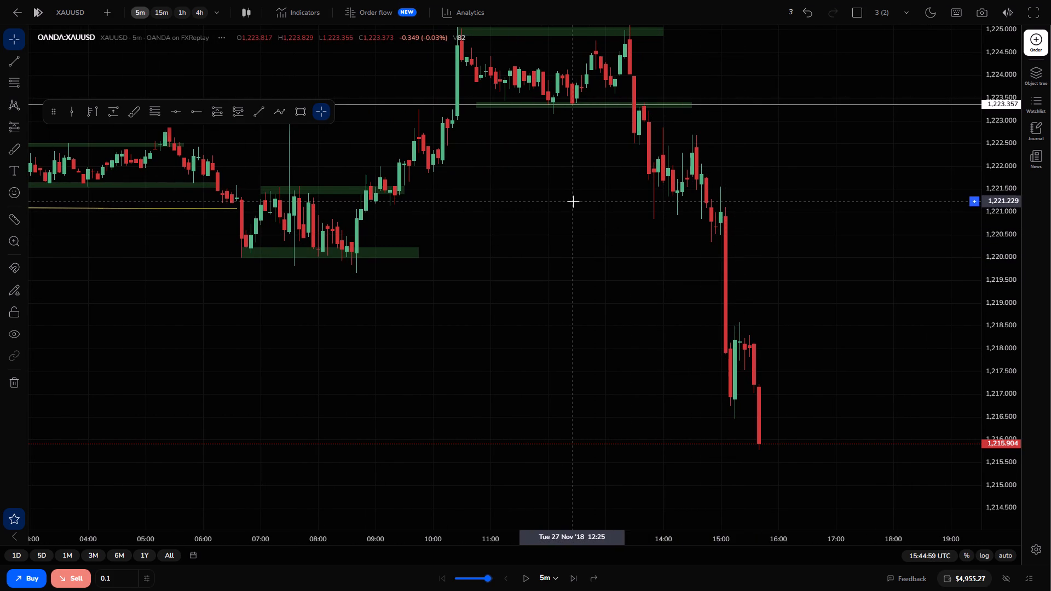
scroll(574, 201, "left", 2)
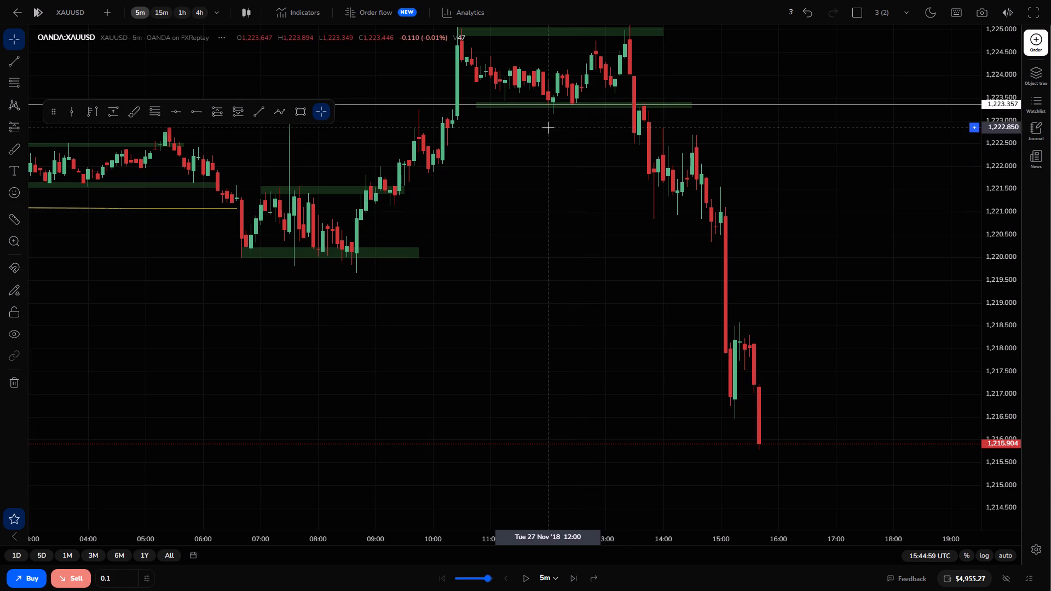
left_click(425, 102)
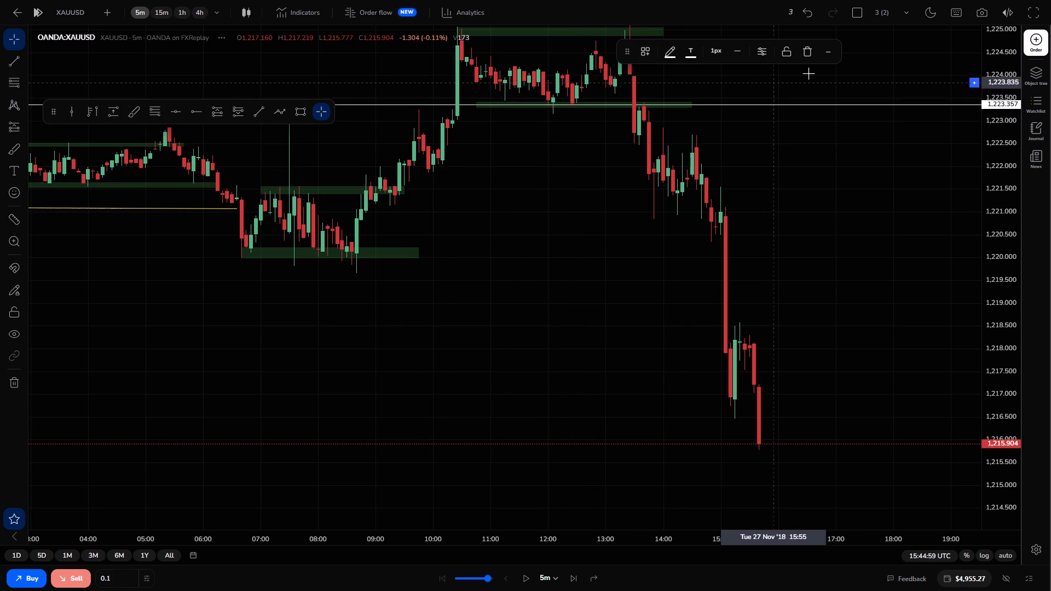
left_click(807, 57)
Review the marked consolidation zones on the 5-minute chart together with the price move that follows them.
left_click_drag(711, 190, 818, 306)
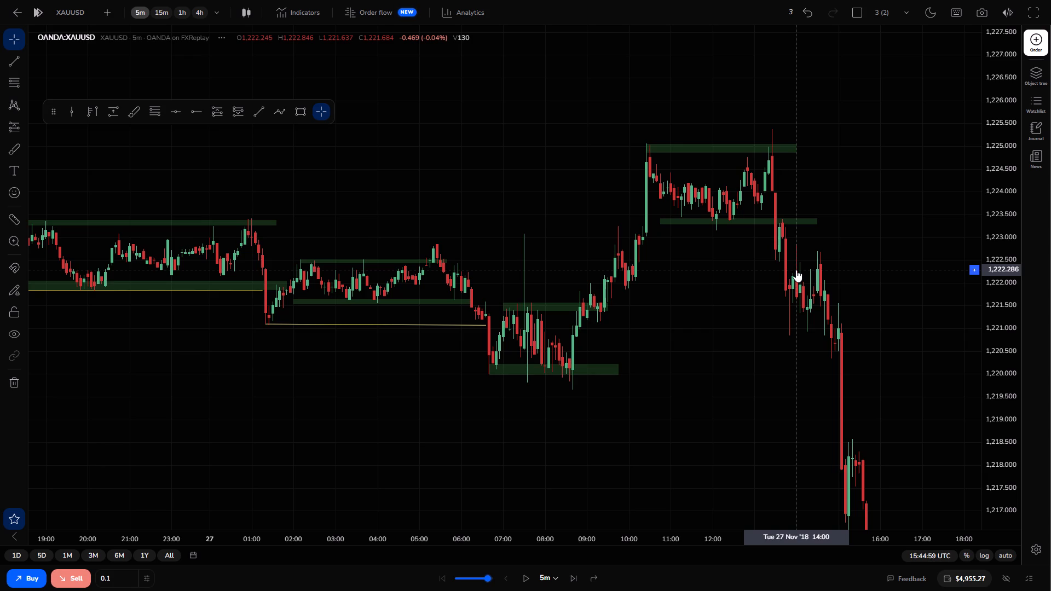
left_click_drag(757, 296, 735, 260)
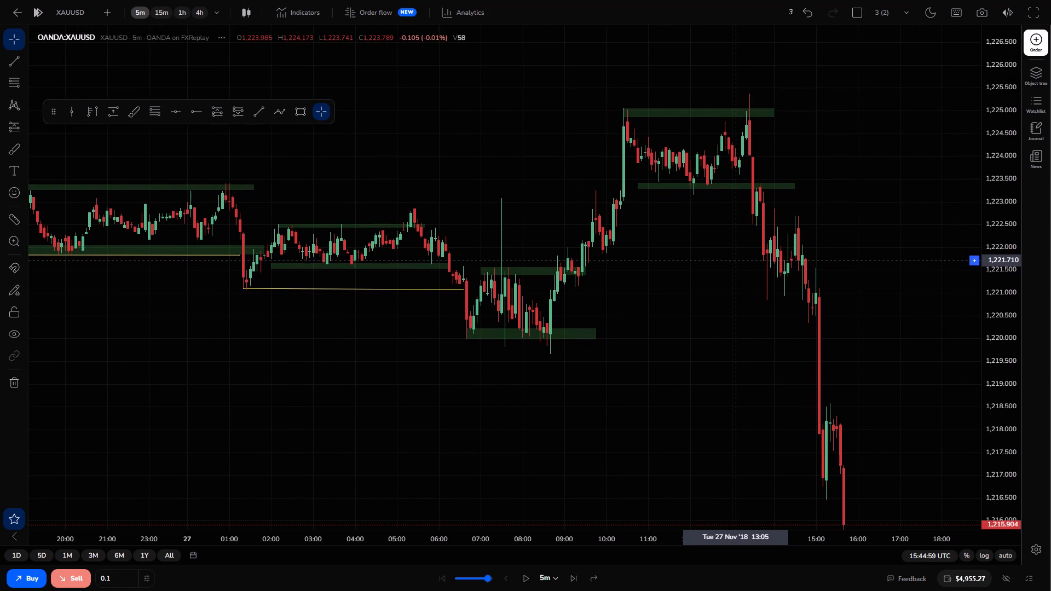
left_click_drag(735, 260, 763, 254)
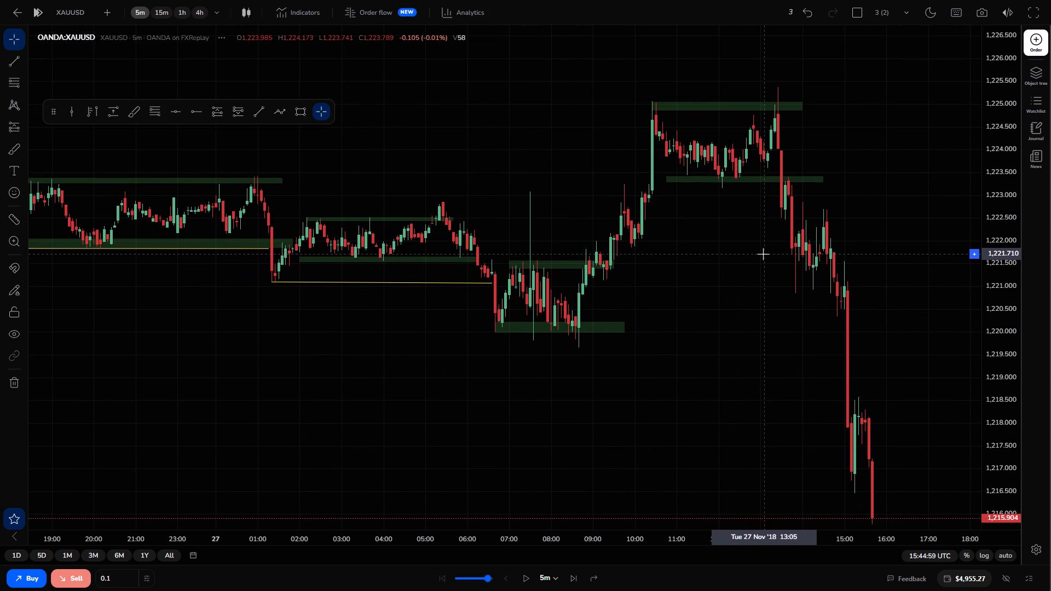
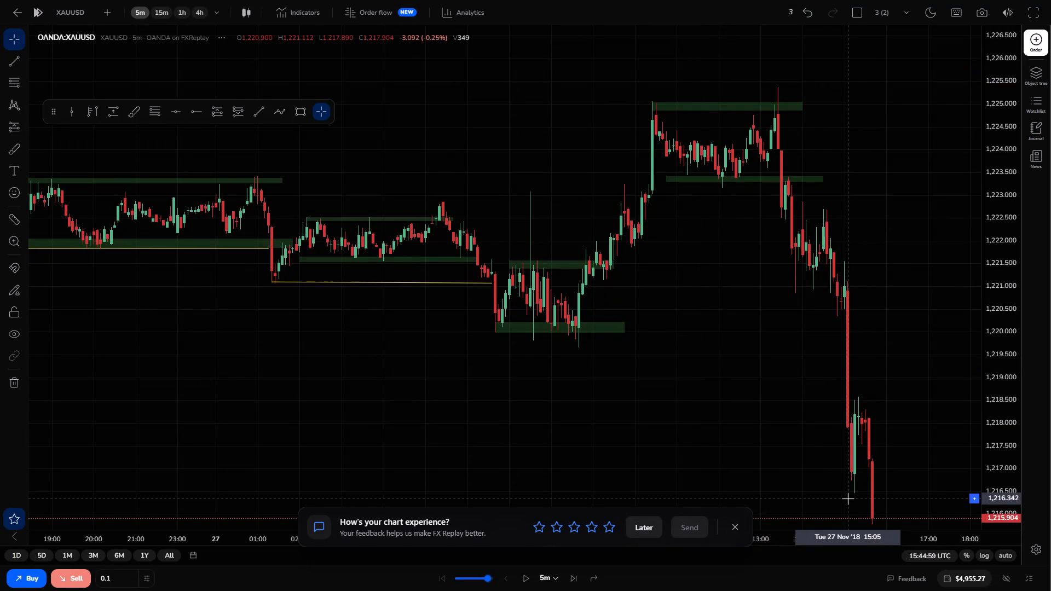
Leave full screen, switch to Steam to check the Grand Theft Auto V download progress, and return to the full-screen replay chart.
key("F11")
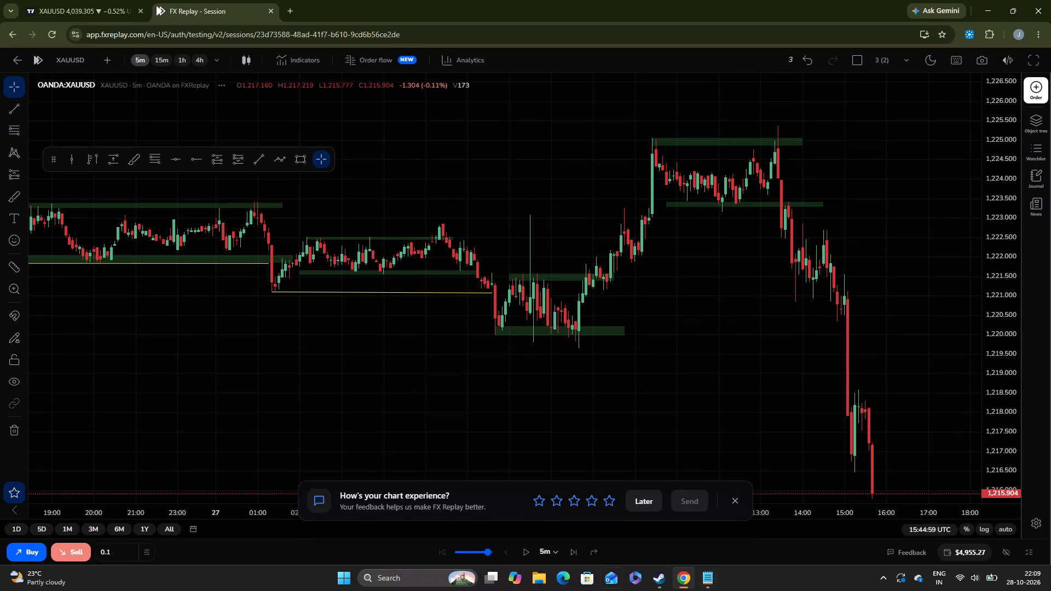
left_click(650, 589)
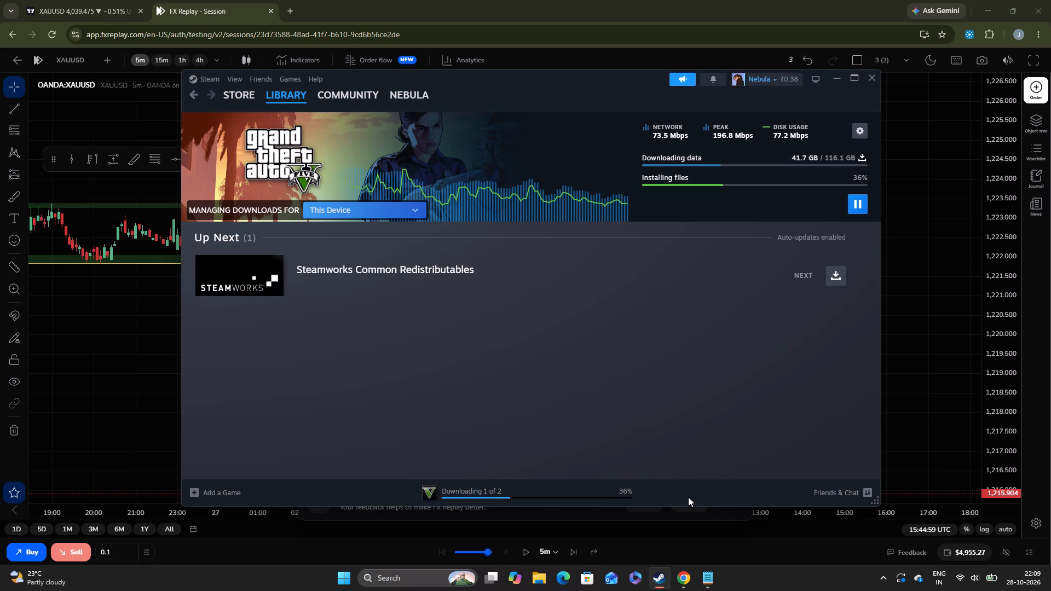
left_click(659, 572)
key("F11")
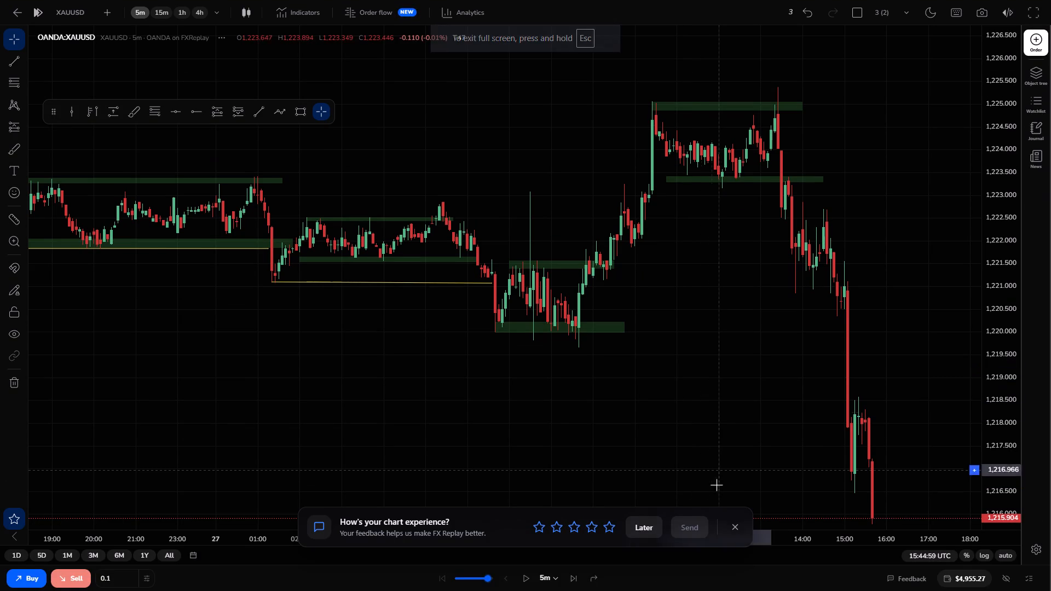
Dismiss the chart experience feedback prompt without rating.
left_click(736, 528)
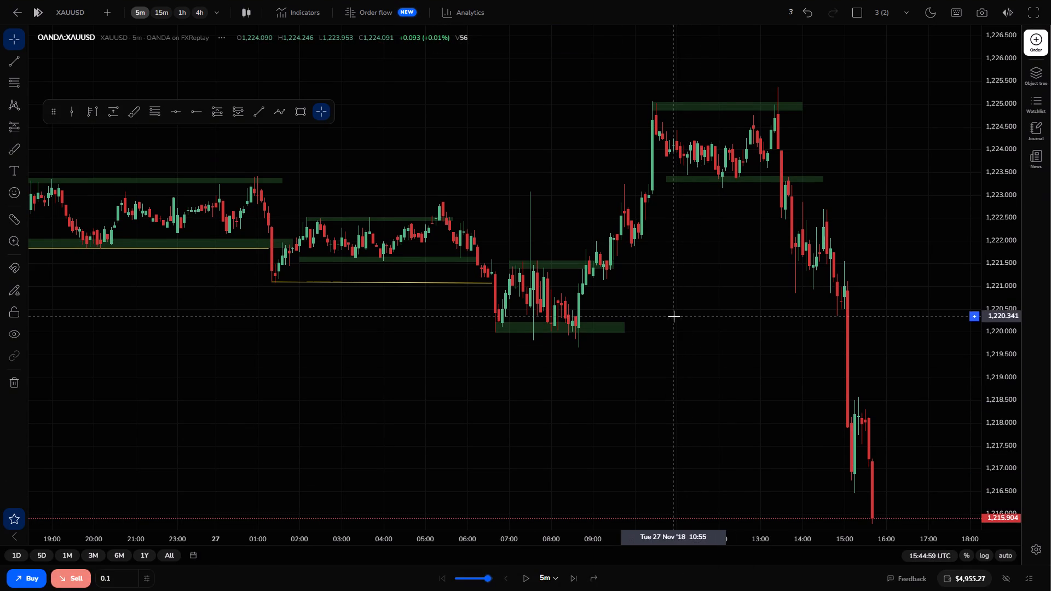
Examine the marked consolidation zones on the 5-minute chart and the price moves around them, up to the latest replayed candle.
left_click_drag(674, 316, 691, 386)
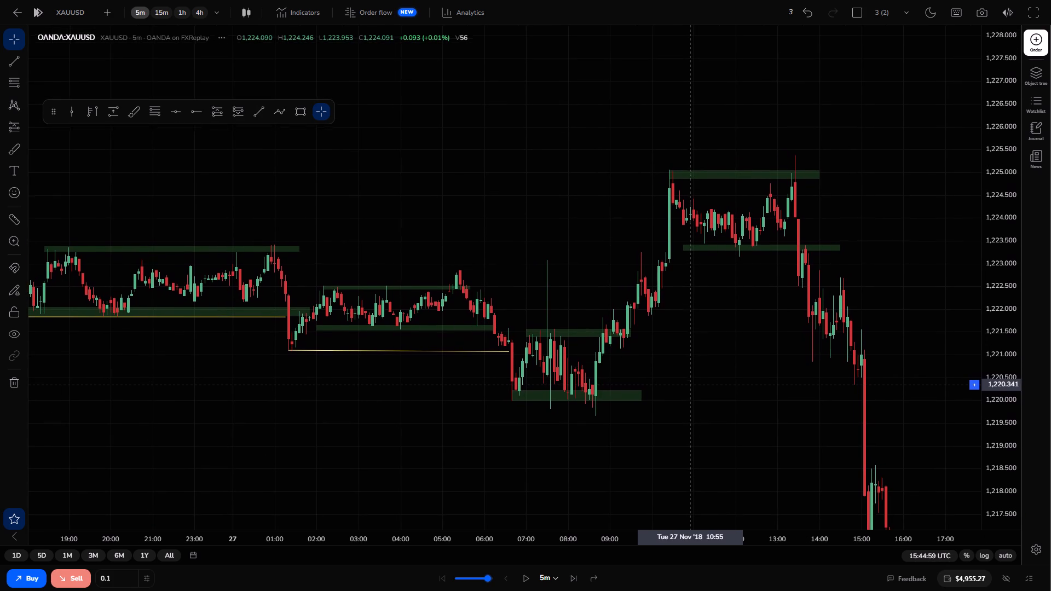
left_click_drag(691, 386, 695, 375)
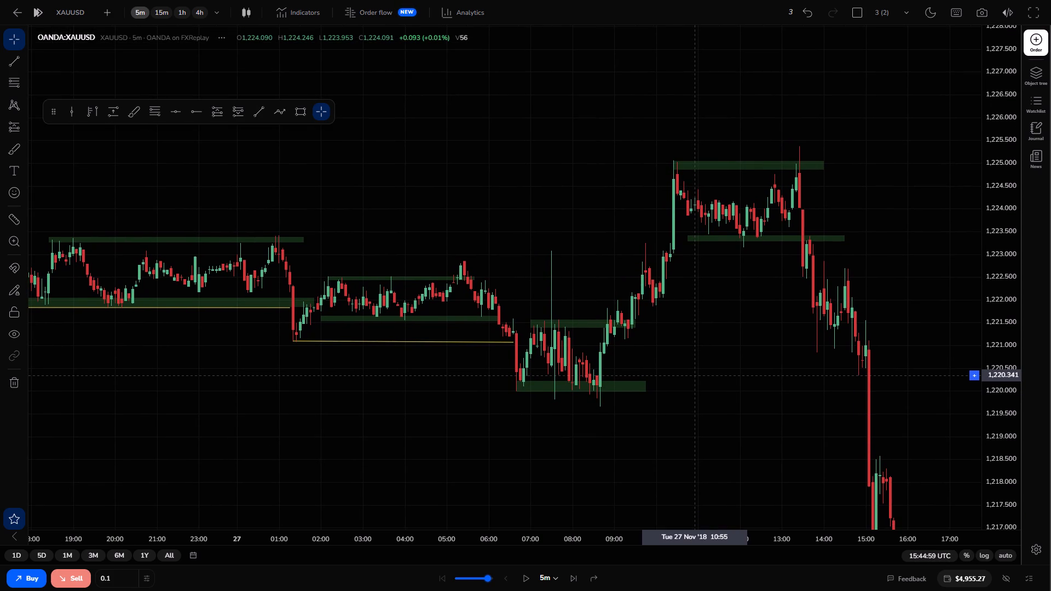
left_click_drag(695, 375, 691, 338)
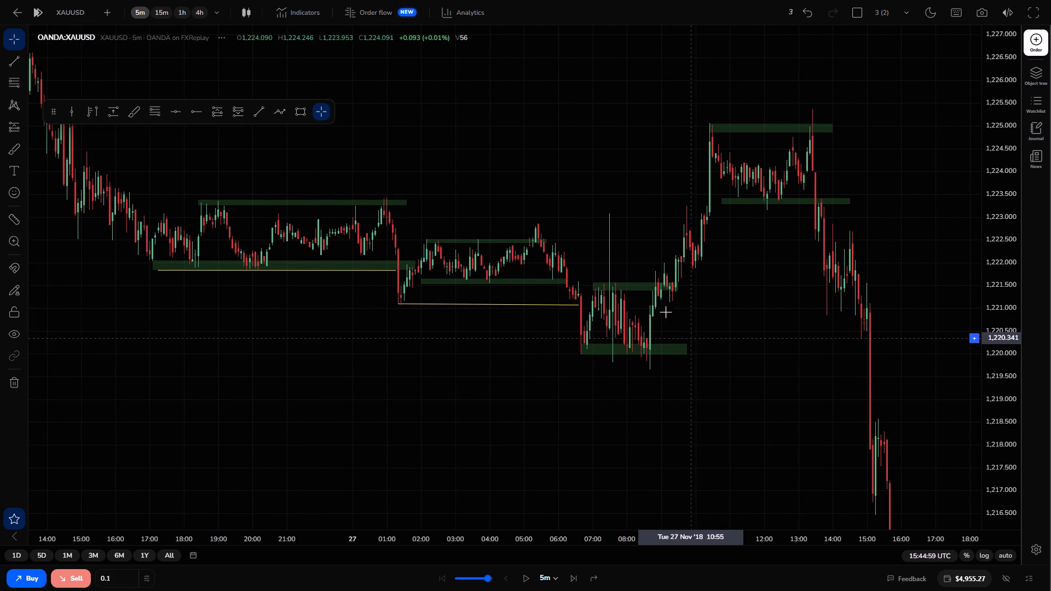
left_click_drag(581, 252, 686, 311)
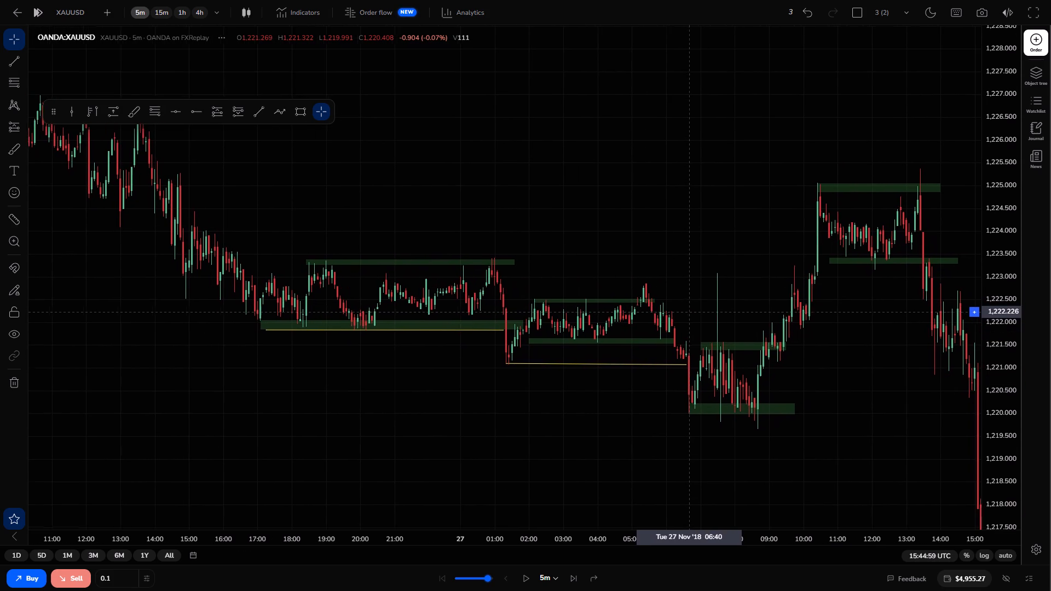
left_click_drag(686, 311, 685, 311)
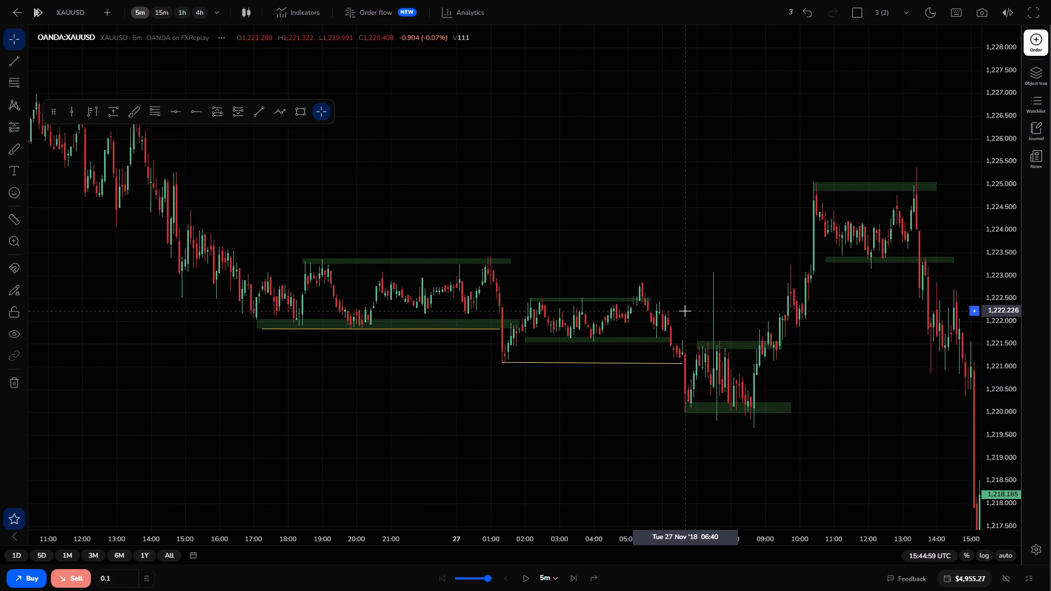
key("Right")
key("Right")
key("Right")
key("Right")
key("Right")
key("Right")
key("Right")
key("Right")
key("Right")
key("Right")
key("Right")
key("Right")
key("Right")
key("Right")
key("Right")
left_click_drag(675, 386, 871, 359)
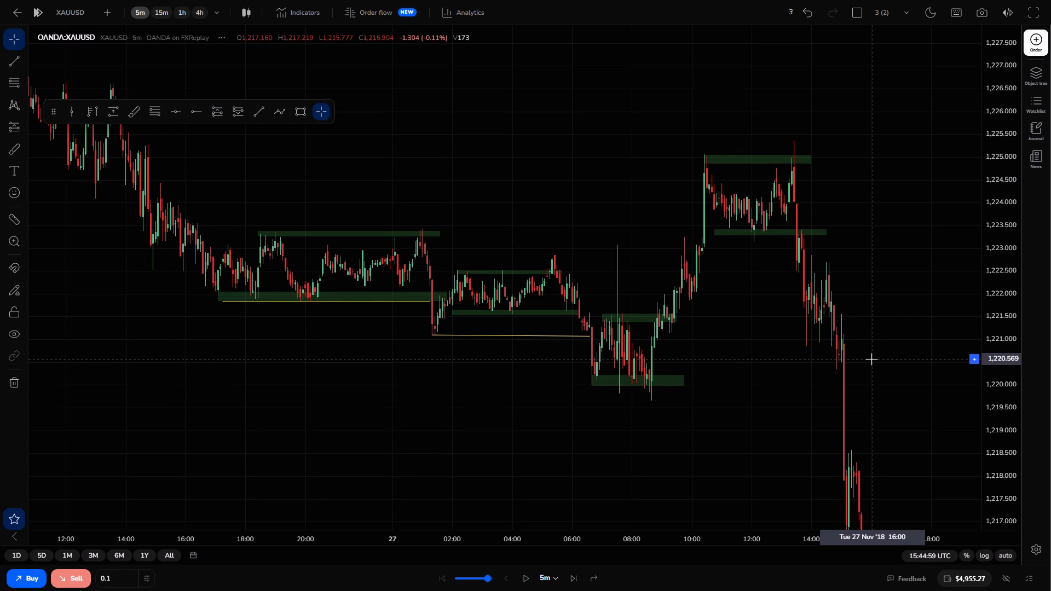
left_click_drag(801, 399, 790, 357)
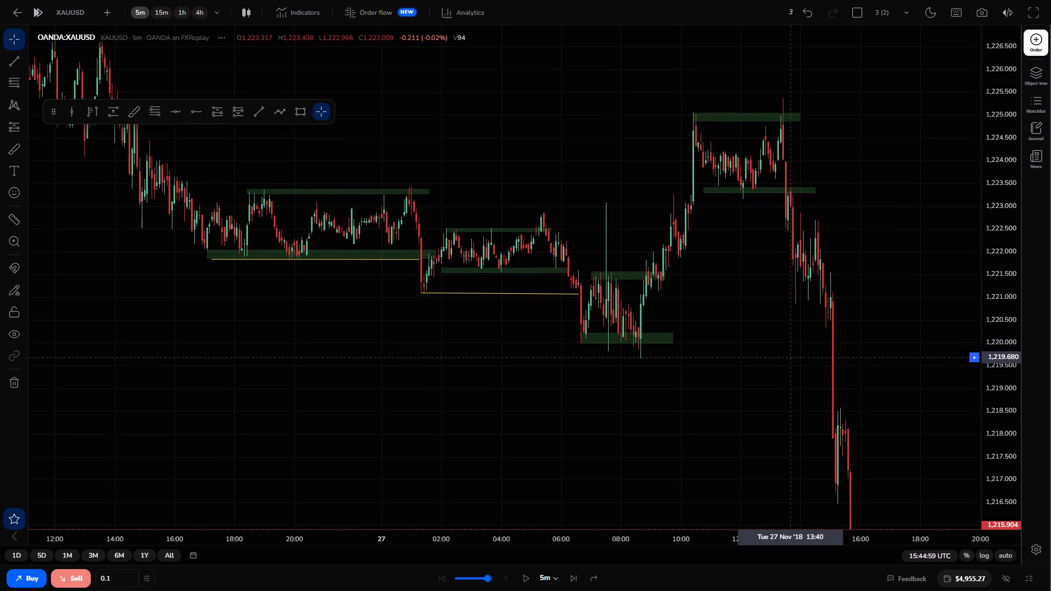
left_click_drag(790, 357, 799, 373)
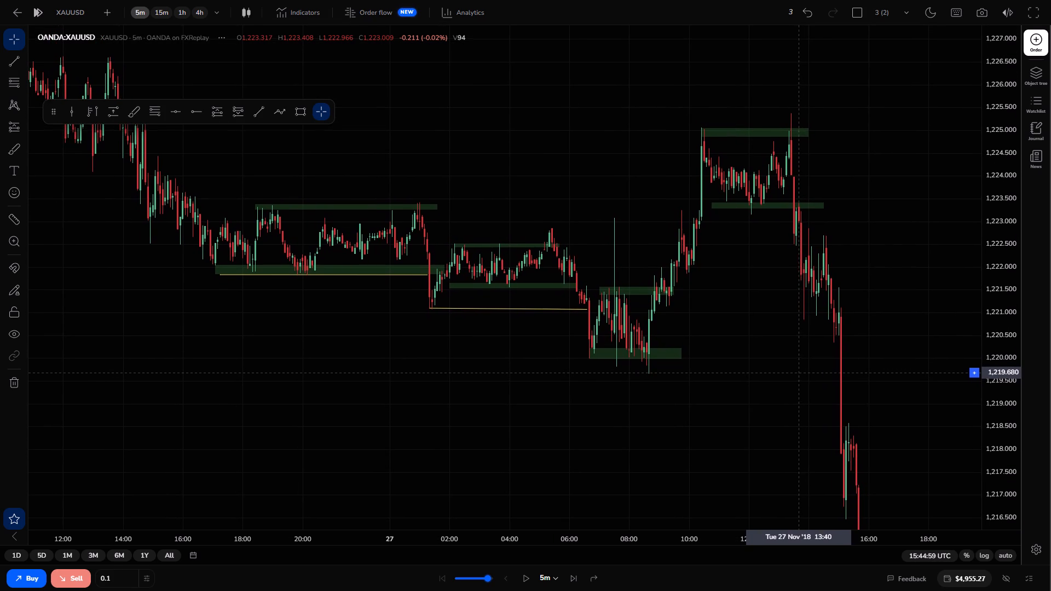
left_click_drag(799, 373, 768, 341)
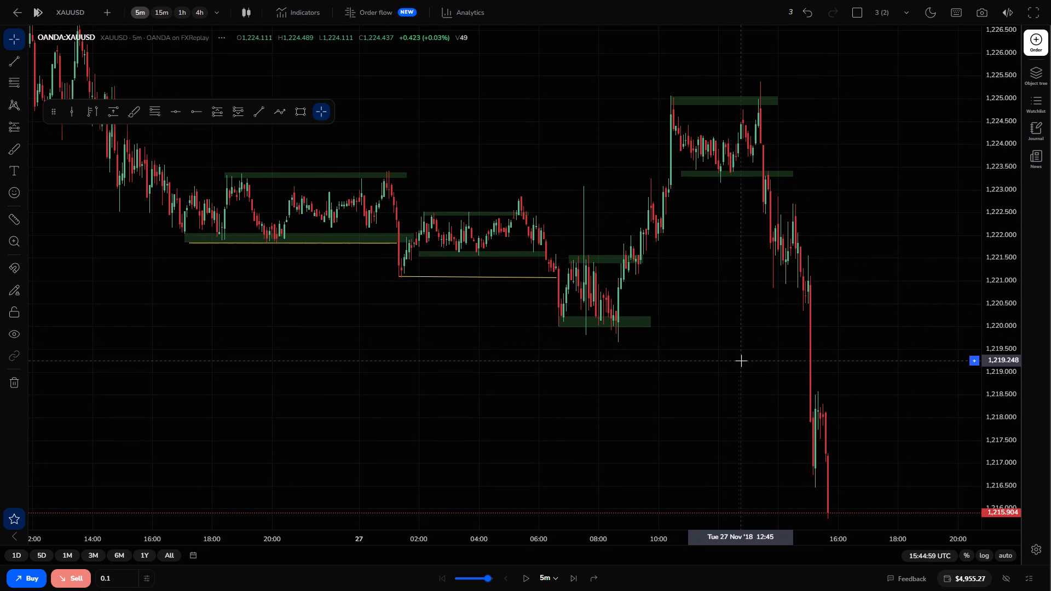
left_click_drag(741, 361, 742, 317)
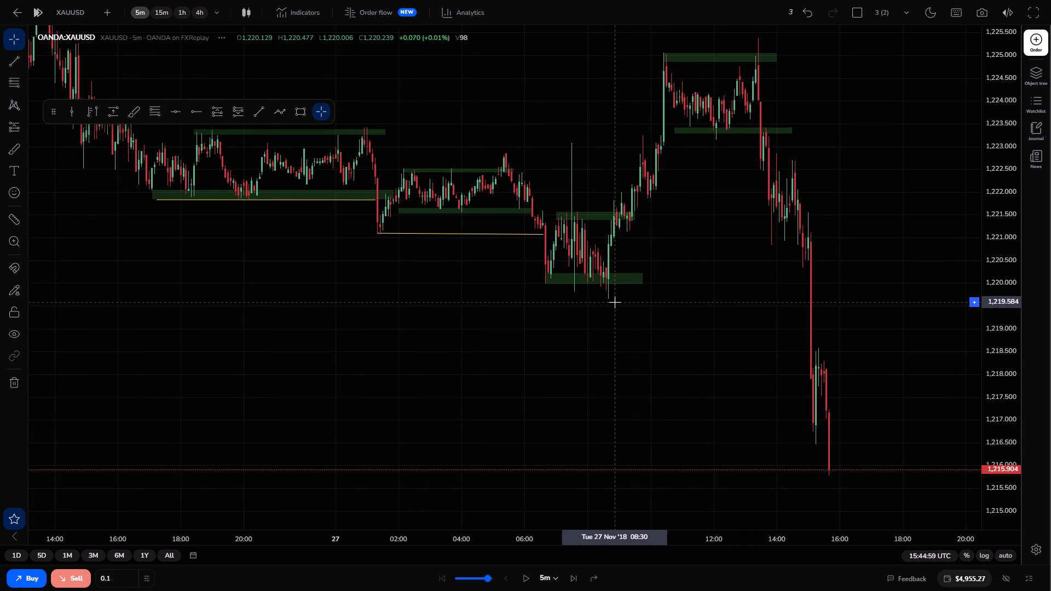
left_click_drag(645, 254, 649, 259)
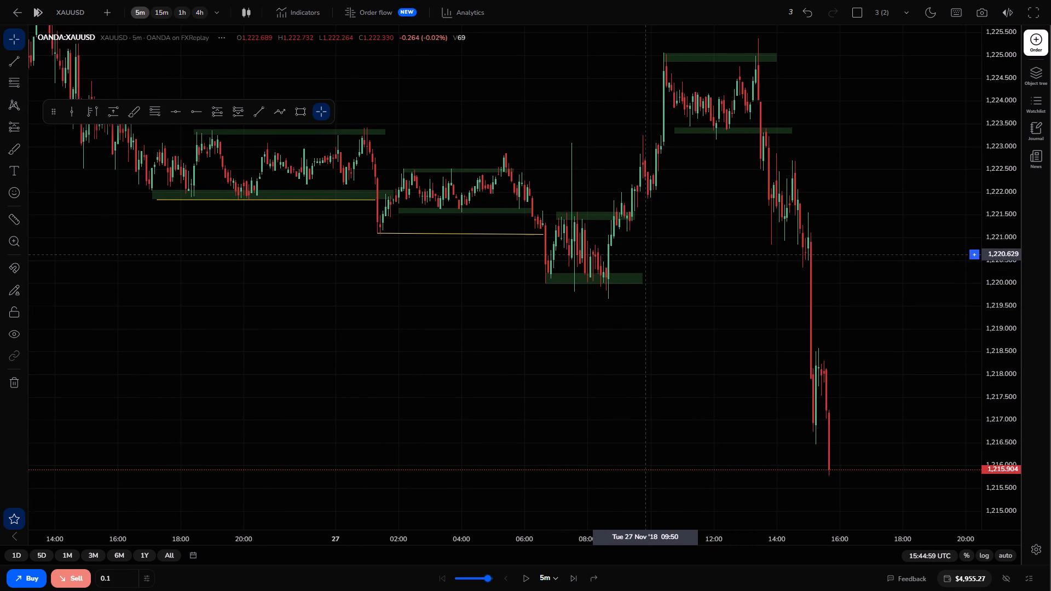
left_click_drag(649, 259, 696, 296)
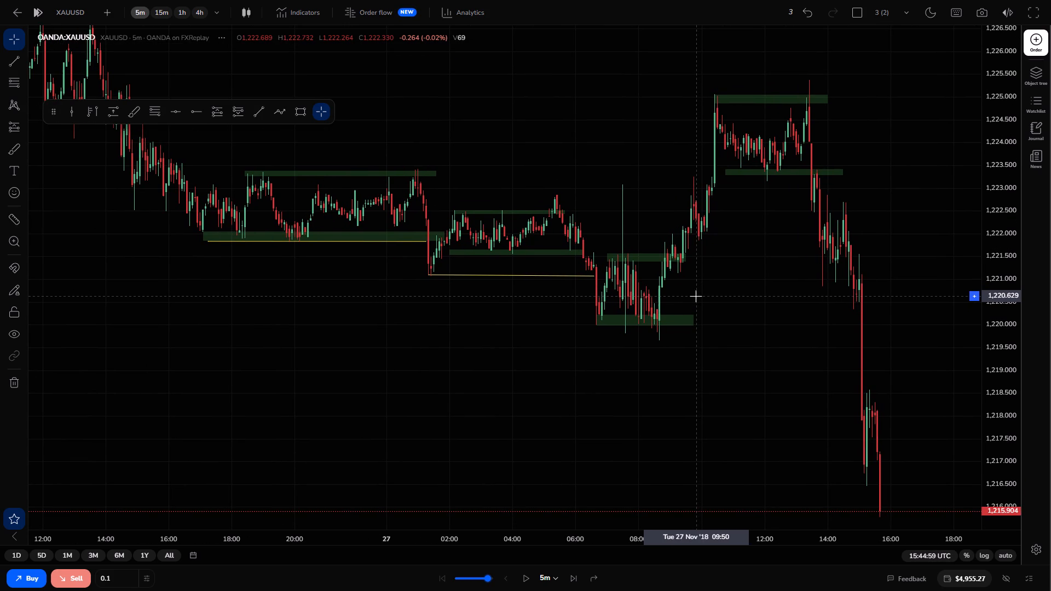
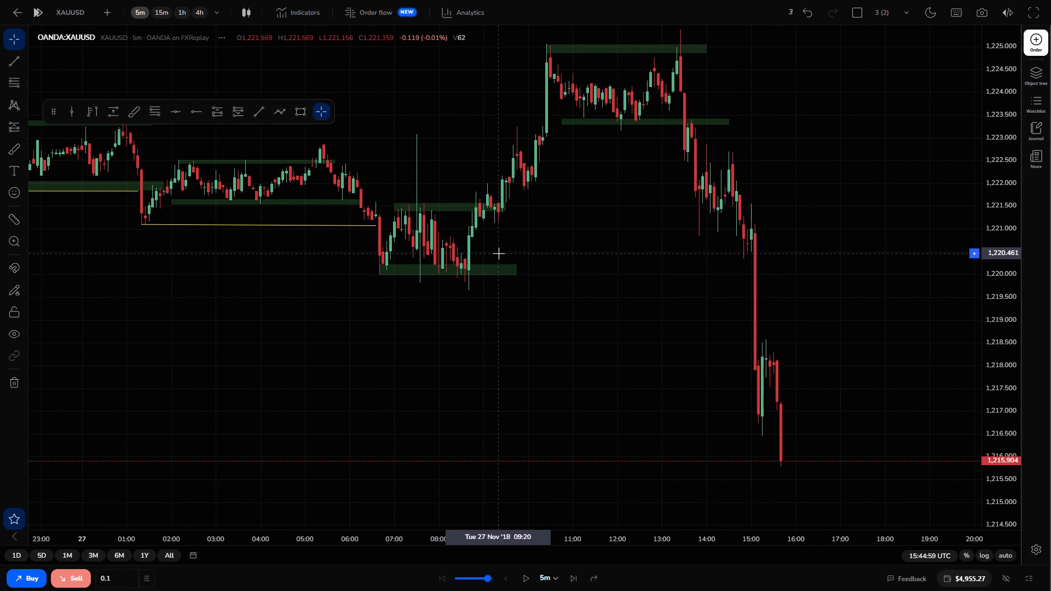
Draw a horizontal ray at 1,219.680 from the low wick beneath the 27 November morning consolidation's lower zone.
left_click(192, 110)
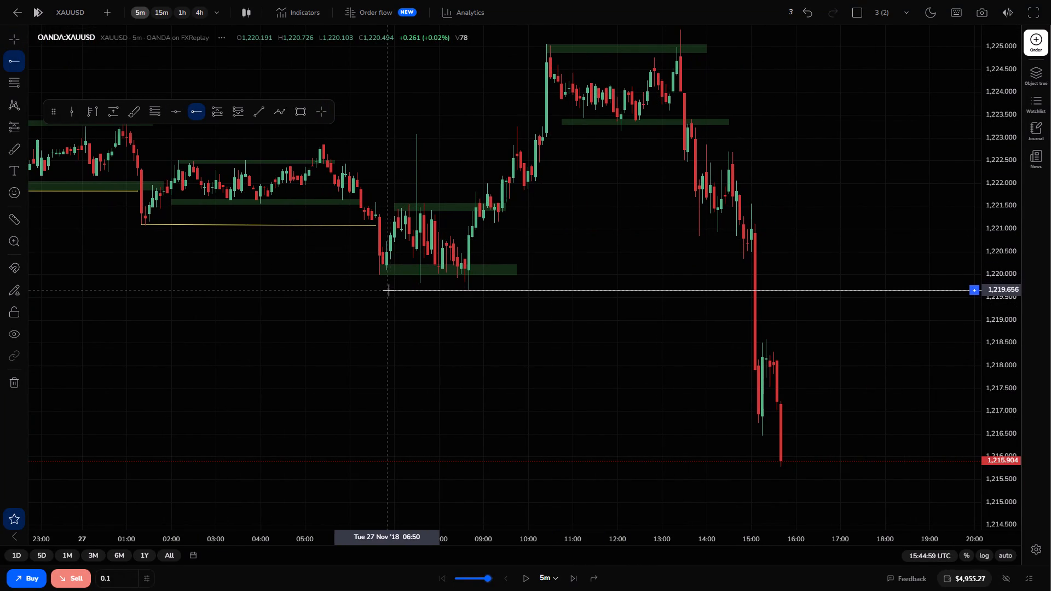
left_click(465, 289)
left_click(491, 326)
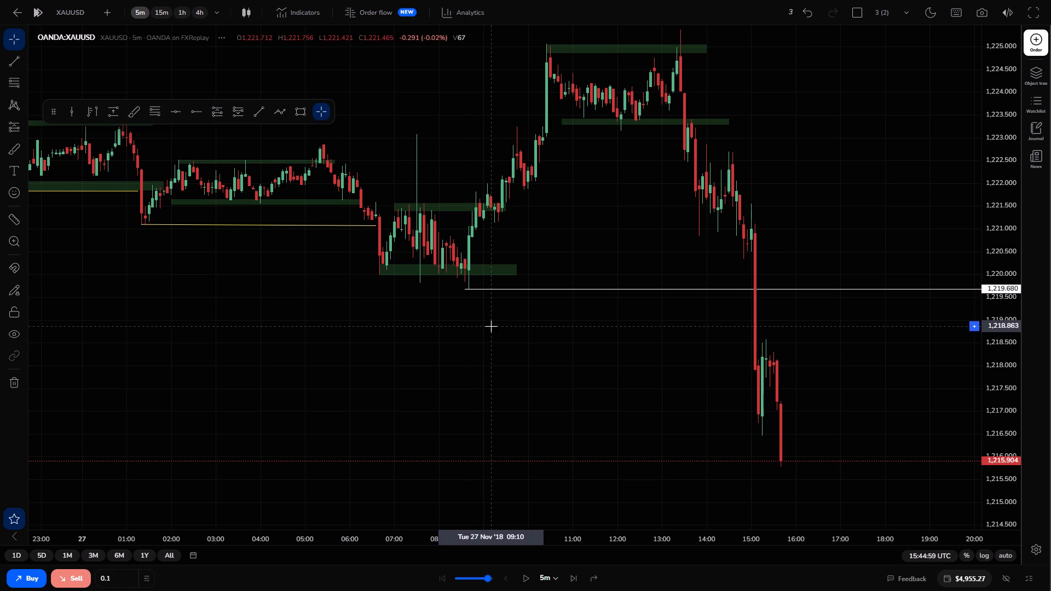
Advance the 5-minute replay candle by candle through the sell-off to 17:34:59 on 27 November.
left_click_drag(560, 257, 579, 306)
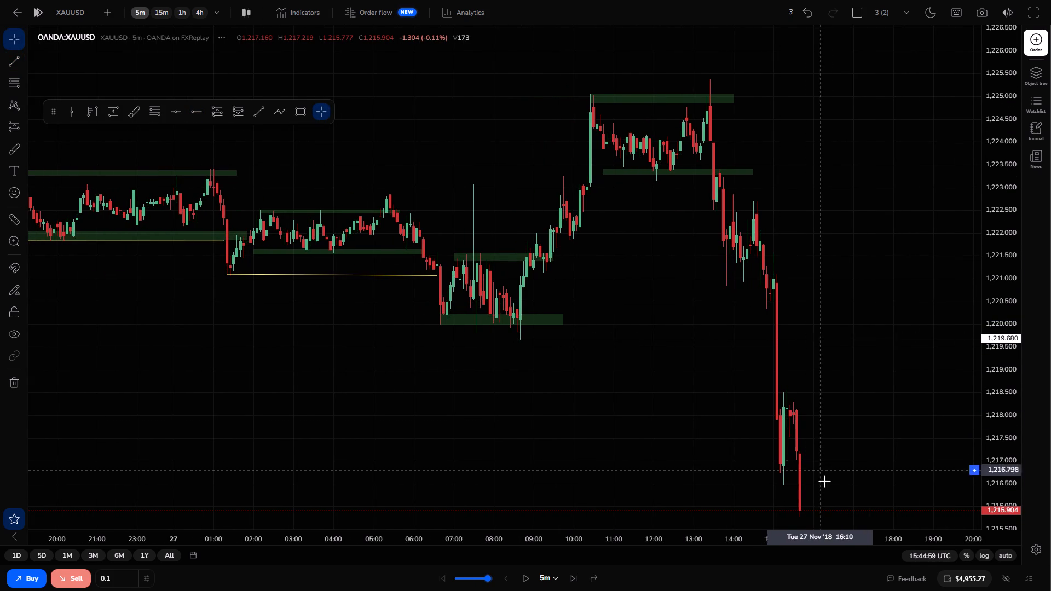
left_click_drag(821, 461, 753, 368)
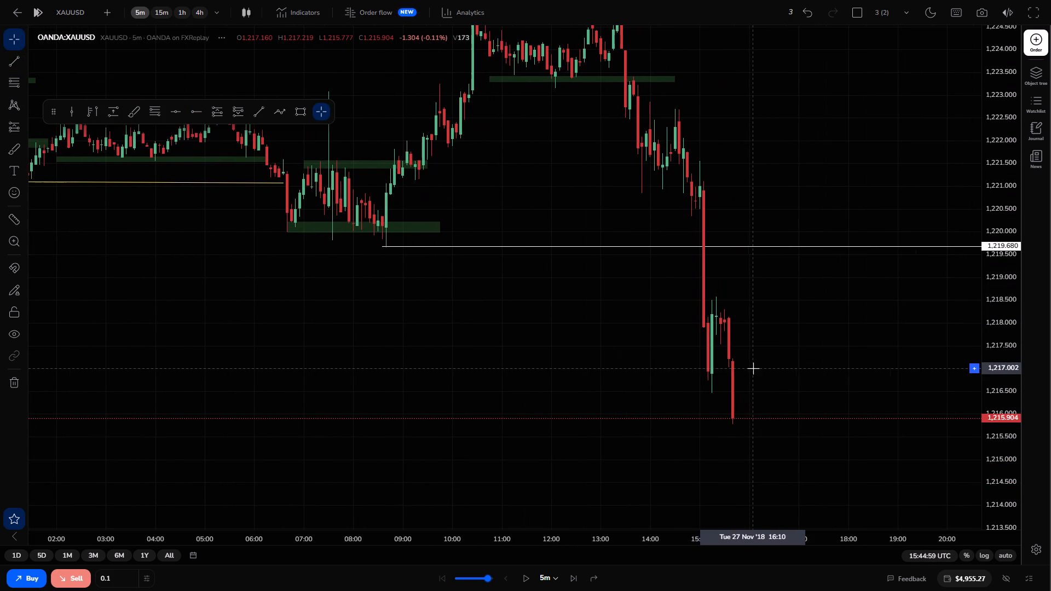
left_click_drag(759, 332, 788, 401)
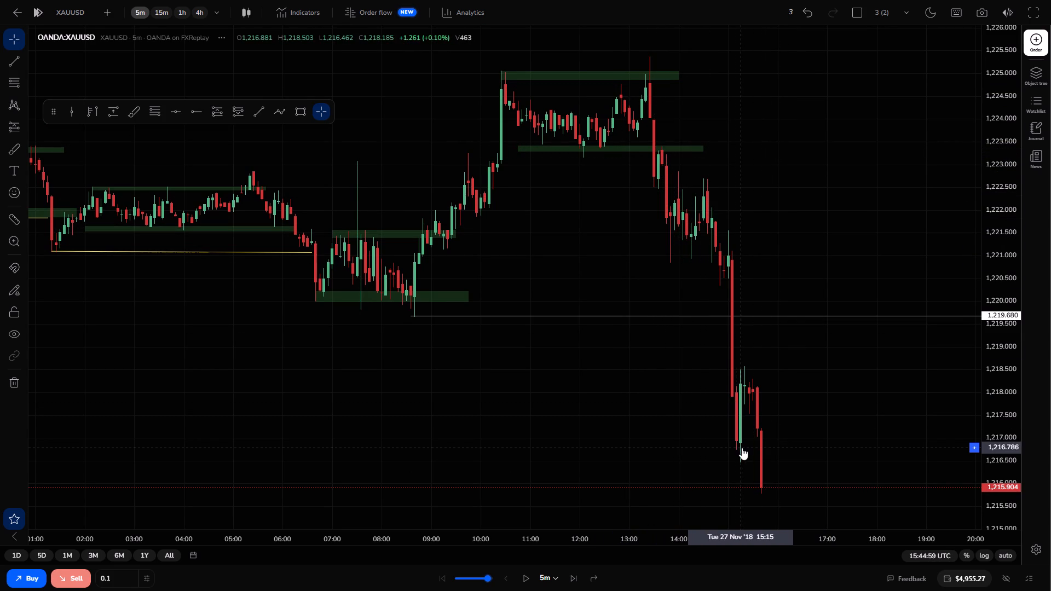
left_click_drag(787, 415, 746, 279)
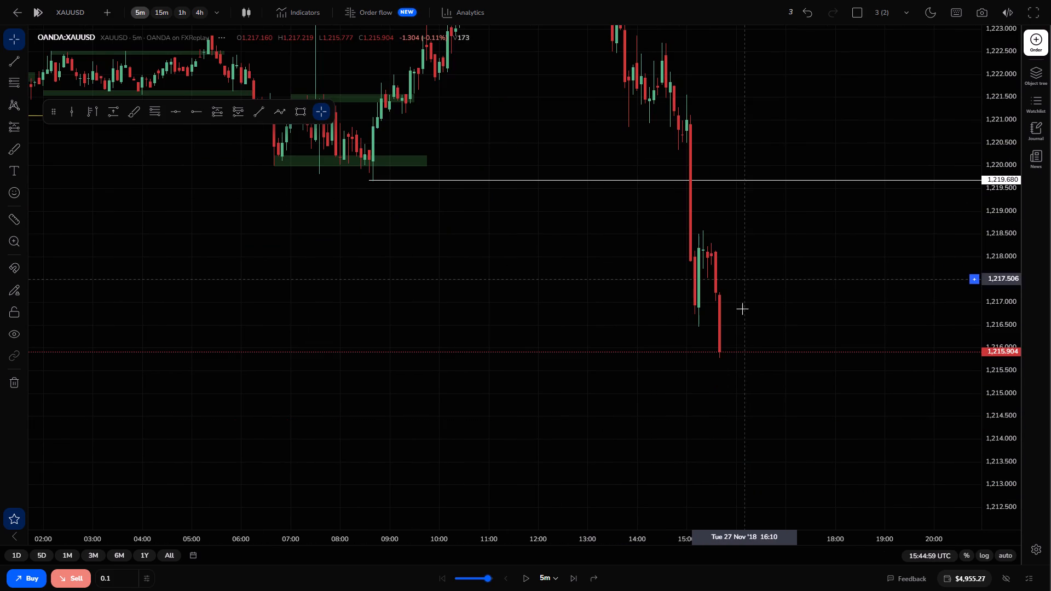
key("ctrl+space")
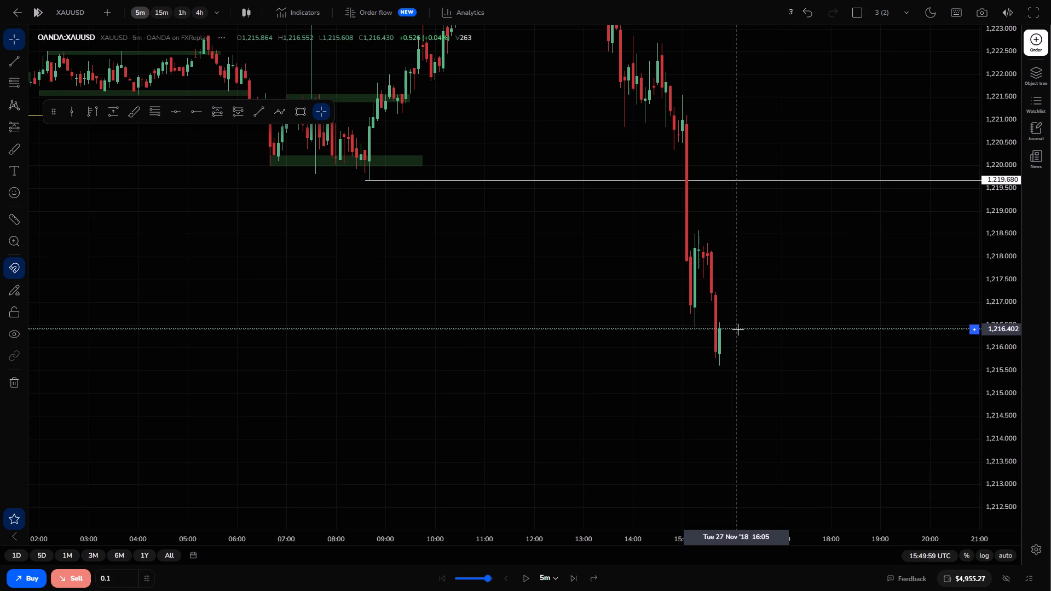
key("ctrl+space")
key("ctrl+space")
key("ctrl+space")
key("ctrl+space")
key("ctrl+space")
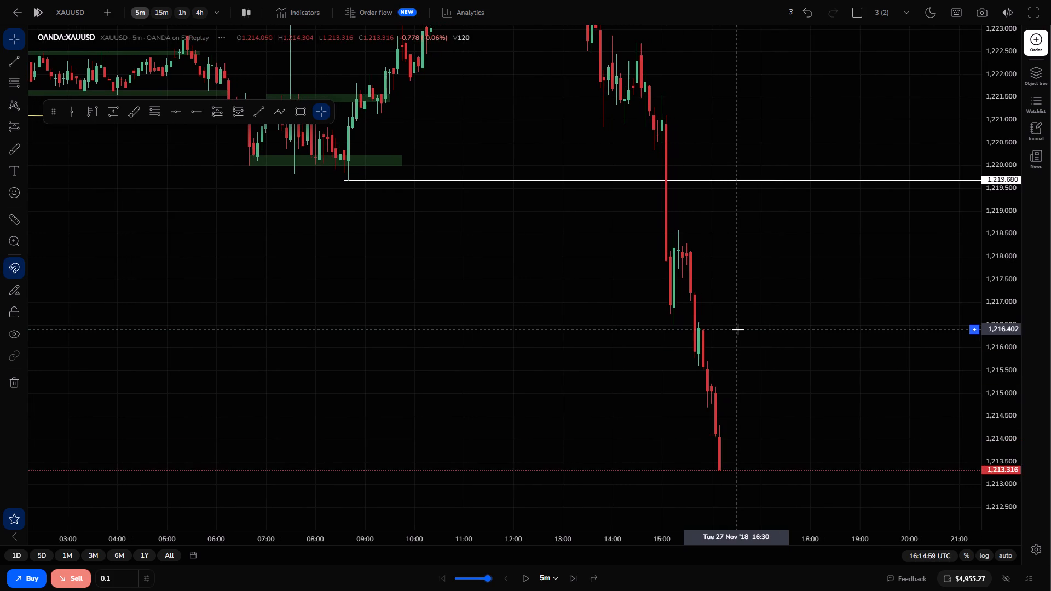
key("ctrl+space")
key("ctrl+space")
key("ctrl+space")
key("ctrl+space")
key("ctrl+space")
key("ctrl+space")
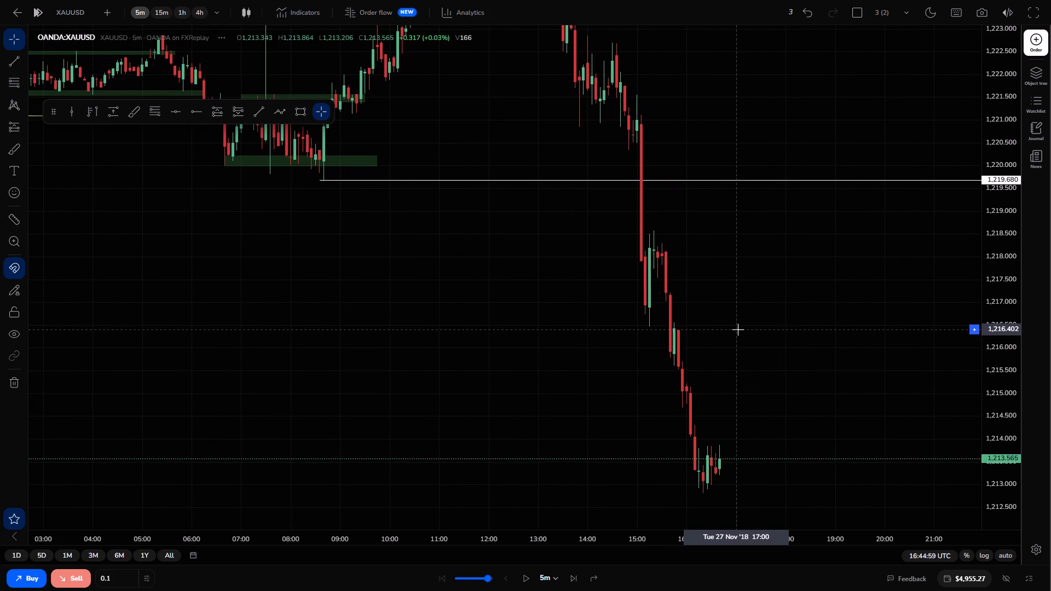
key("ctrl+space")
key("ctrl+space")
key("ctrl+space")
key("ctrl+space")
key("ctrl+space")
key("ctrl+space")
key("ctrl+space")
key("ctrl+space")
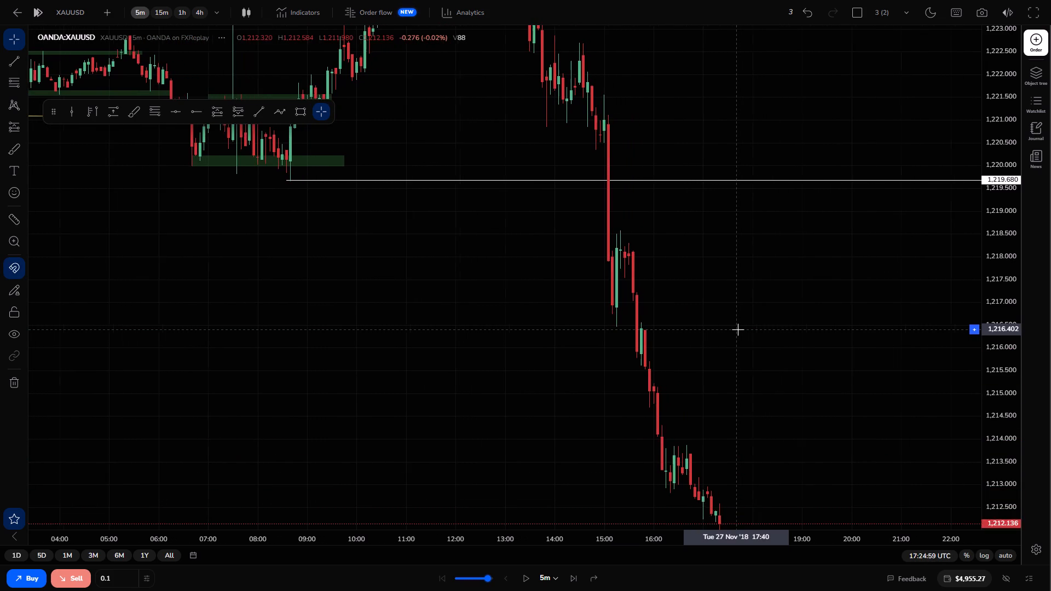
key("ctrl+space")
key("ctrl+space")
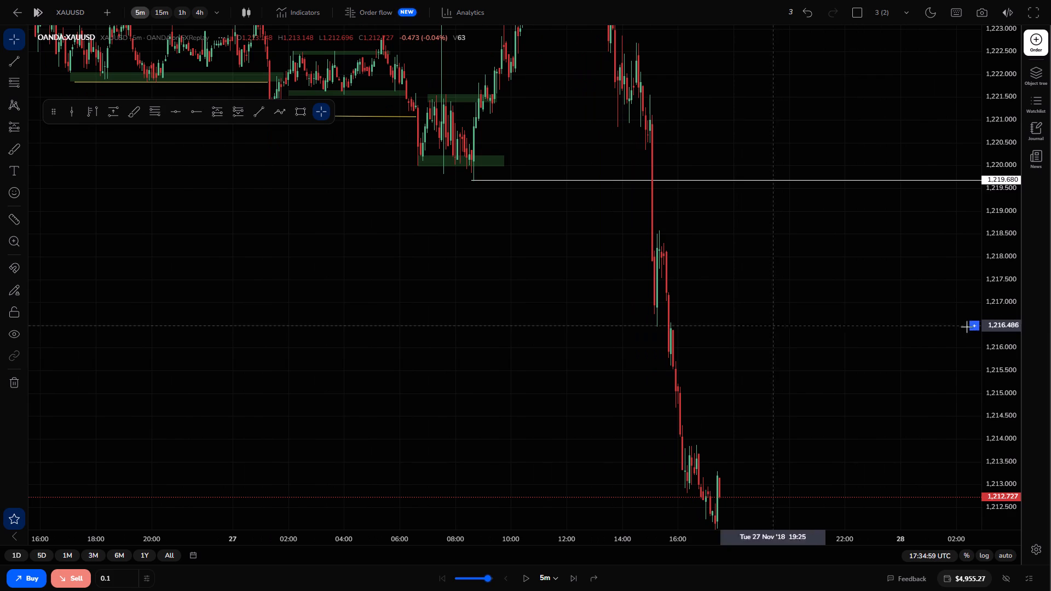
Advance the replay candle by candle through the rebound and sideways movement to 20:39:59 on 27 November.
left_click_drag(994, 298, 994, 409)
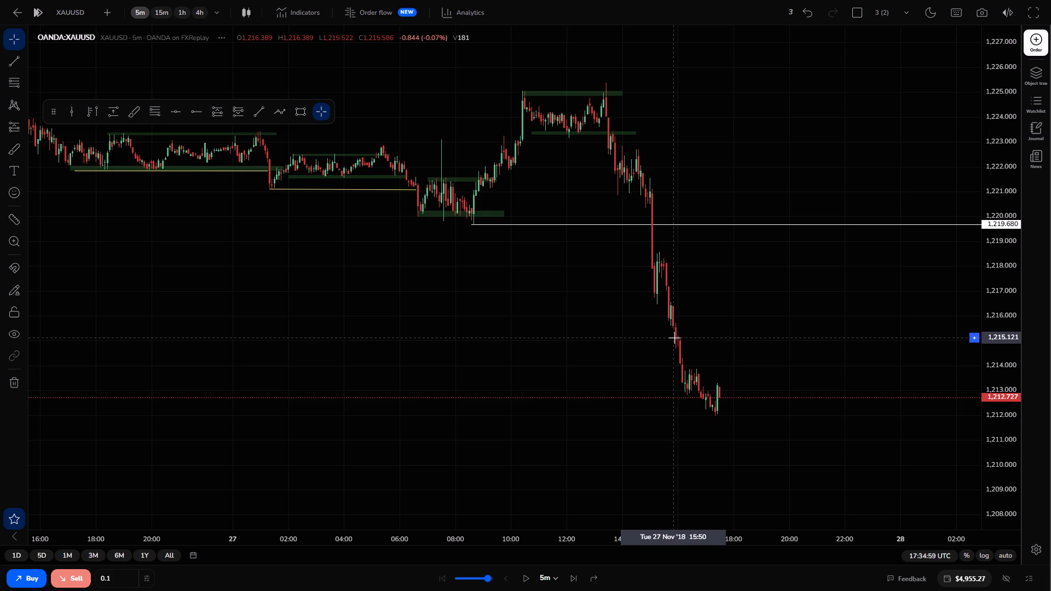
key("ctrl+space")
key("ctrl+space")
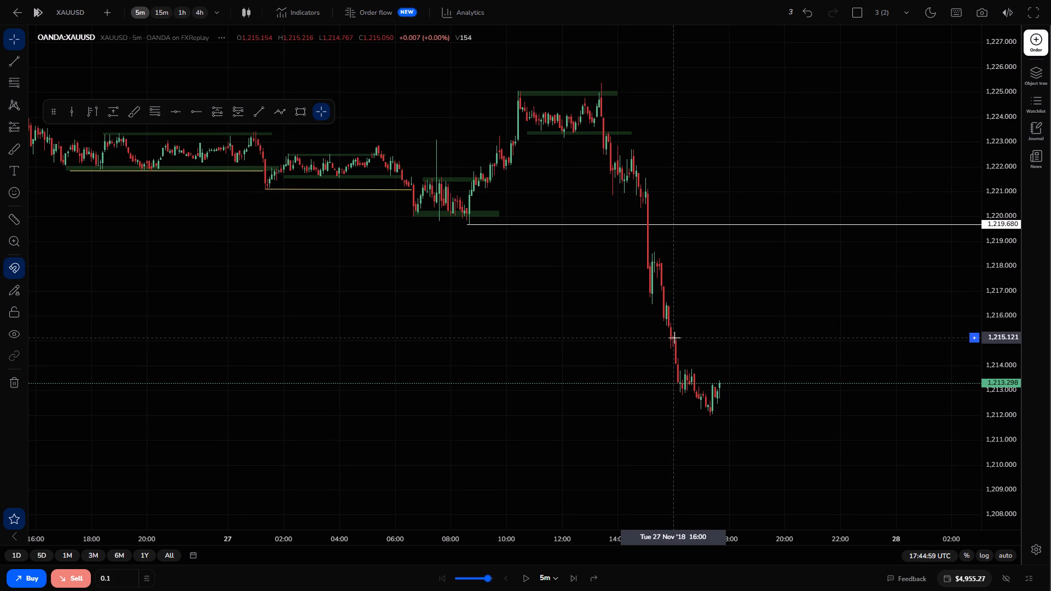
key("ctrl+space")
key("ctrl+space")
key("ctrl+space")
key("ctrl+space")
key("ctrl+space")
key("ctrl+space")
key("ctrl+space")
key("ctrl+space")
key("ctrl+space")
key("ctrl+space")
key("ctrl+space")
key("ctrl+space")
key("ctrl+space")
key("ctrl+space")
key("ctrl+space")
key("ctrl+space")
key("ctrl+space")
key("ctrl+space")
key("ctrl+space")
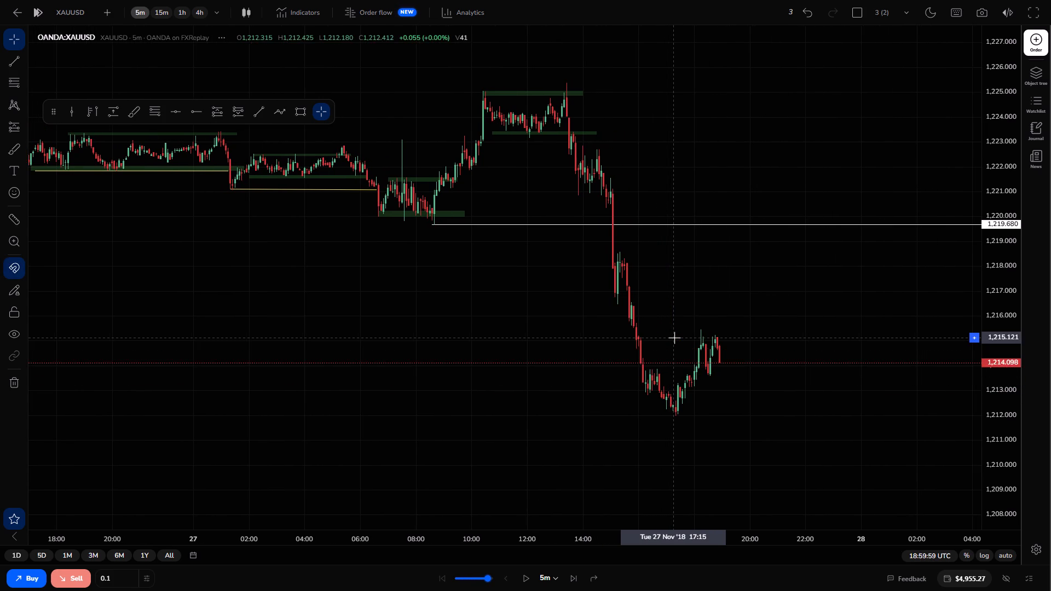
key("ctrl+space")
key("ctrl+space")
key("ctrl+space")
key("ctrl+space")
key("ctrl+space")
key("ctrl+space")
key("ctrl+space")
key("ctrl+space")
key("ctrl+space")
key("ctrl+space")
key("ctrl+space")
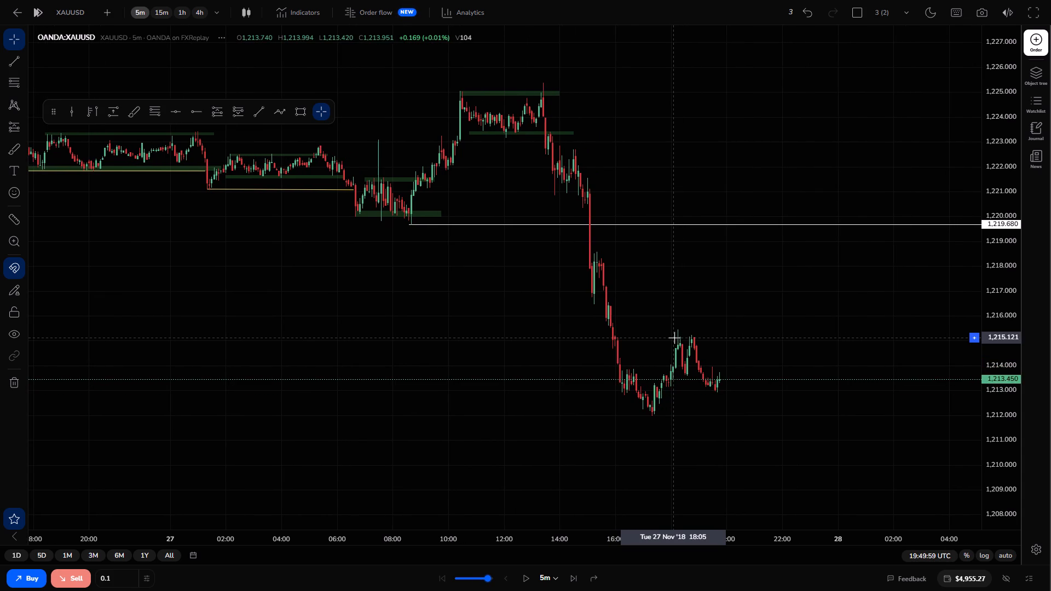
key("ctrl+space")
key("ctrl+space")
key("ctrl+space")
key("ctrl+space")
key("ctrl+space")
key("ctrl+space")
key("ctrl+space")
key("ctrl+space")
key("ctrl+space")
key("ctrl+space")
key("ctrl+space")
key("ctrl+space")
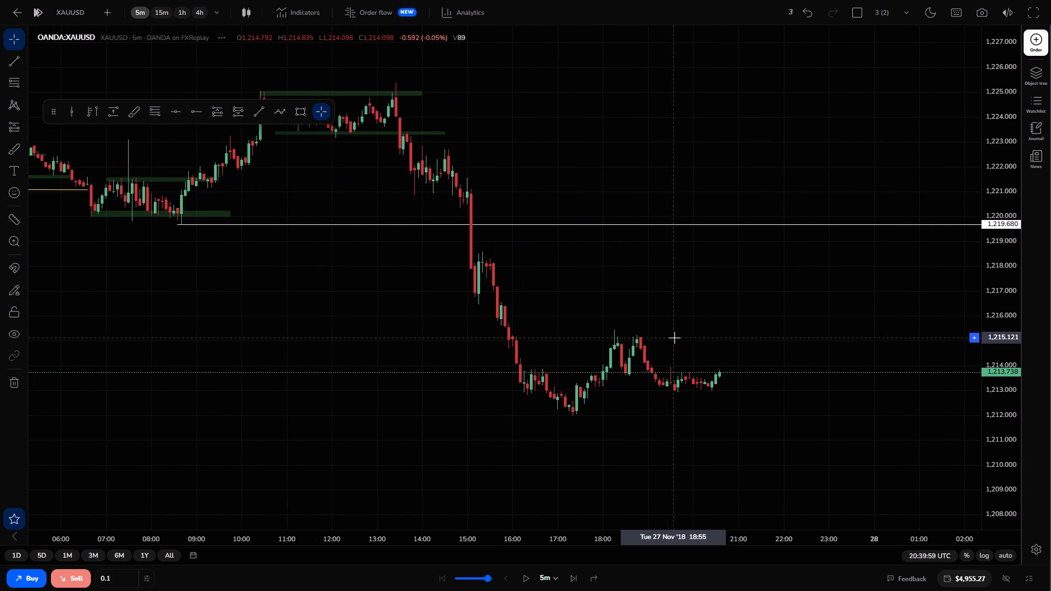
Draw a rectangle zone over the twin swing highs after 18:00, from about 1,215.37 to 1,215.12, spanning about 18:10 to 19:45.
left_click_drag(744, 390, 833, 414)
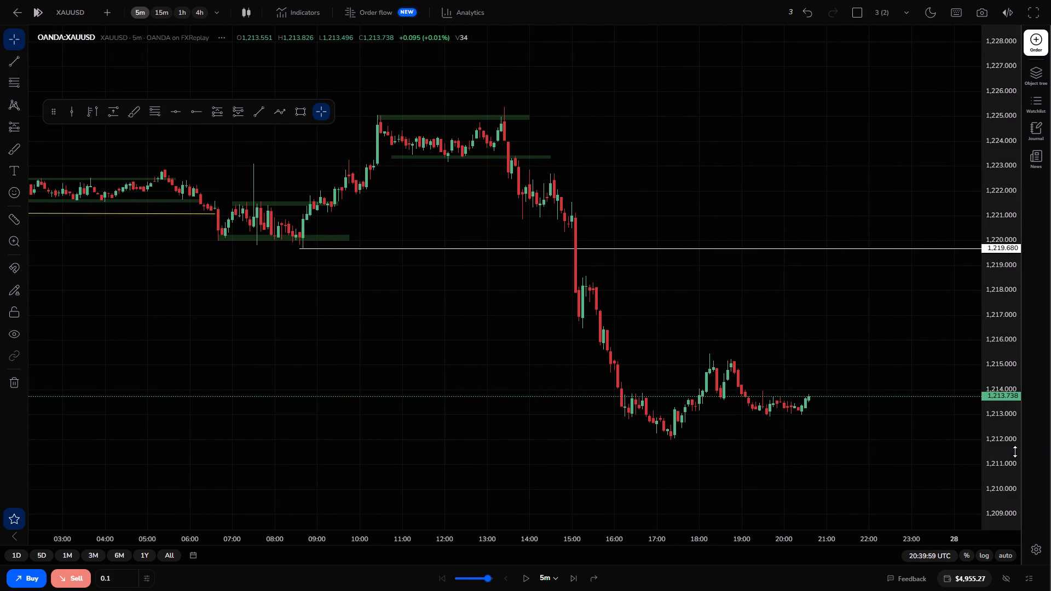
left_click_drag(1012, 451, 1013, 325)
left_click_drag(900, 406, 920, 175)
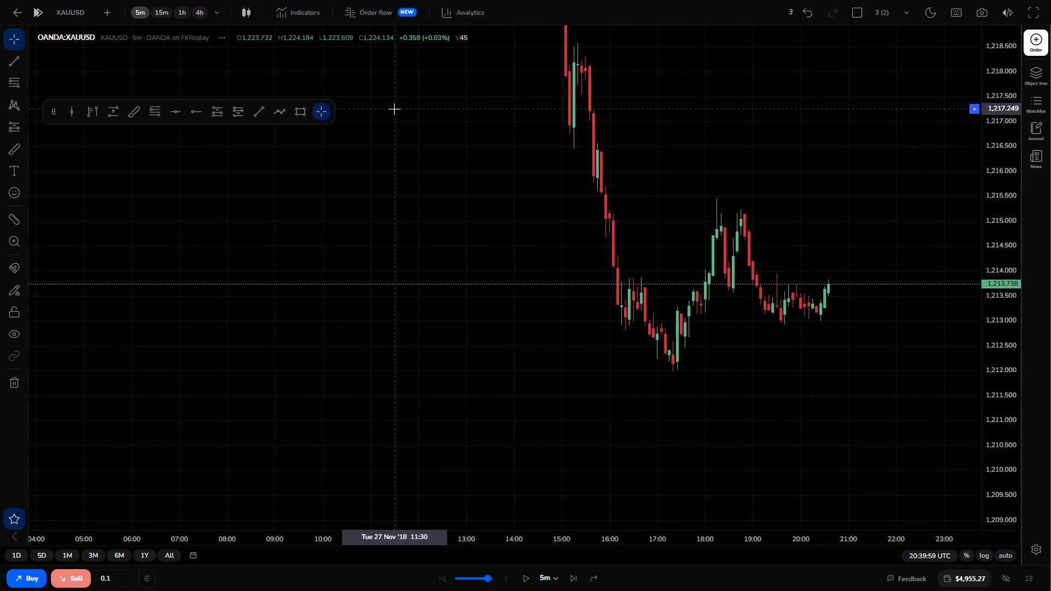
left_click(299, 113)
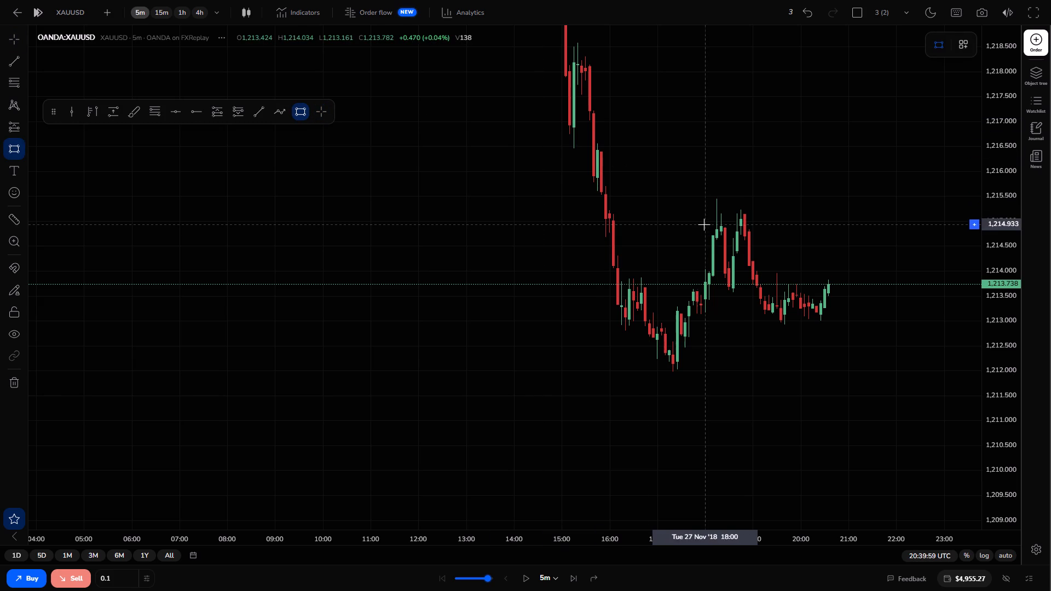
left_click_drag(713, 202, 788, 215)
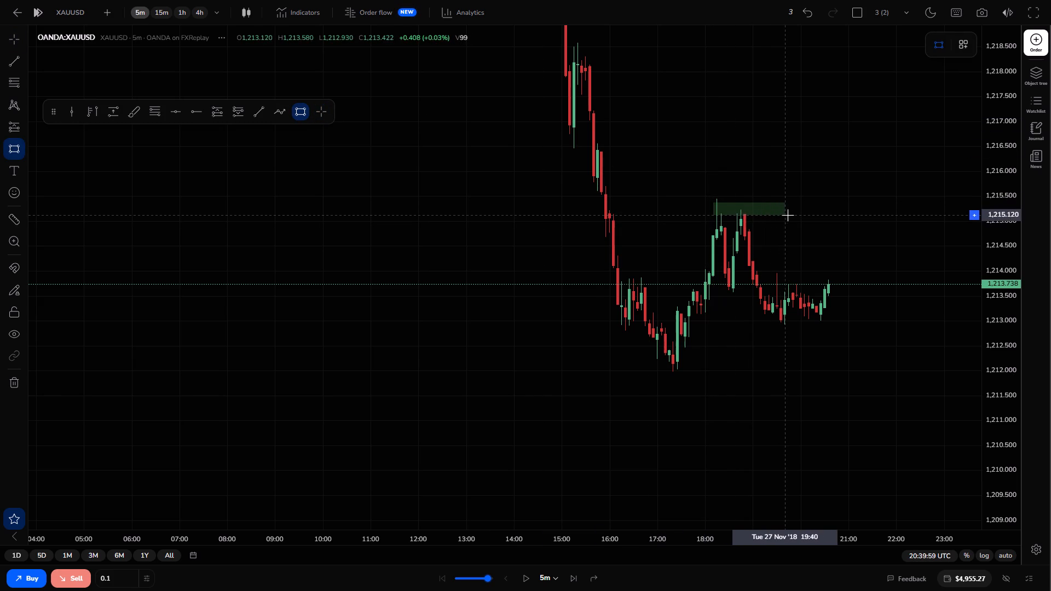
left_click_drag(788, 215, 788, 216)
left_click(788, 216)
left_click(737, 250)
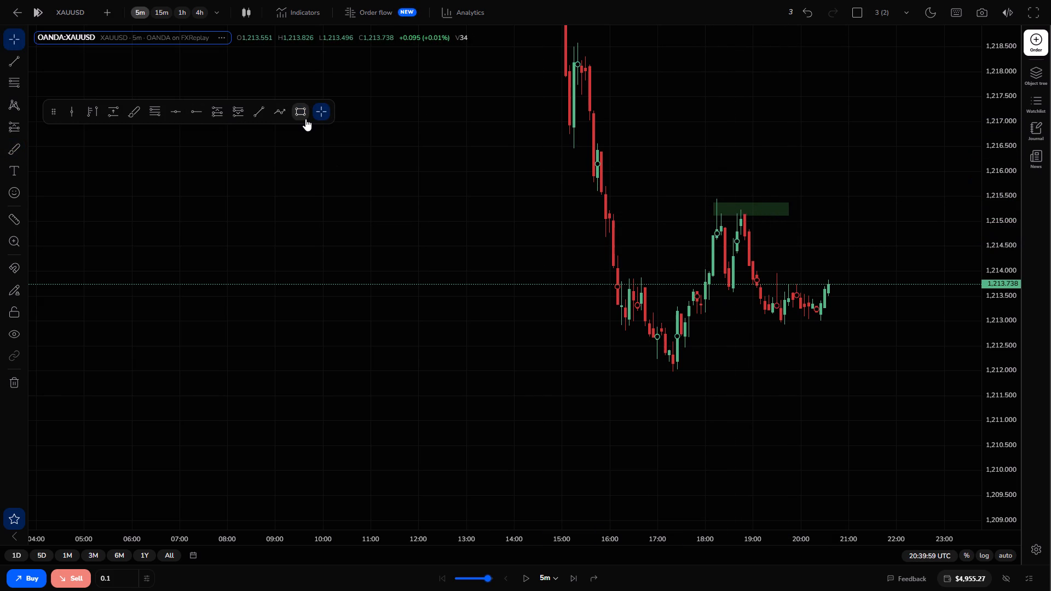
Draw a thin rectangle zone at the pullback low between the two highs, about 1,213.66 to 1,213.53, from 18:00 to 20:50.
left_click(305, 119)
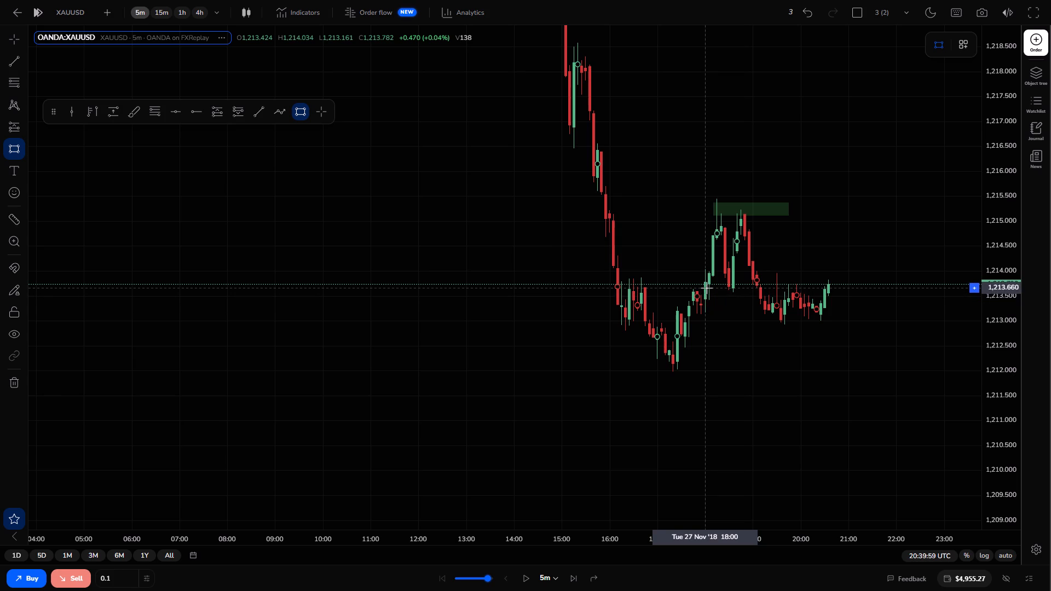
left_click_drag(707, 288, 836, 310)
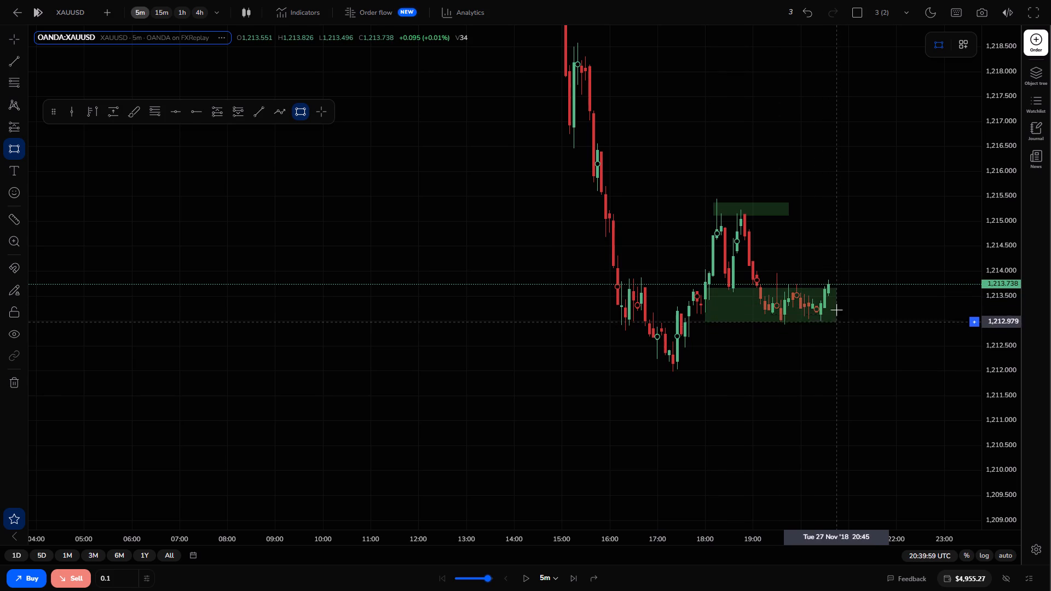
left_click_drag(836, 310, 841, 294)
left_click(841, 294)
left_click(839, 328)
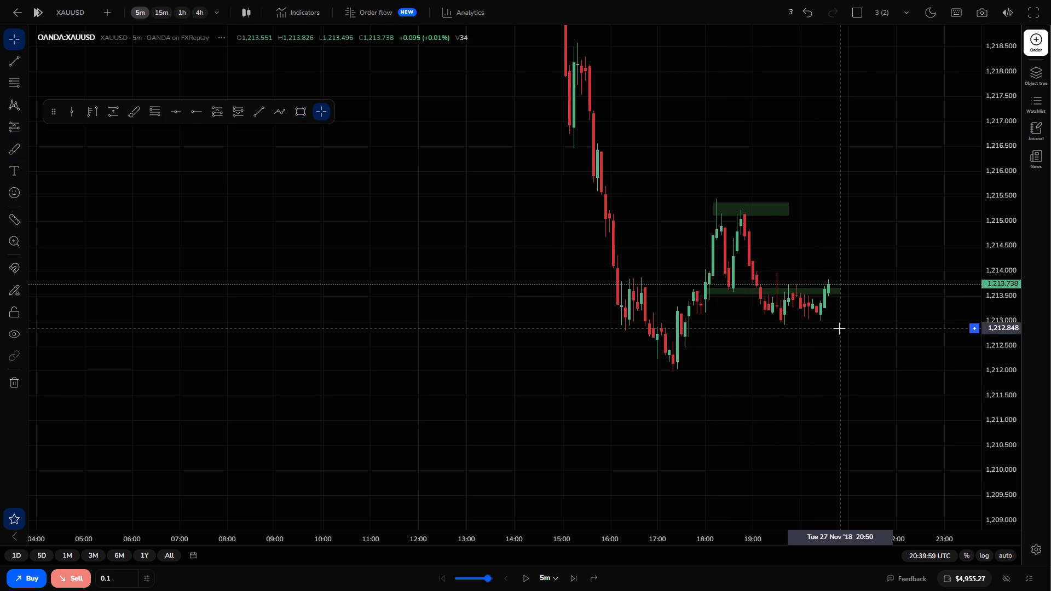
Advance the replay candle by candle past the new zones to 00:19:59 on 28 November.
key("ctrl+space")
key("ctrl+space")
key("ctrl+space")
key("ctrl+space")
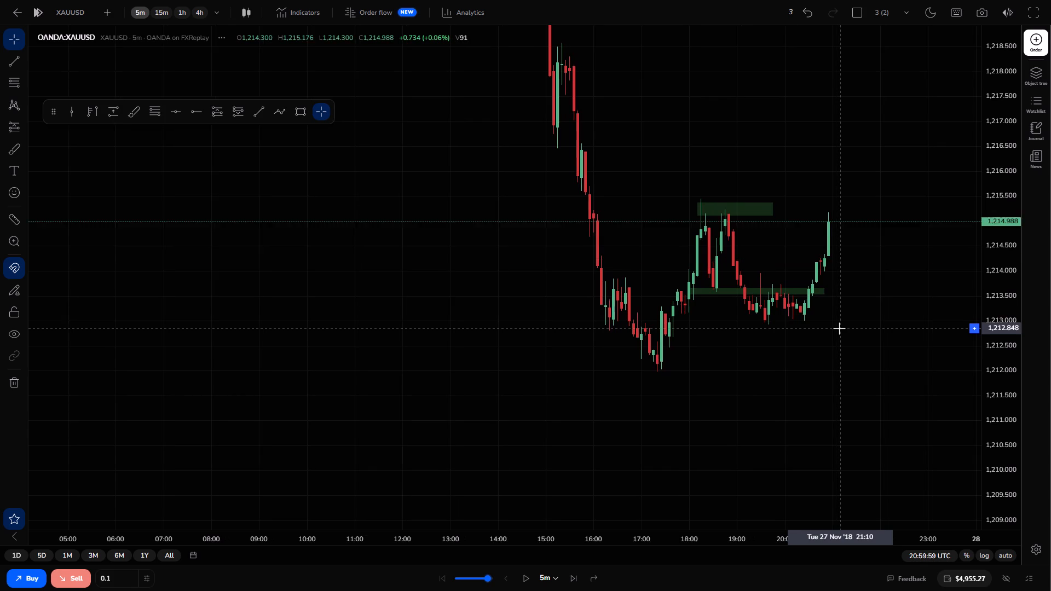
key("ctrl+space")
key("ctrl+space")
key("ctrl+space")
key("ctrl+space")
key("ctrl+space")
key("ctrl+space")
key("ctrl+space")
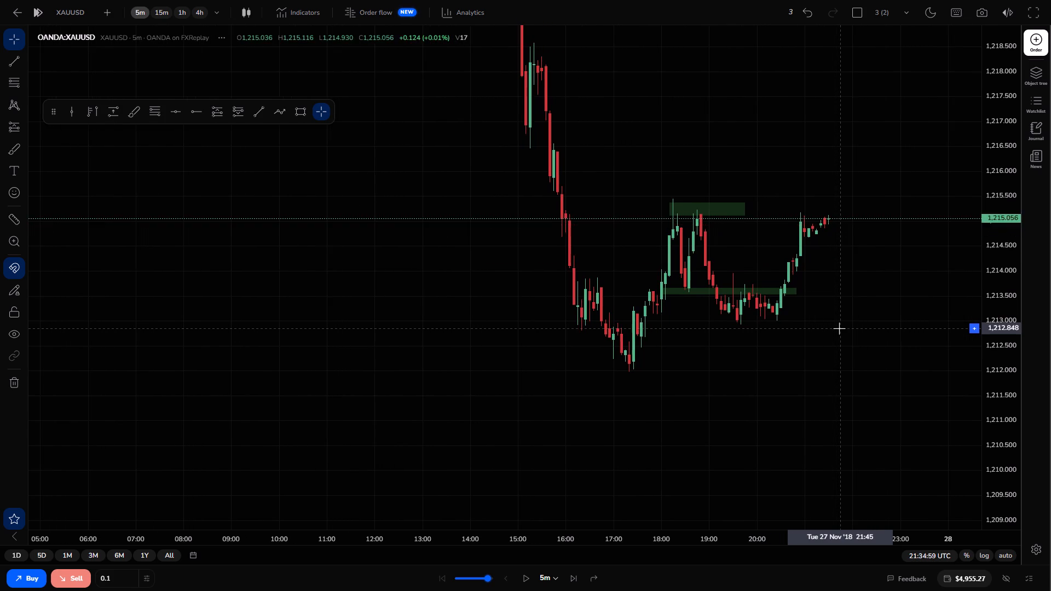
key("ctrl+space")
key("ctrl+space")
key("ctrl+space")
key("ctrl+space")
key("ctrl+space")
key("ctrl+space")
key("ctrl+space")
key("ctrl+space")
key("ctrl+space")
key("ctrl+space")
key("ctrl+space")
key("ctrl+space")
key("ctrl+space")
key("ctrl+space")
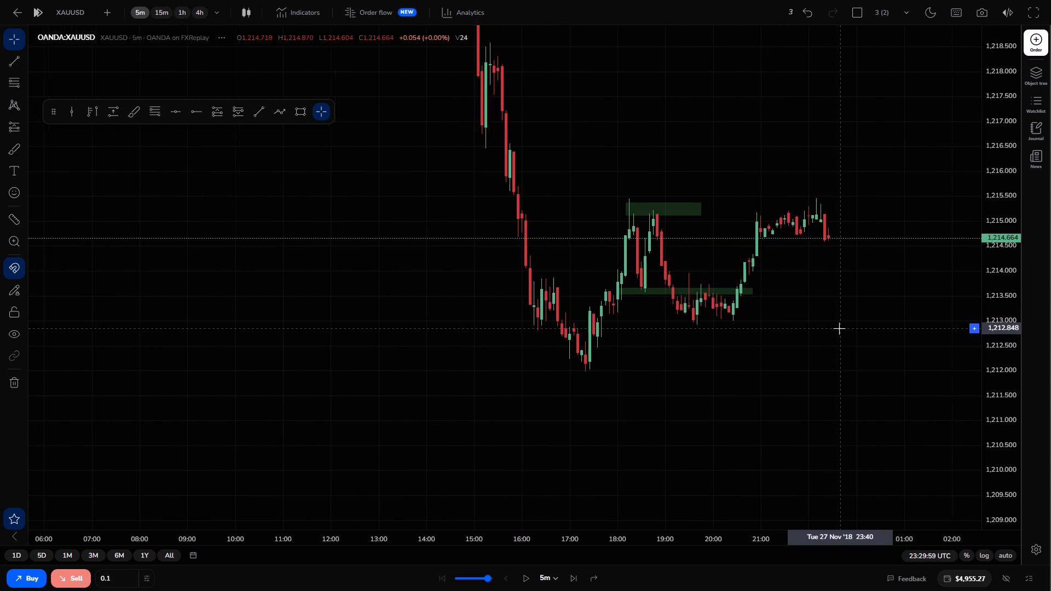
key("ctrl+space")
key("ctrl+space")
key("ctrl+space")
key("ctrl+space")
key("ctrl+space")
key("ctrl+space")
key("ctrl+space")
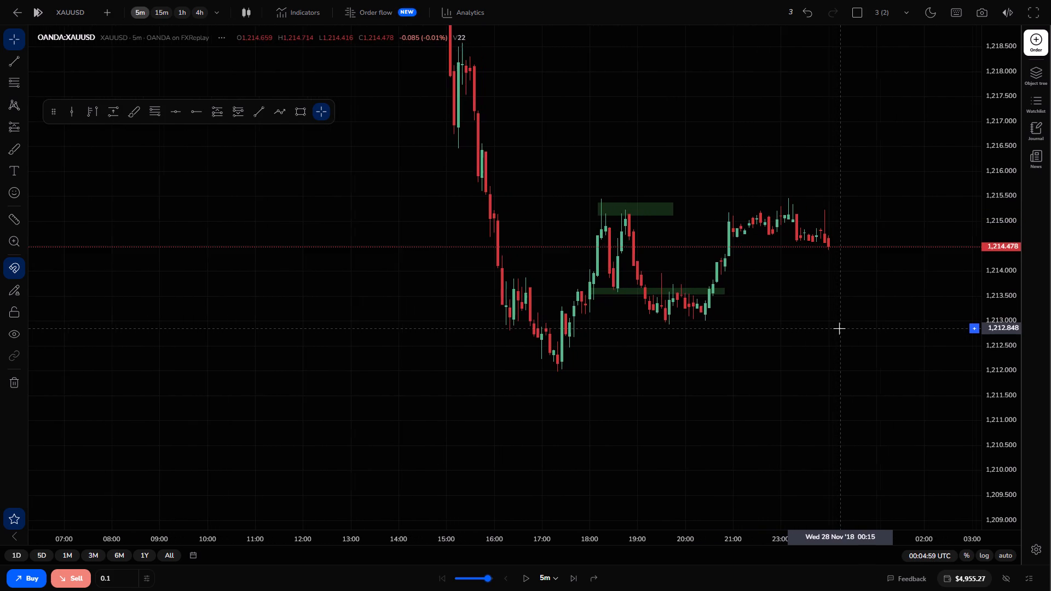
key("ctrl+space")
key("ctrl+space")
key("ctrl+space")
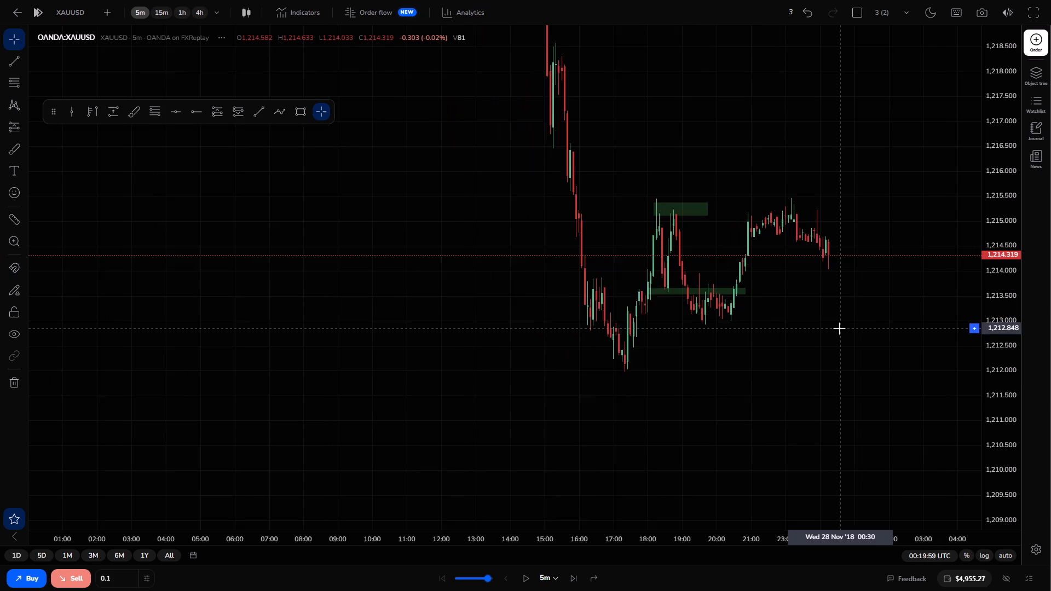
Extend the upper rectangle zone forward in time to about 00:35 on 28 November, past the latest candle.
left_click_drag(1003, 385, 983, 204)
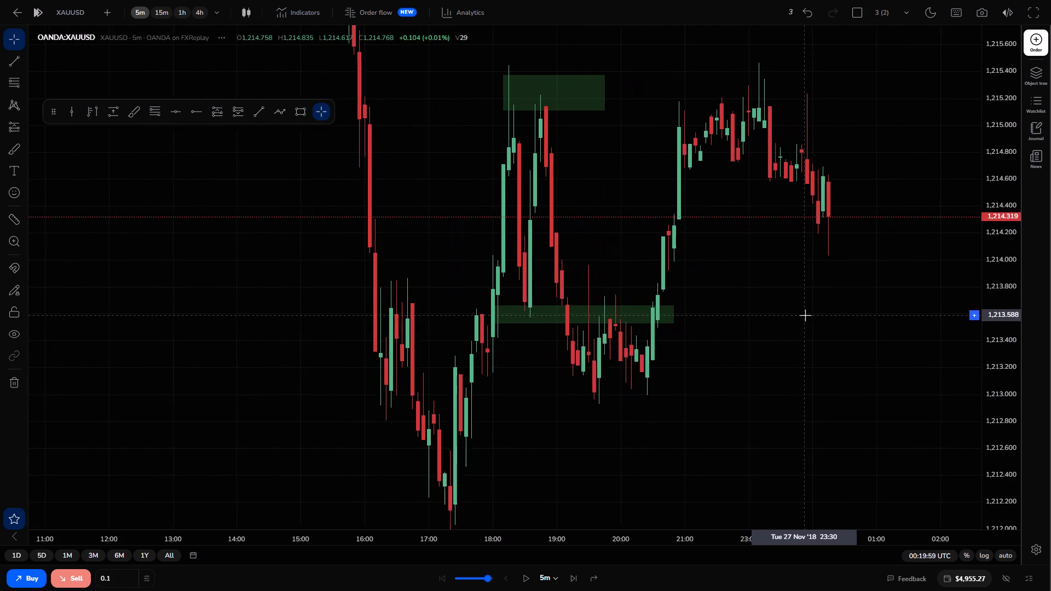
left_click_drag(753, 303, 792, 316)
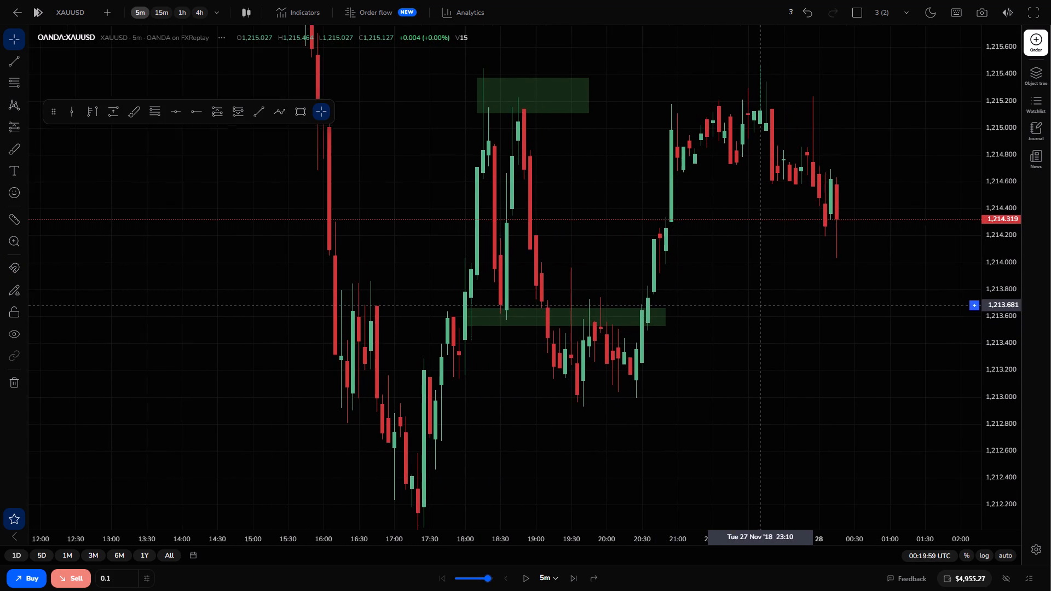
left_click_drag(792, 316, 804, 318)
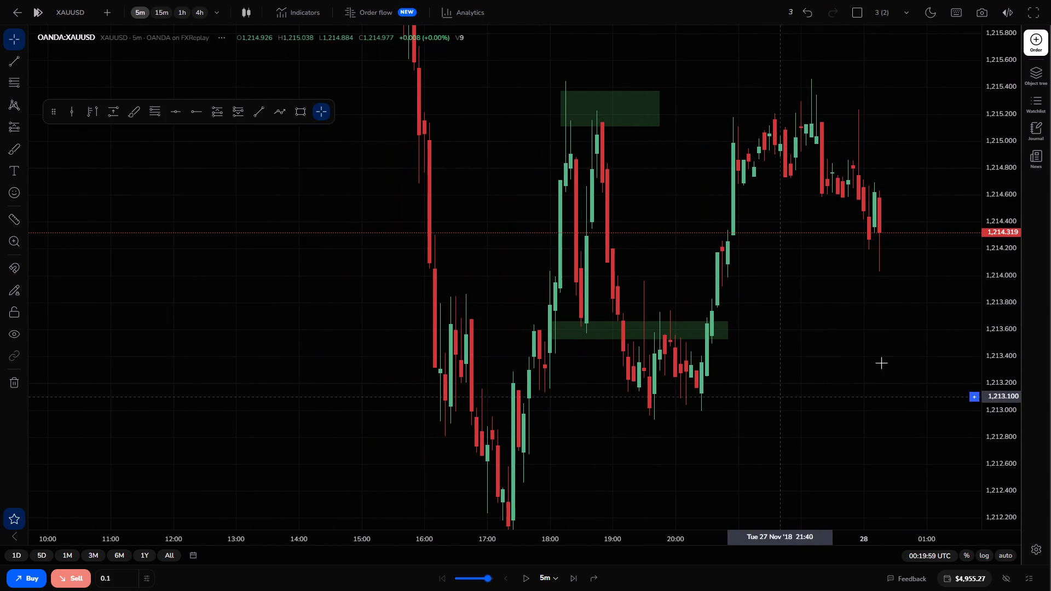
left_click_drag(1000, 235, 997, 302)
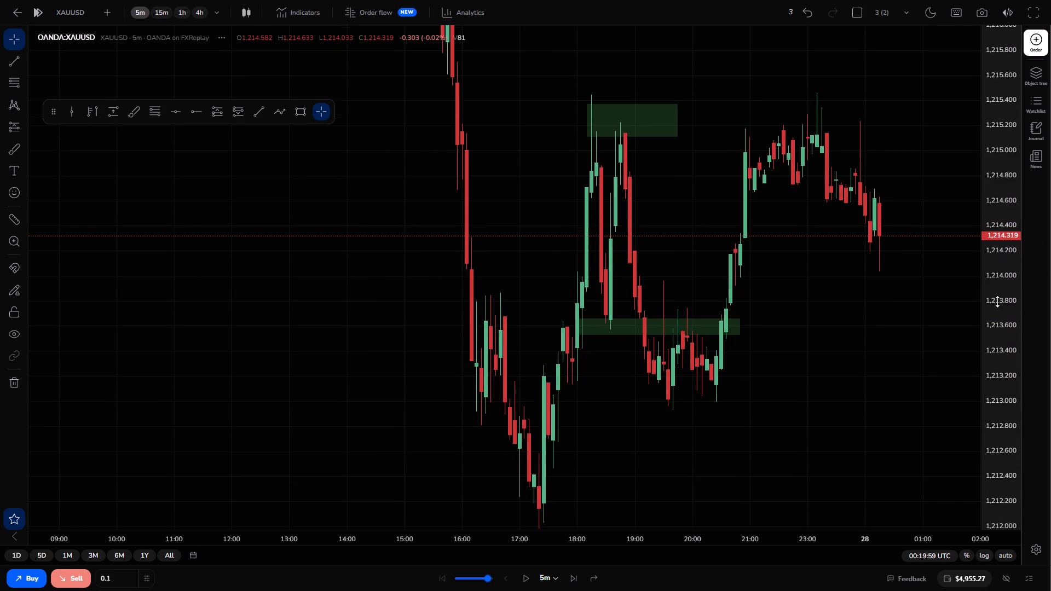
left_click_drag(997, 302, 990, 326)
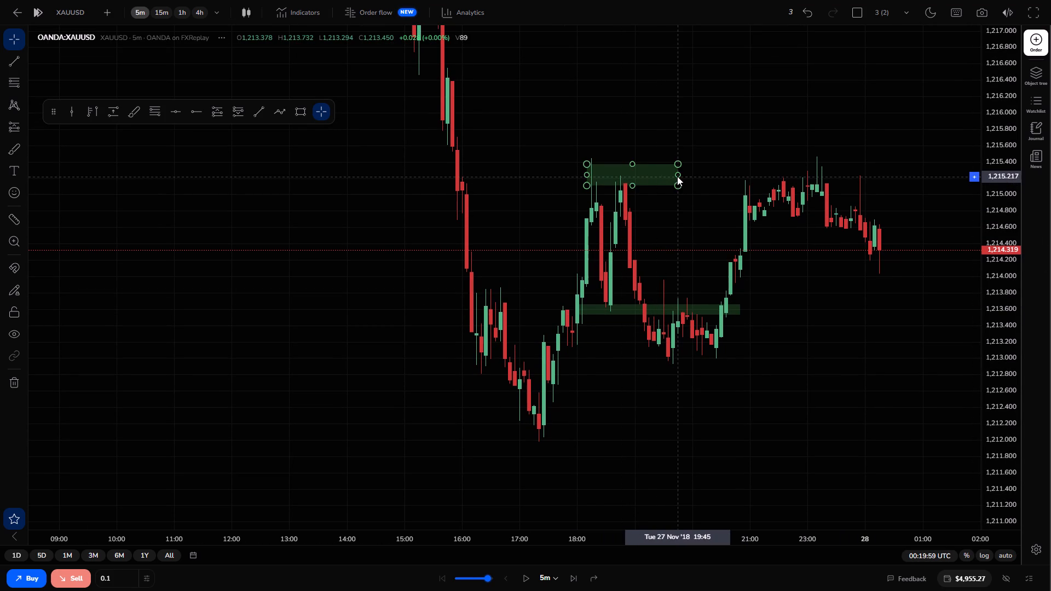
left_click_drag(677, 174, 898, 166)
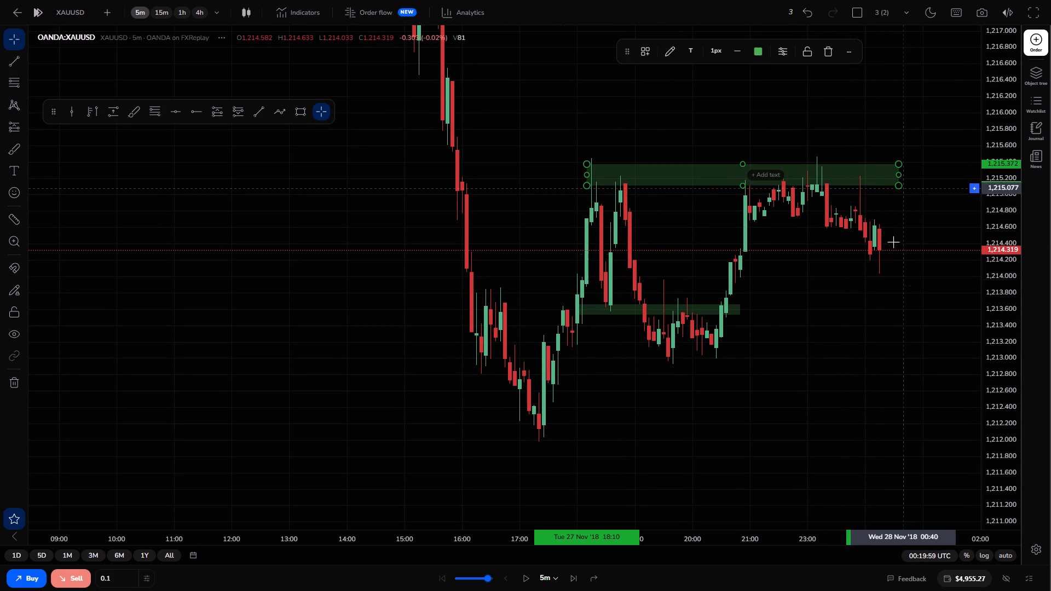
Advance the XAUUSD replay candle by candle on the 5-minute chart to 03:09:59 on 28 November.
left_click(846, 287)
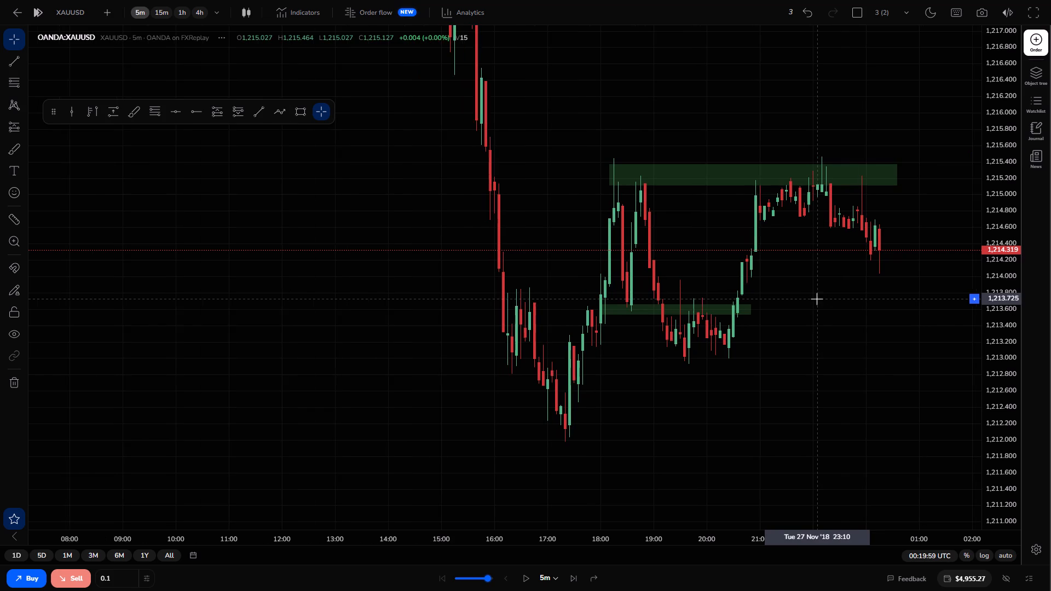
left_click_drag(1003, 422, 994, 370)
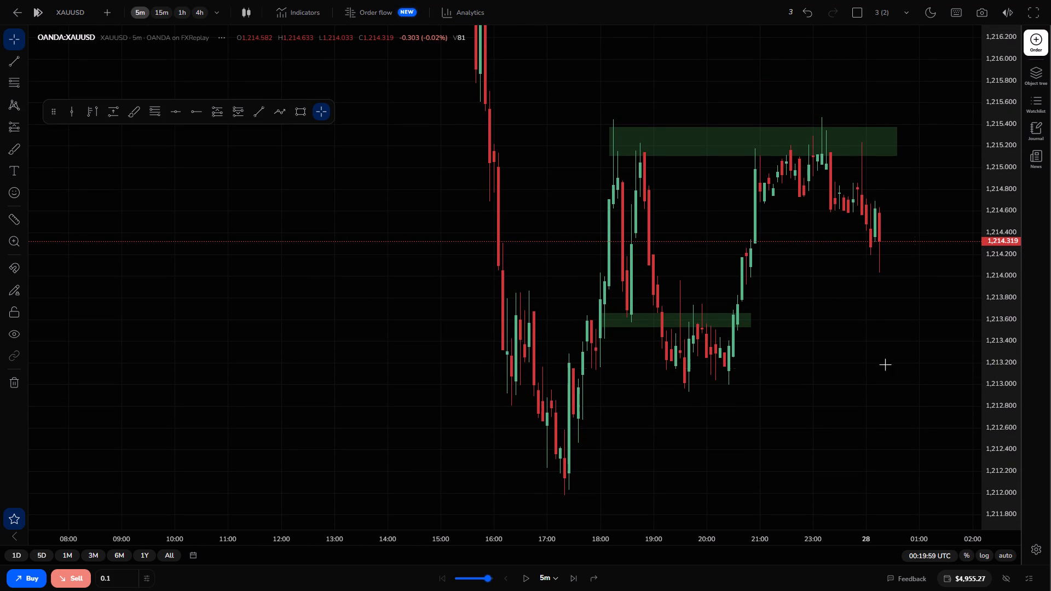
left_click_drag(811, 345, 701, 297)
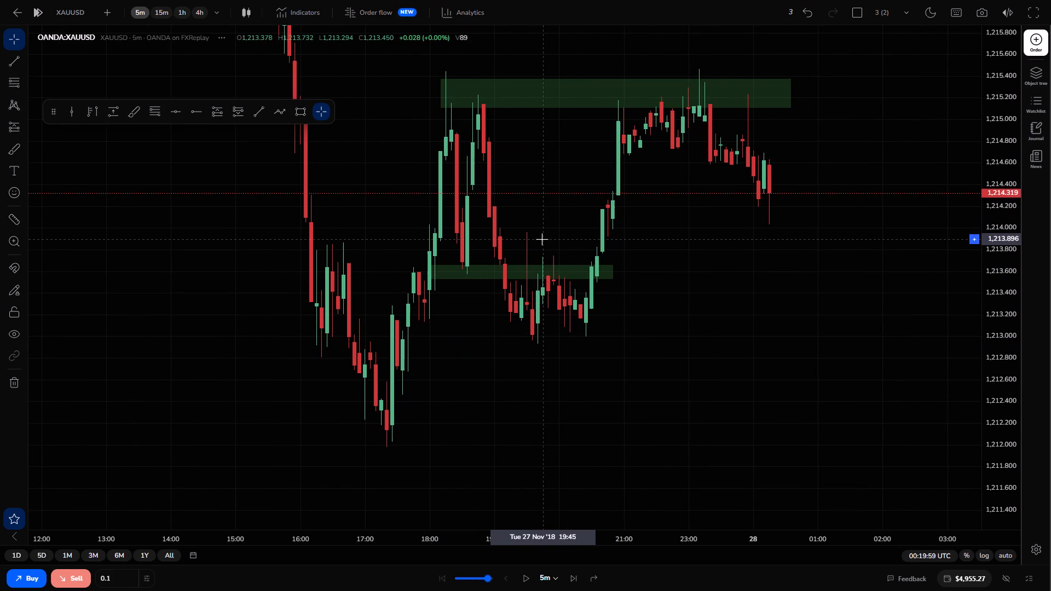
key("ctrl+space")
key("ctrl+space")
key("ctrl+space")
key("ctrl+space")
key("ctrl+space")
key("ctrl+space")
key("ctrl+space")
key("ctrl+space")
key("ctrl+space")
key("ctrl+space")
key("ctrl+space")
key("ctrl+space")
key("ctrl+space")
key("ctrl+space")
key("ctrl+space")
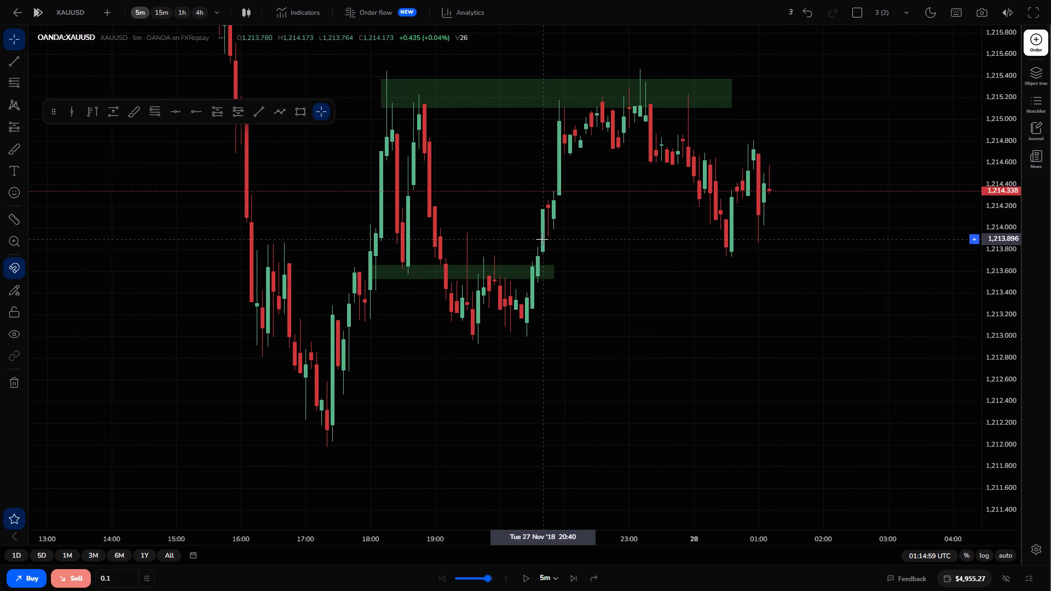
key("ctrl+space")
key("ctrl+space")
key("ctrl+space")
key("ctrl+space")
key("ctrl+space")
key("ctrl+space")
key("ctrl+space")
key("ctrl+space")
key("ctrl+space")
key("ctrl+space")
key("ctrl+space")
key("ctrl+space")
key("ctrl+space")
key("ctrl+space")
key("ctrl+space")
key("ctrl+space")
key("ctrl+space")
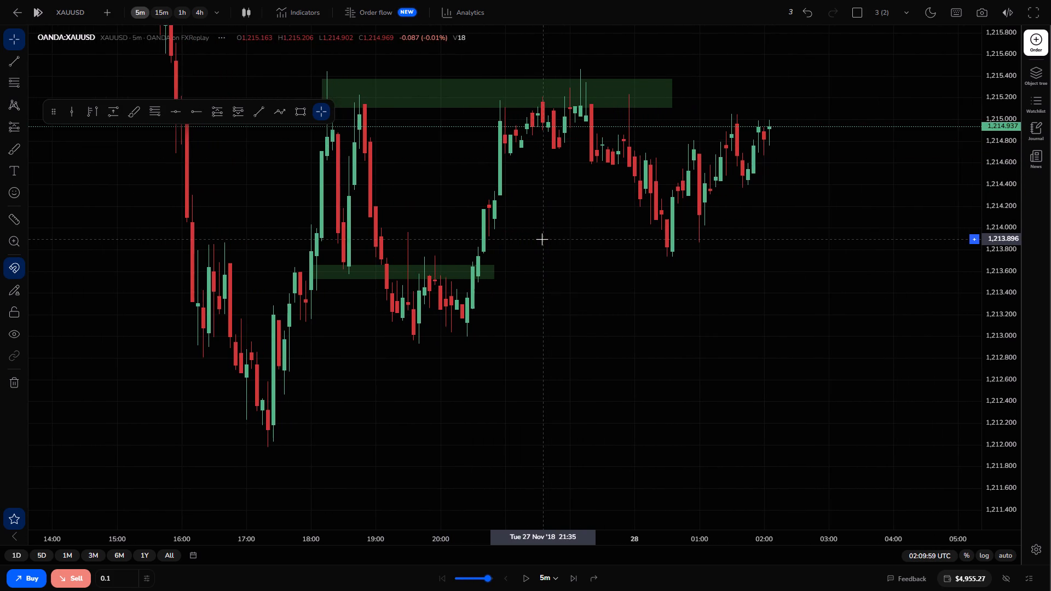
key("ctrl+space")
key("ctrl+space")
key("ctrl+space")
key("ctrl+space")
key("ctrl+space")
key("ctrl+space")
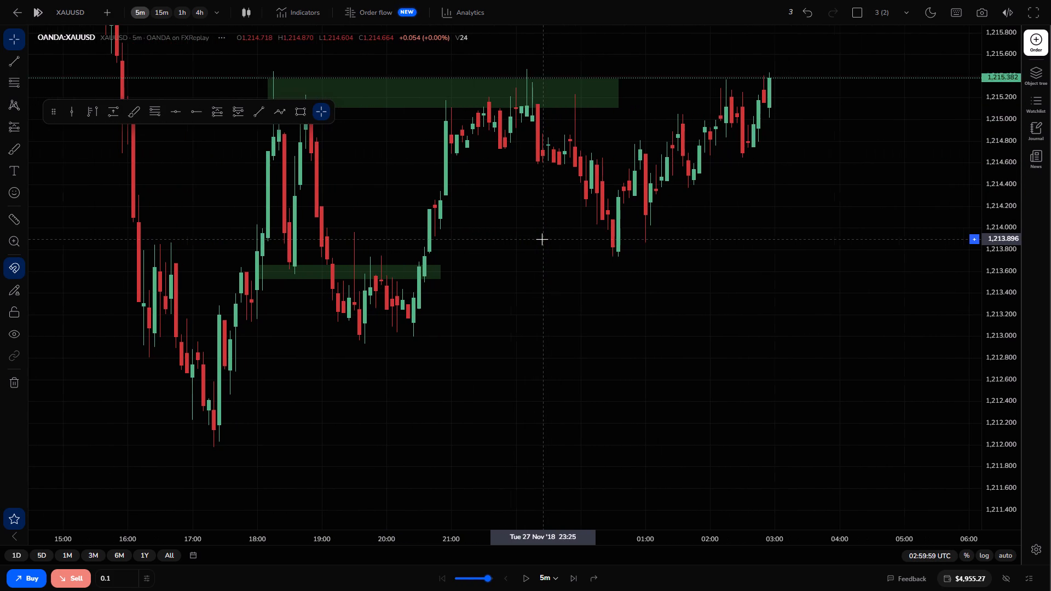
key("ctrl+space")
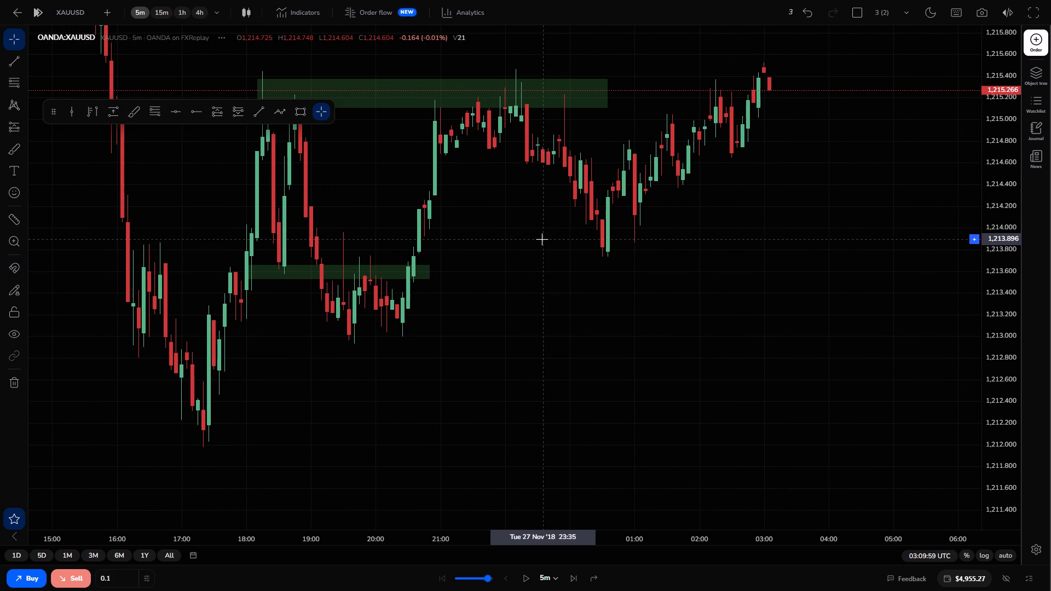
Extend the thin lower rectangle zone forward in time to about 04:55 on 28 November, past the latest candle.
left_click_drag(772, 217, 673, 298)
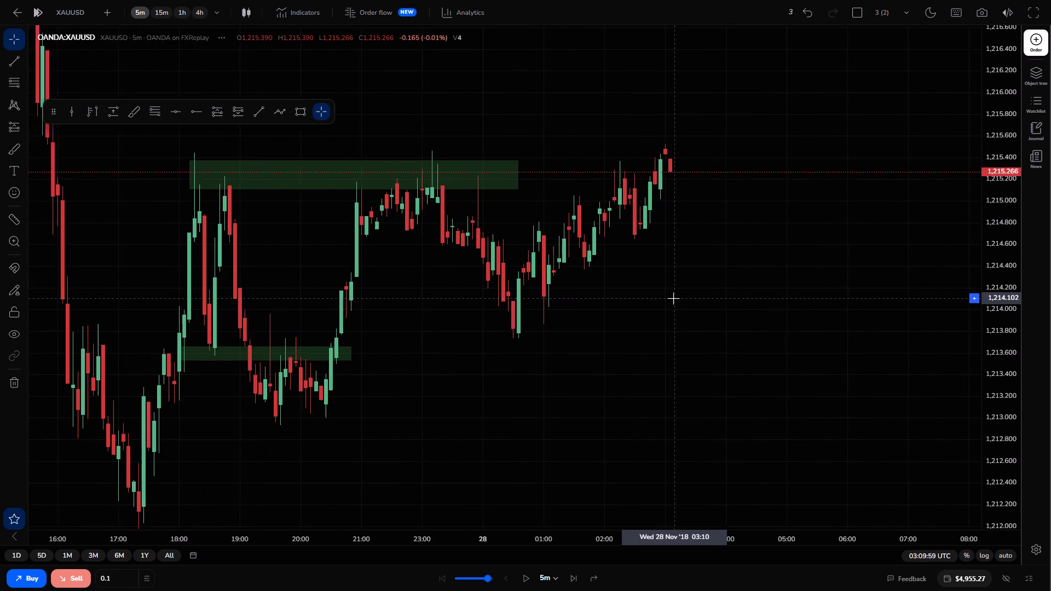
left_click_drag(726, 341, 785, 403)
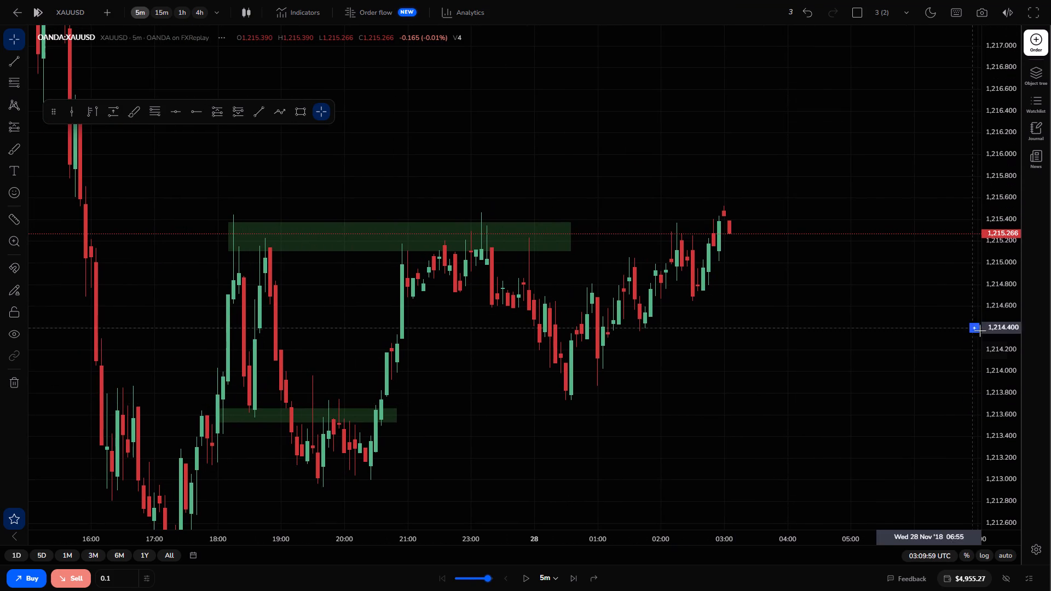
left_click_drag(1011, 341, 1007, 335)
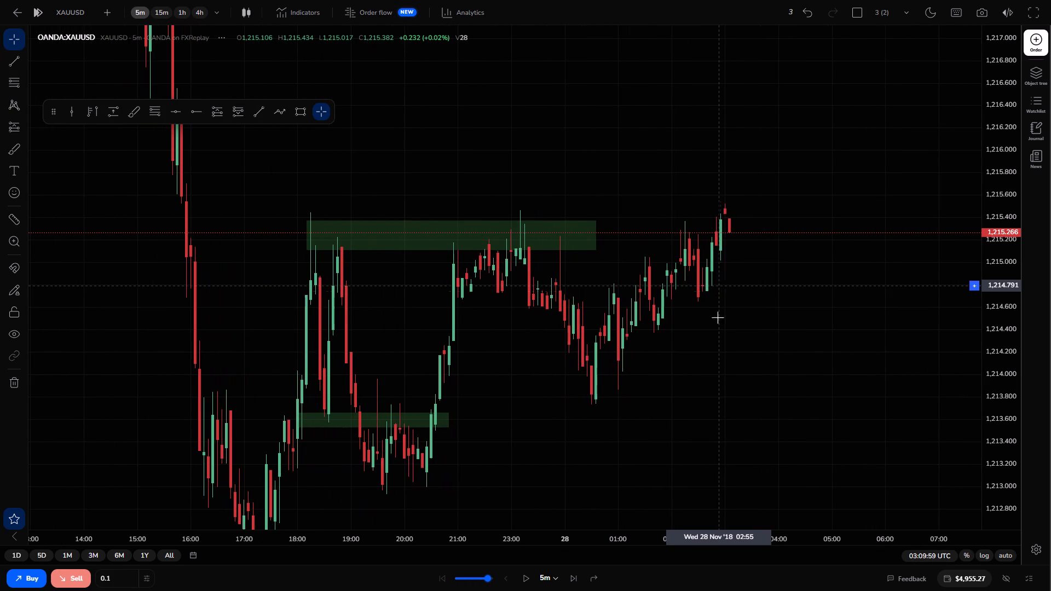
left_click_drag(624, 384, 745, 289)
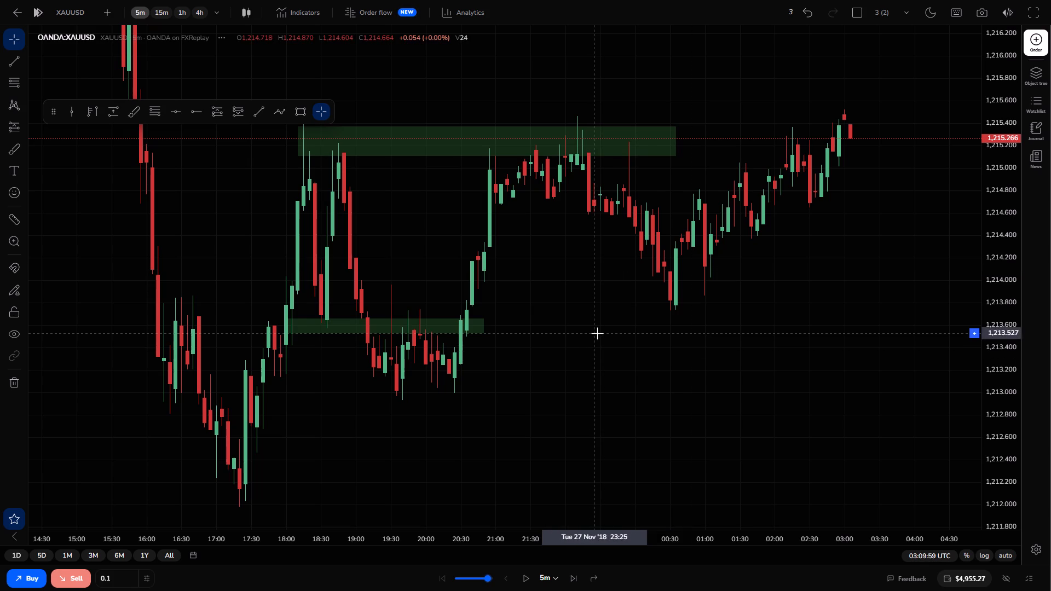
left_click_drag(597, 333, 558, 380)
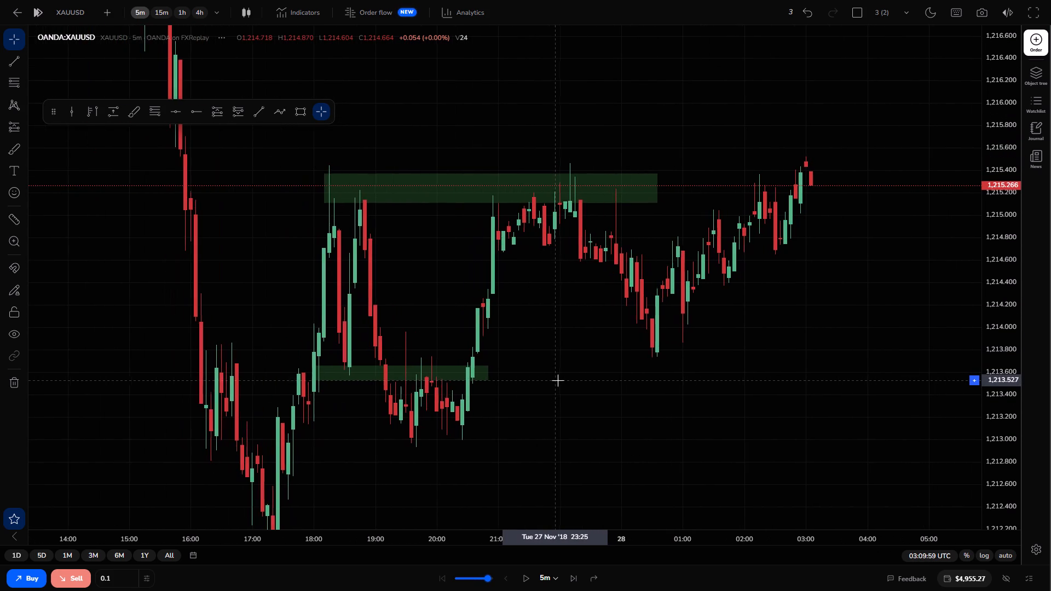
left_click_drag(489, 372, 516, 373)
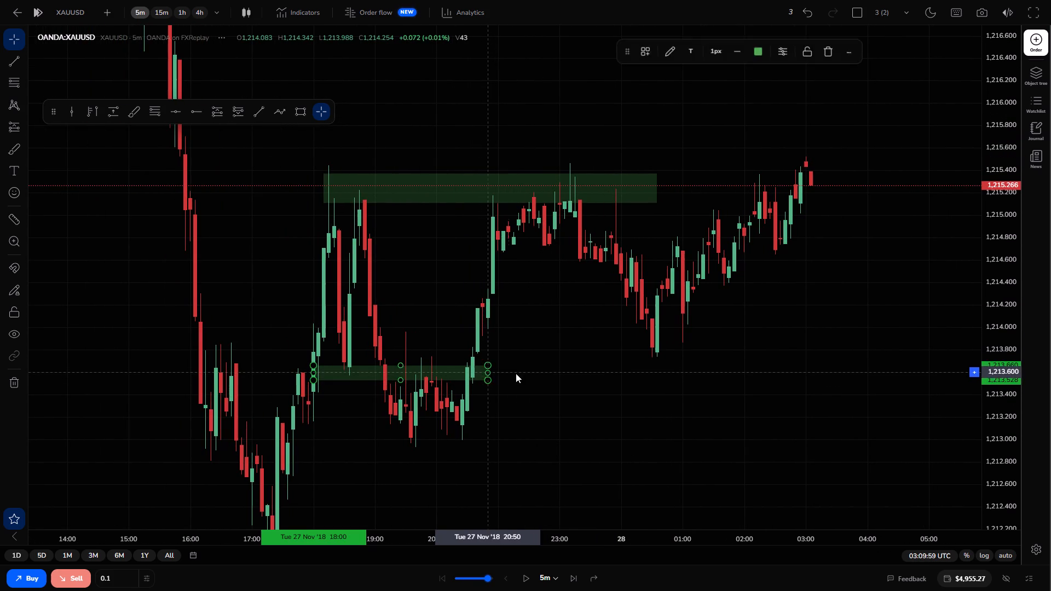
left_click_drag(516, 373, 926, 408)
double_click(735, 310)
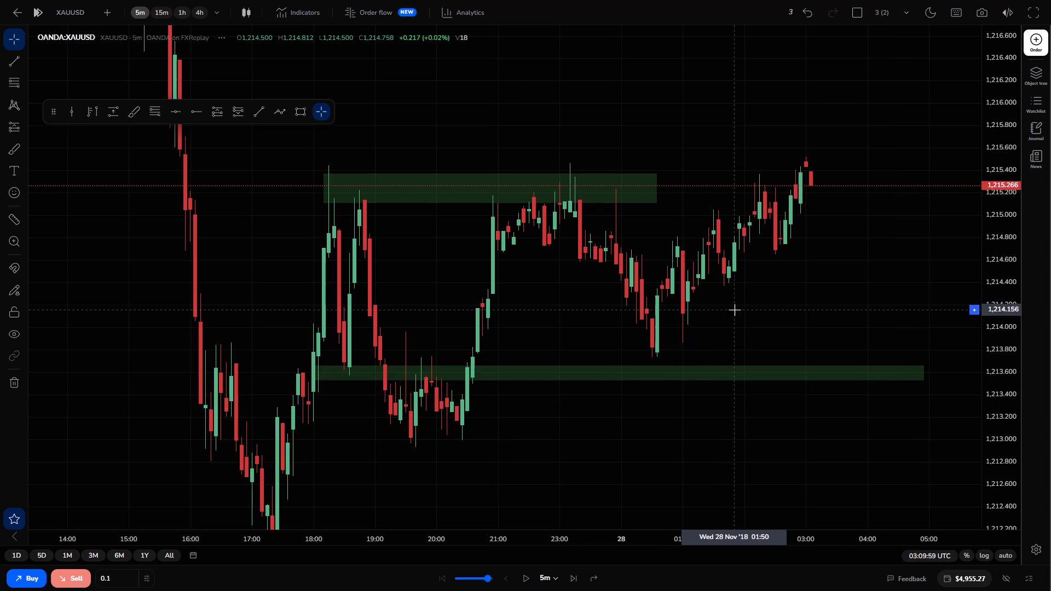
On the 15-minute chart, sell 0.1 lot at market with take profit at 1,213.668 and stop loss at 1,215.729.
left_click(164, 10)
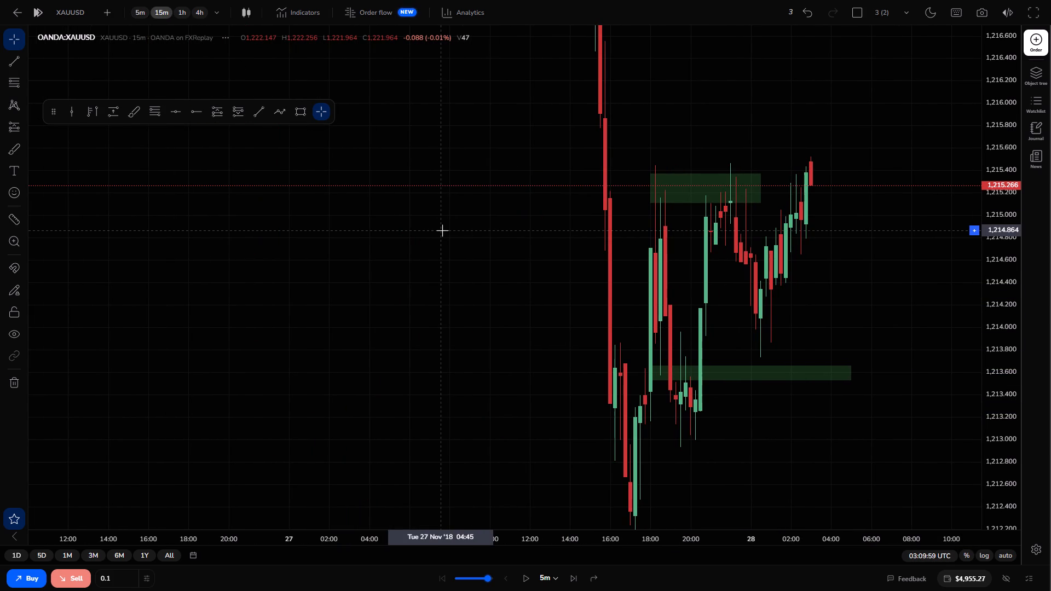
key("alt+shift+q")
left_click_drag(878, 188, 907, 364)
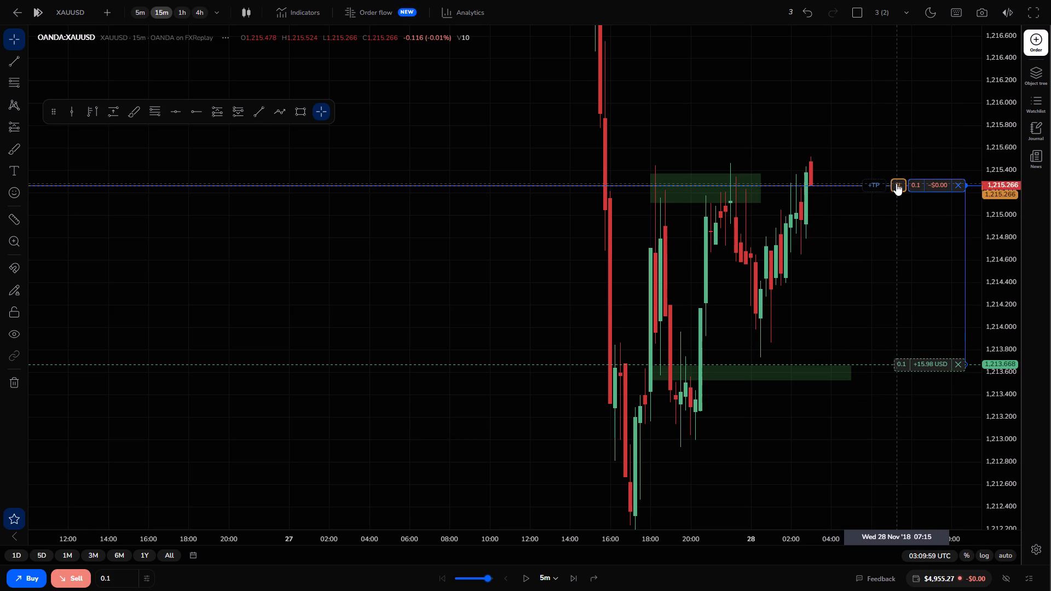
left_click_drag(896, 183, 895, 144)
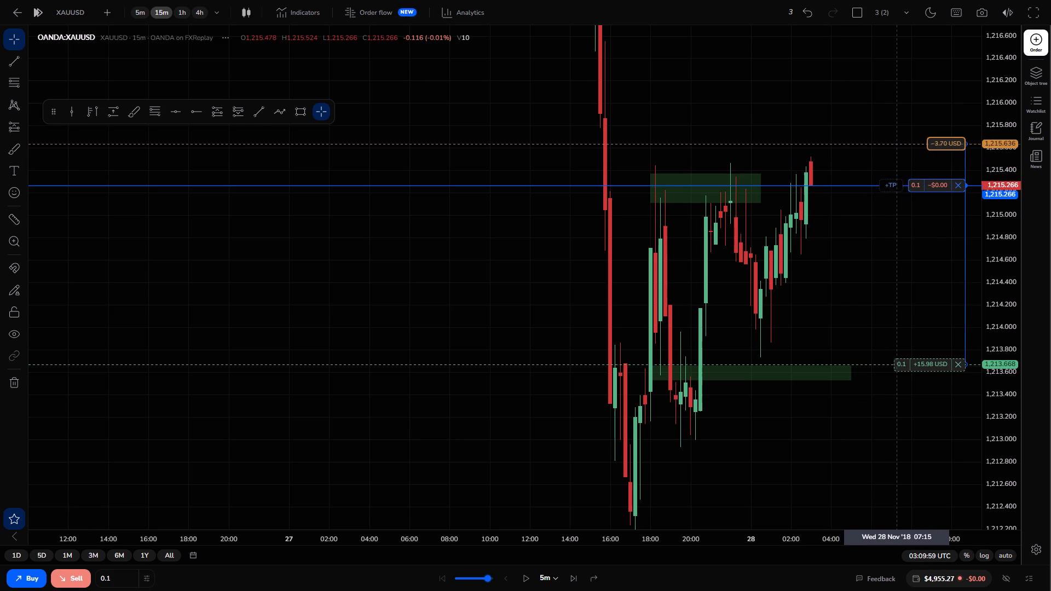
left_click_drag(895, 144, 897, 134)
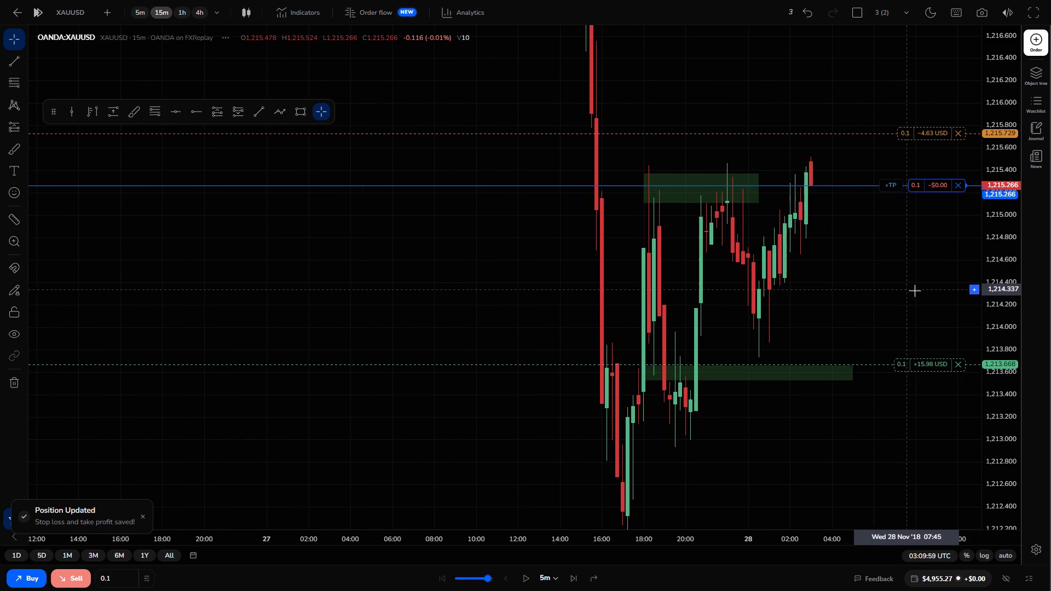
Advance the replay on the 15-minute chart to 03:34:59 with the short position open.
left_click_drag(993, 264, 988, 335)
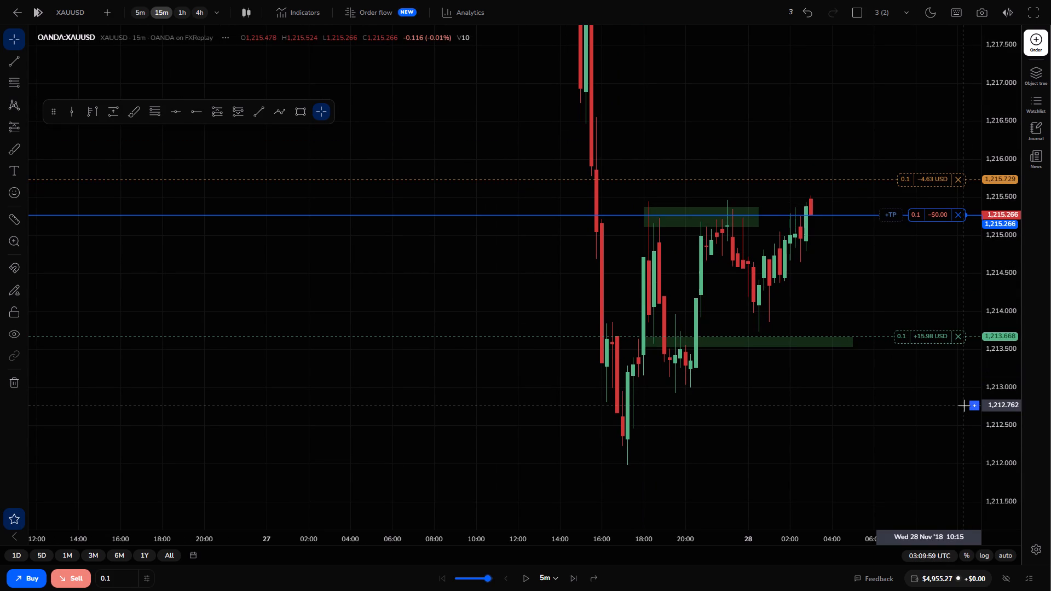
key("ctrl+space")
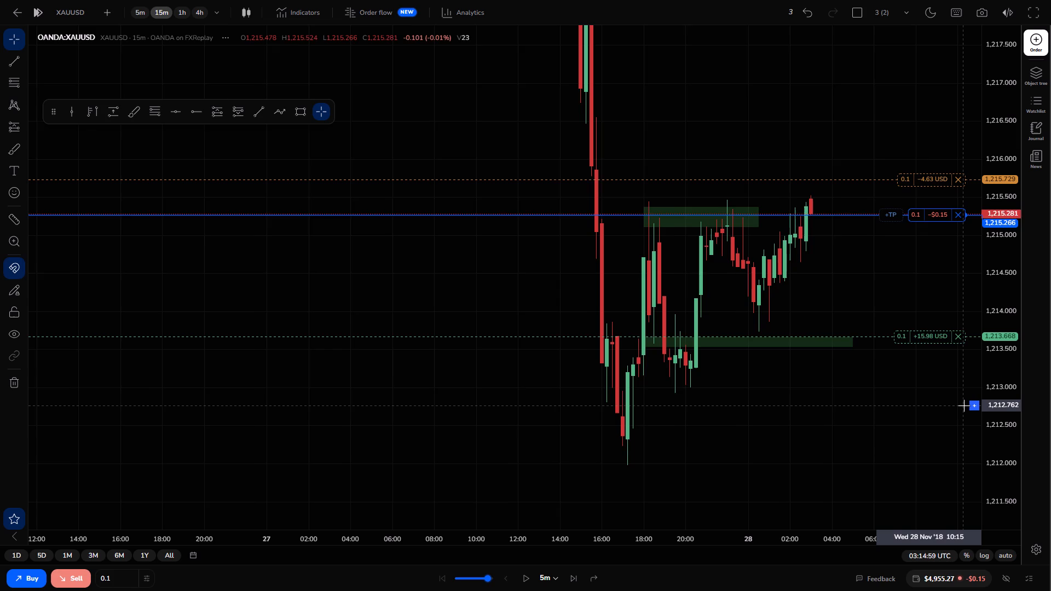
key("ctrl+space")
key("ctrl+space")
key("ctrl+space")
key("ctrl+space")
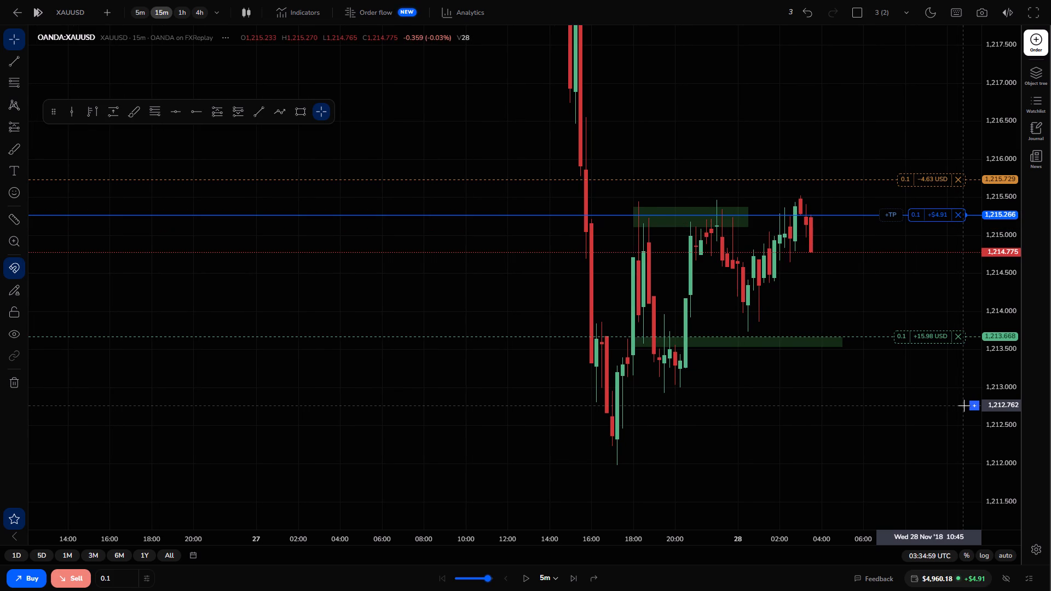
Return to the 5-minute chart and advance the replay candle by candle to 04:59:59.
left_click(134, 13)
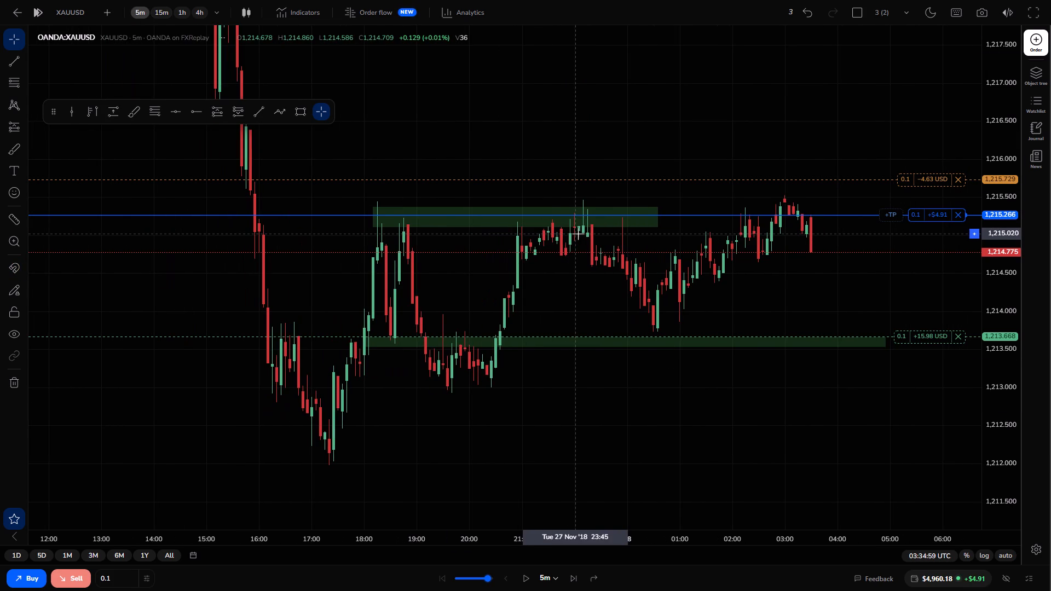
key("ctrl+space")
key("ctrl+space")
key("ctrl+space")
key("ctrl+space")
key("ctrl+space")
key("ctrl+space")
key("ctrl+space")
key("ctrl+space")
key("ctrl+space")
key("ctrl+space")
key("ctrl+space")
key("ctrl+space")
key("ctrl+space")
key("ctrl+space")
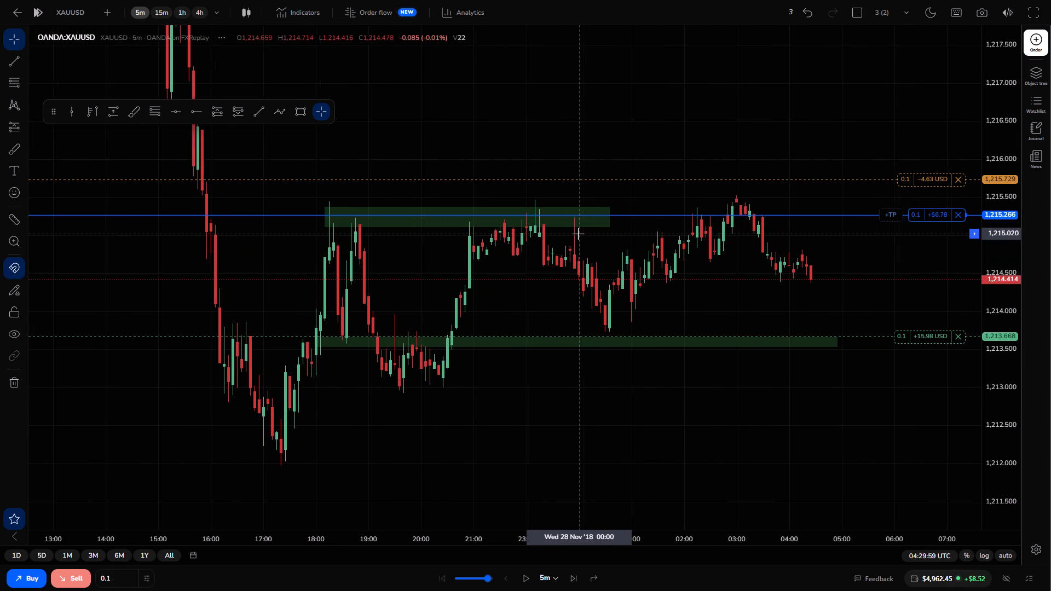
key("ctrl+space")
key("ctrl+space")
key("ctrl+space")
key("ctrl+space")
key("ctrl+space")
key("ctrl+space")
key("ctrl+space")
key("ctrl+space")
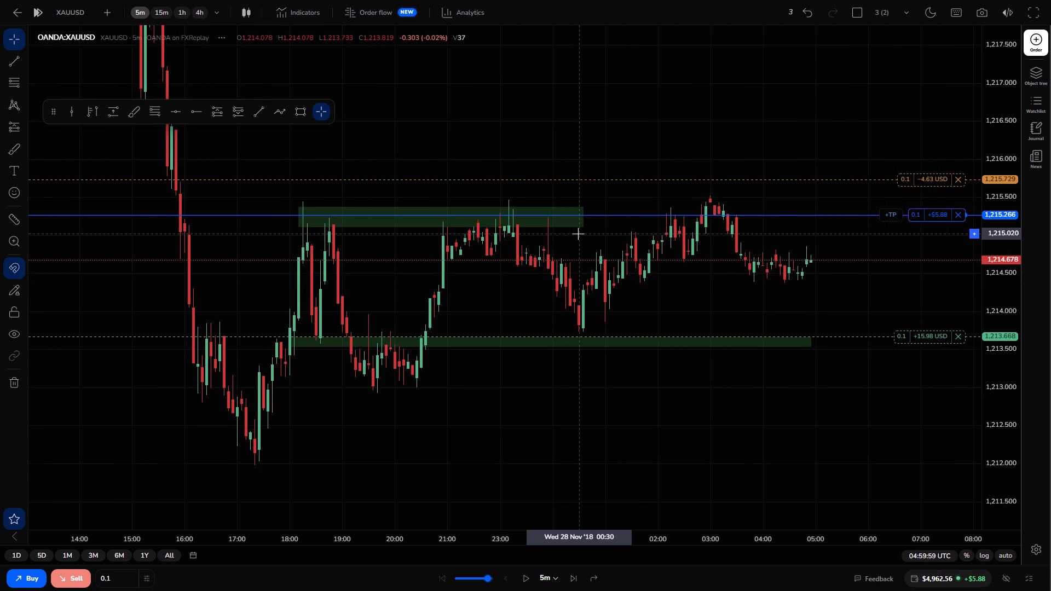
Move the short position's stop loss below the entry price to 1,215.113.
left_click_drag(934, 182, 935, 214)
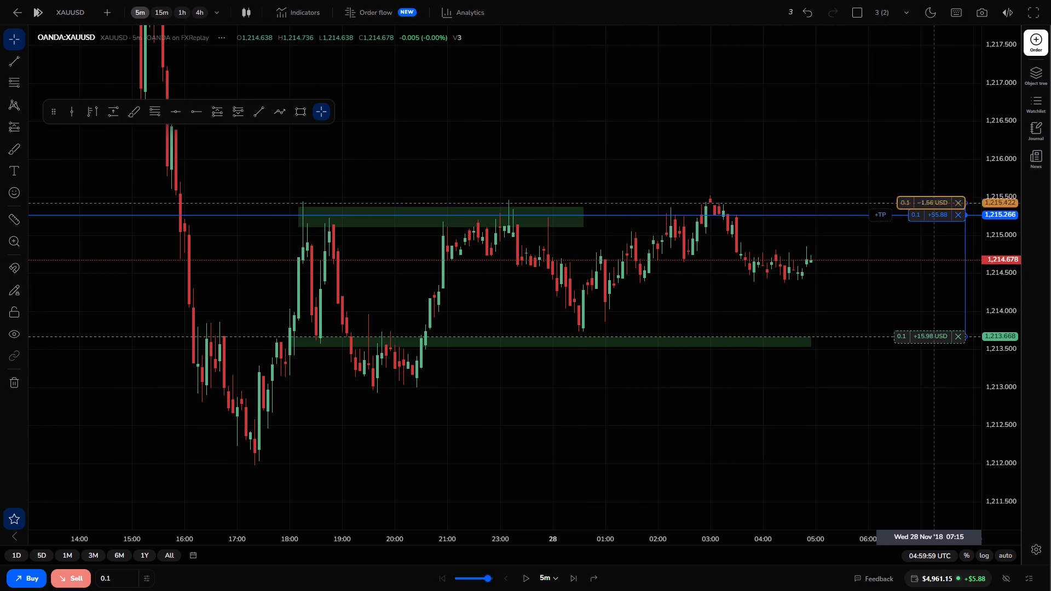
left_click_drag(935, 214, 933, 227)
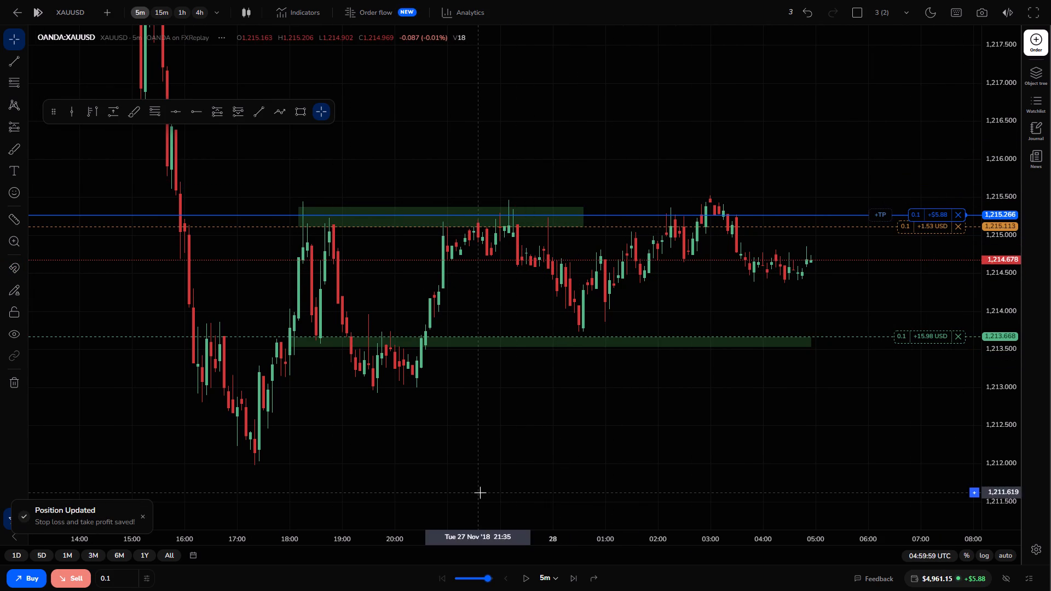
Play the replay automatically in two short runs, pausing at 05:39:59 and at 06:14:59.
left_click(524, 576)
left_click(524, 576)
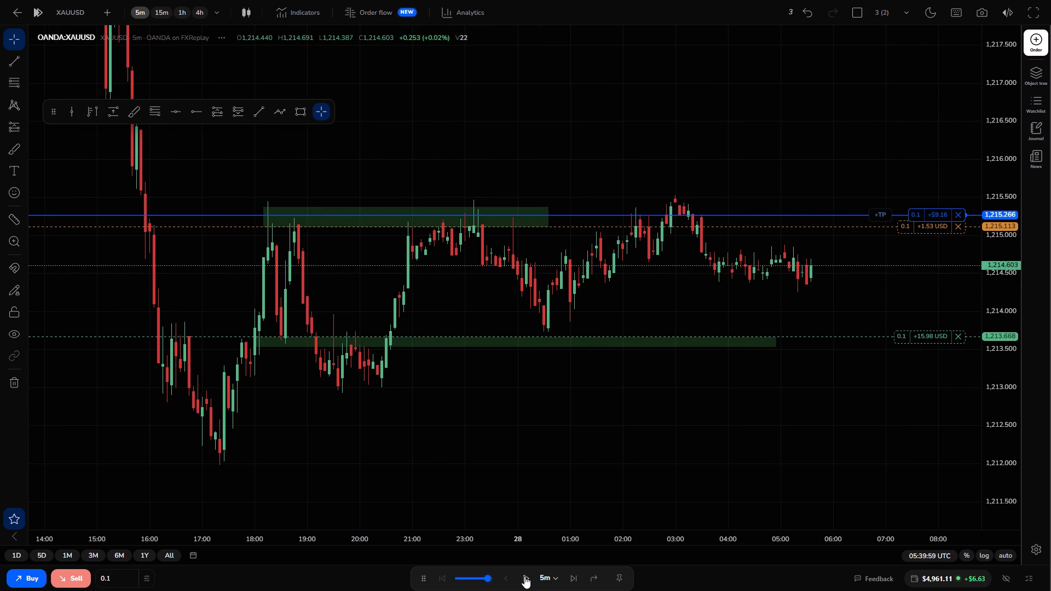
left_click(524, 576)
left_click(524, 576)
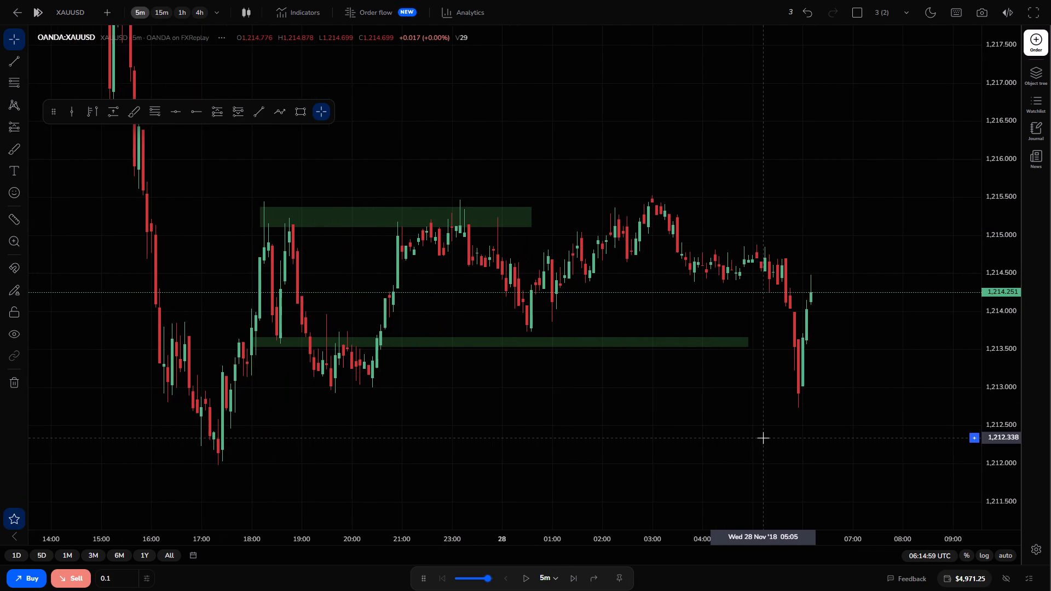
Extend the upper rectangle zone to about 04:50 on 28 November and raise its top edge to about 1,215.43.
left_click(783, 402)
left_click_drag(783, 402, 721, 364)
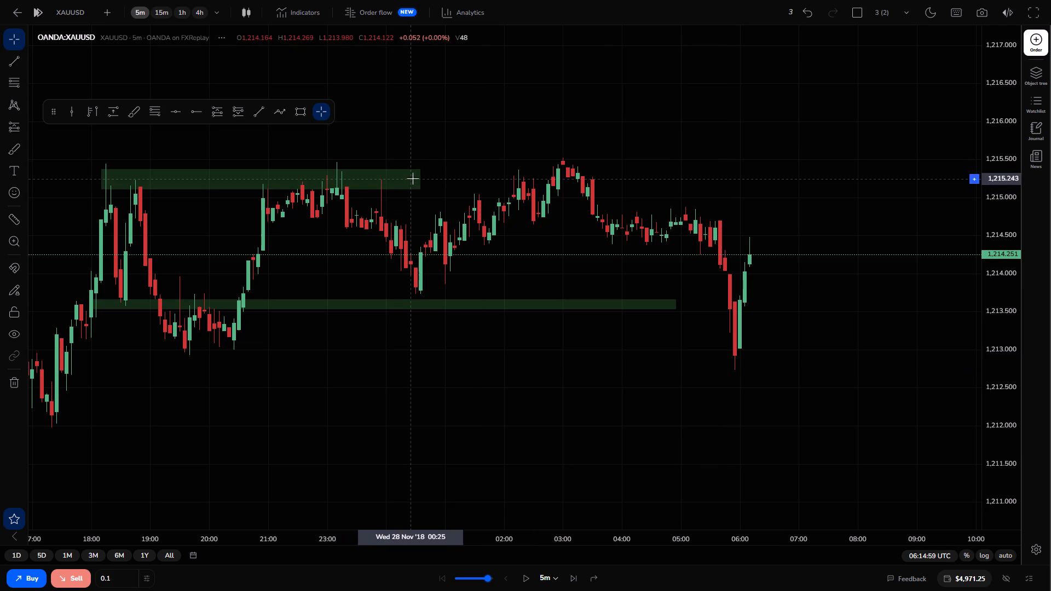
left_click_drag(419, 179, 669, 181)
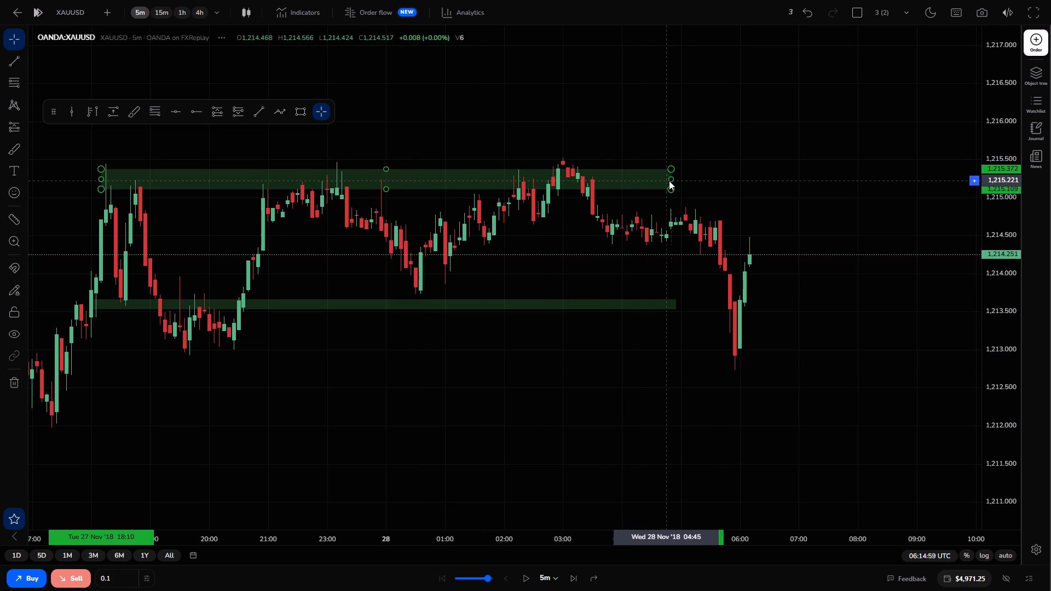
left_click_drag(669, 181, 672, 181)
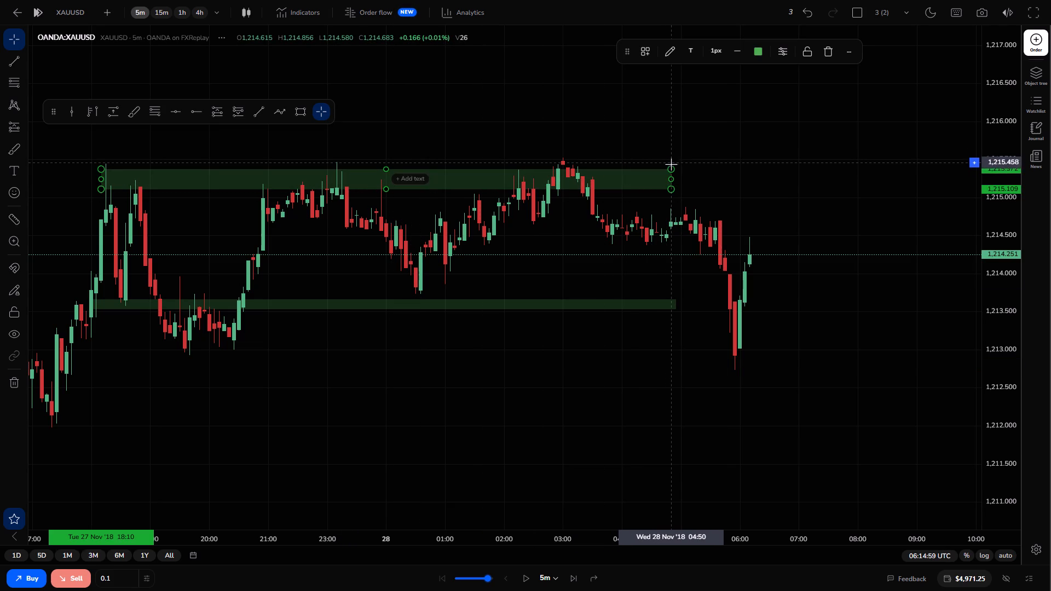
left_click_drag(672, 167, 673, 159)
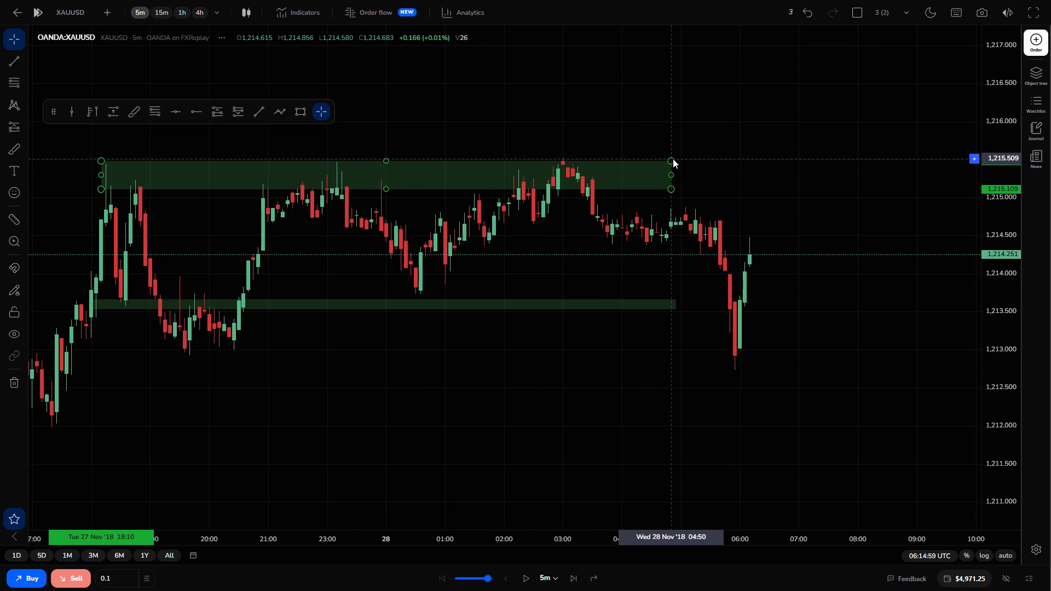
left_click_drag(673, 159, 673, 162)
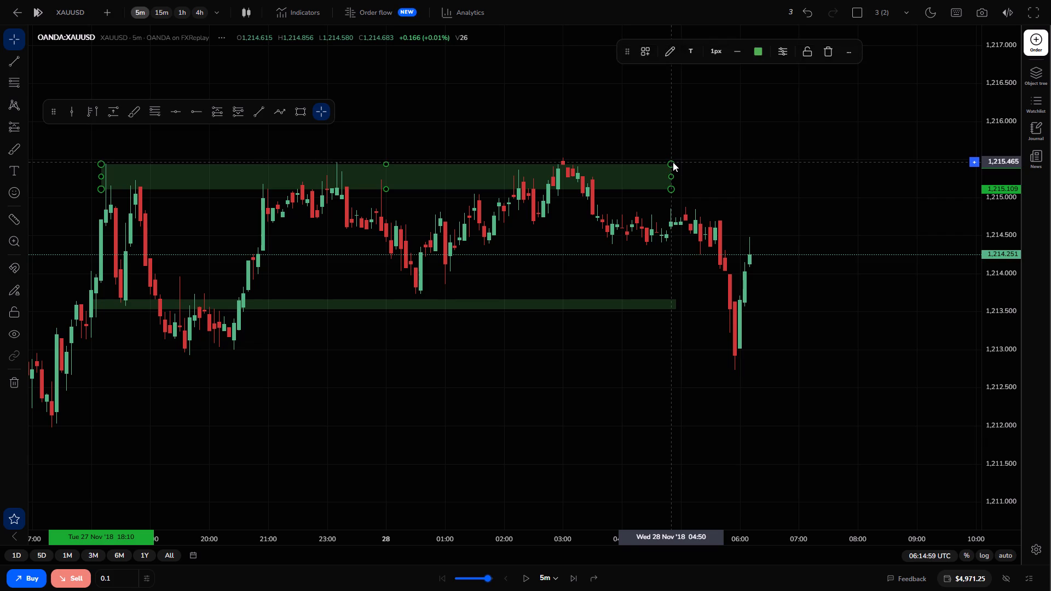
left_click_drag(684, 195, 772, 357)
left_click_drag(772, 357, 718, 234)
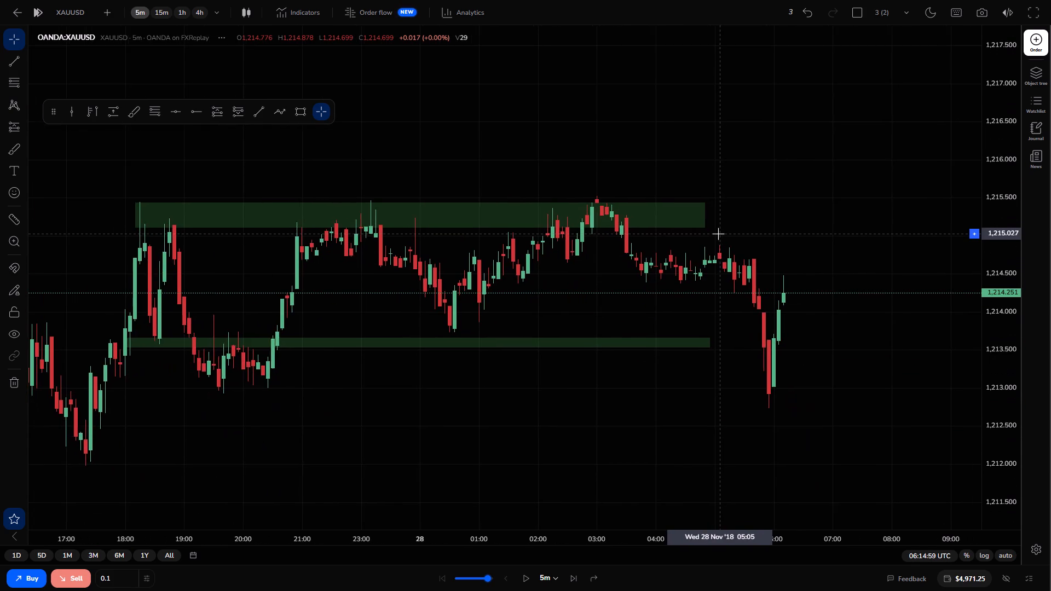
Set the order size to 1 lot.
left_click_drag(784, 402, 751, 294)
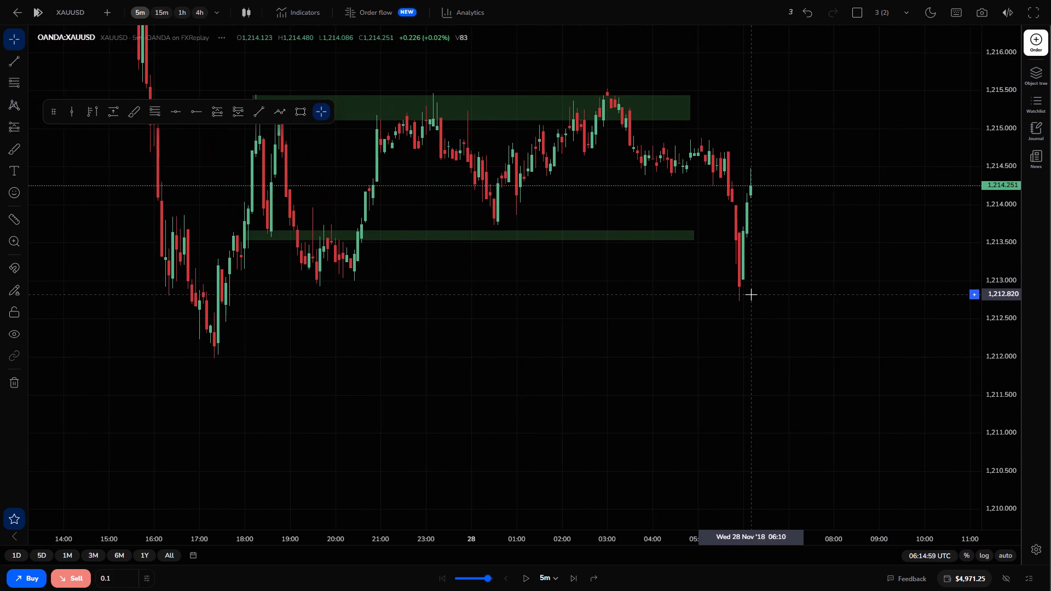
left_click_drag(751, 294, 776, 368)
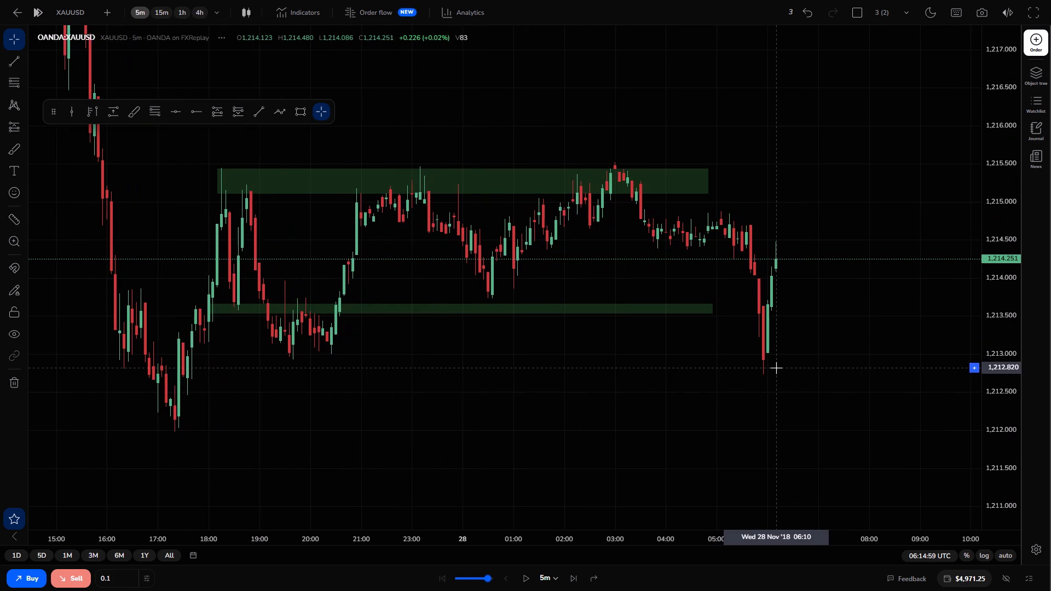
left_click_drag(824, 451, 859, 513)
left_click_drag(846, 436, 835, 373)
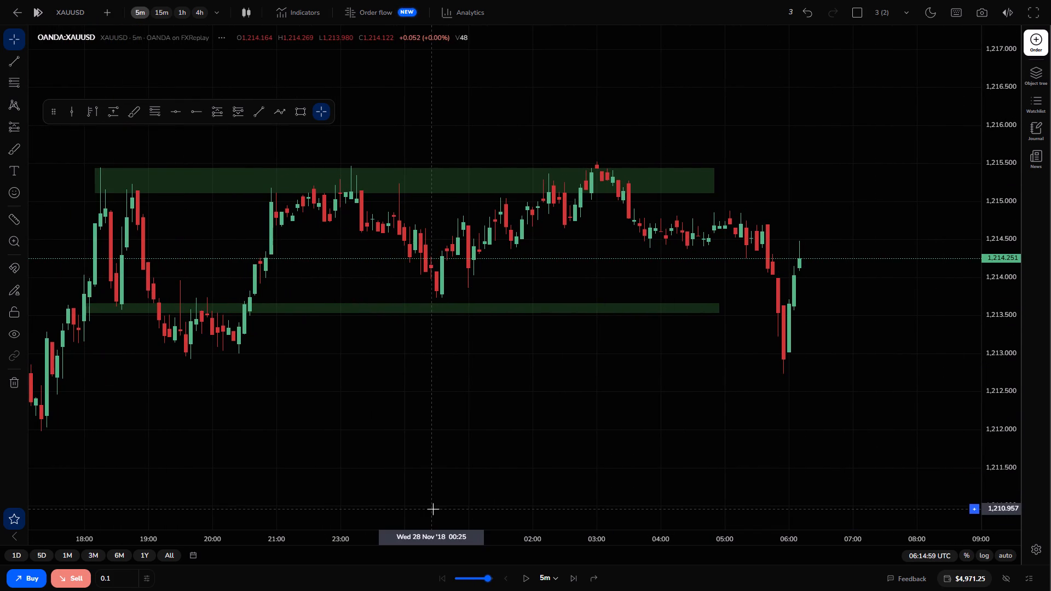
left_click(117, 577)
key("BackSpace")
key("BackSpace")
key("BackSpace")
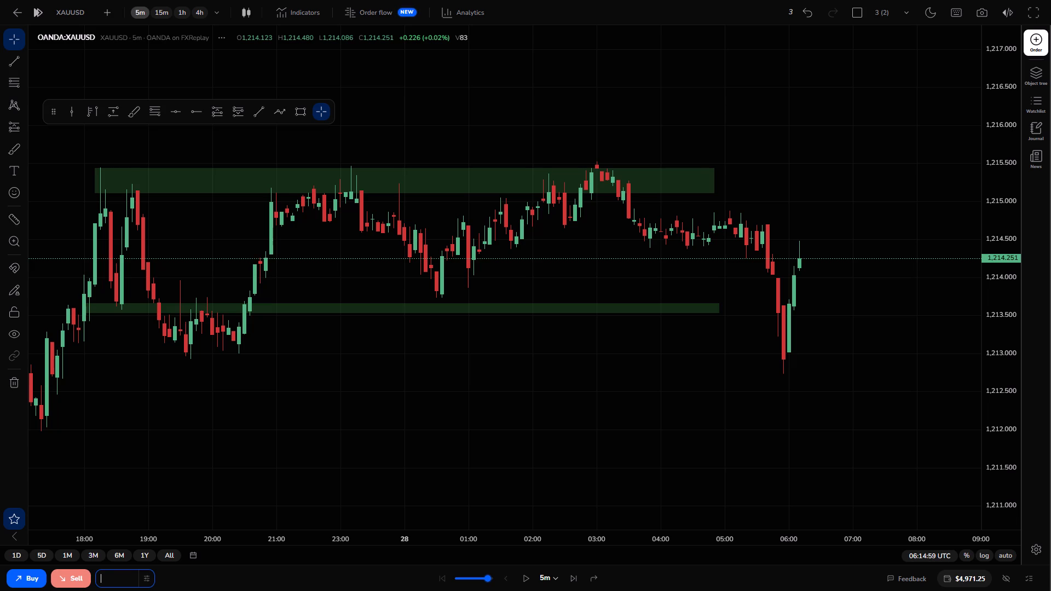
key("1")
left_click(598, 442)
Draw a thin rectangle zone over the 28 November consolidation highs, about 1,214.81 to 1,214.89, from 03:55 to about 07:25.
left_click_drag(681, 384, 528, 334)
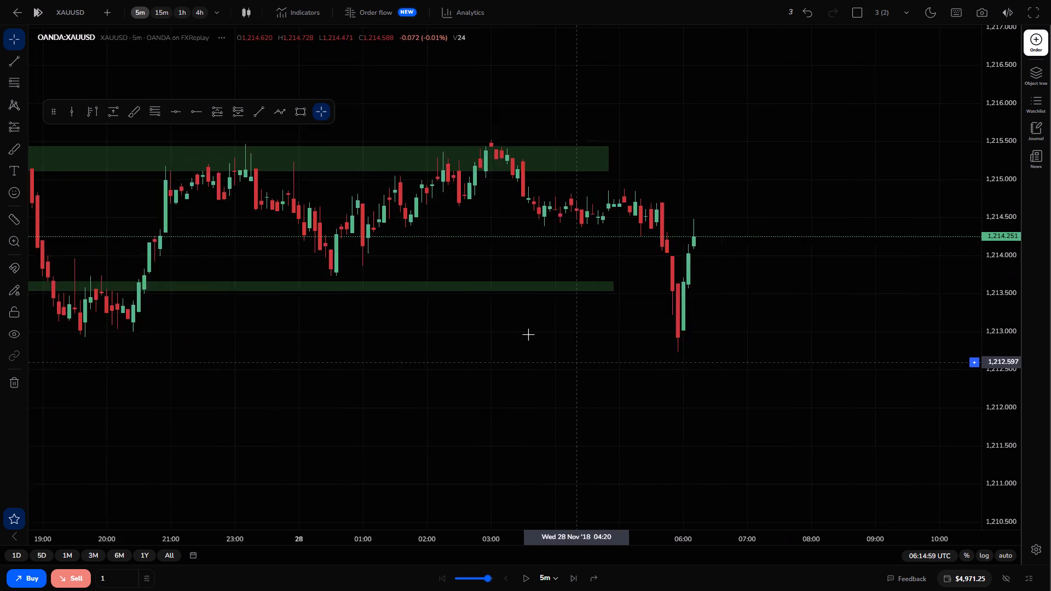
left_click_drag(528, 334, 524, 332)
scroll(524, 332, "down", 1)
left_click_drag(539, 373, 689, 465)
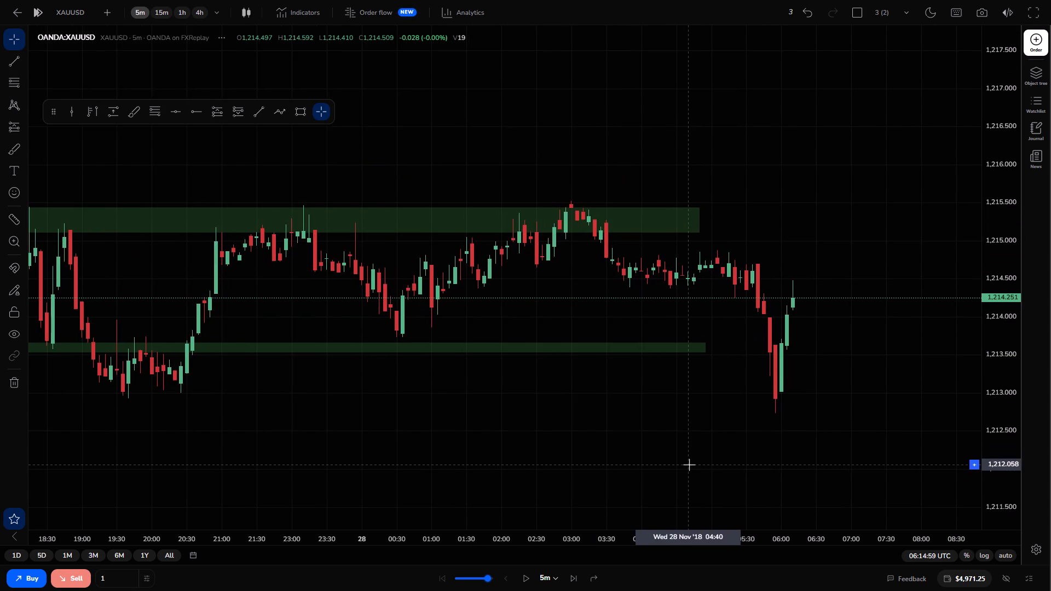
left_click_drag(724, 421, 725, 461)
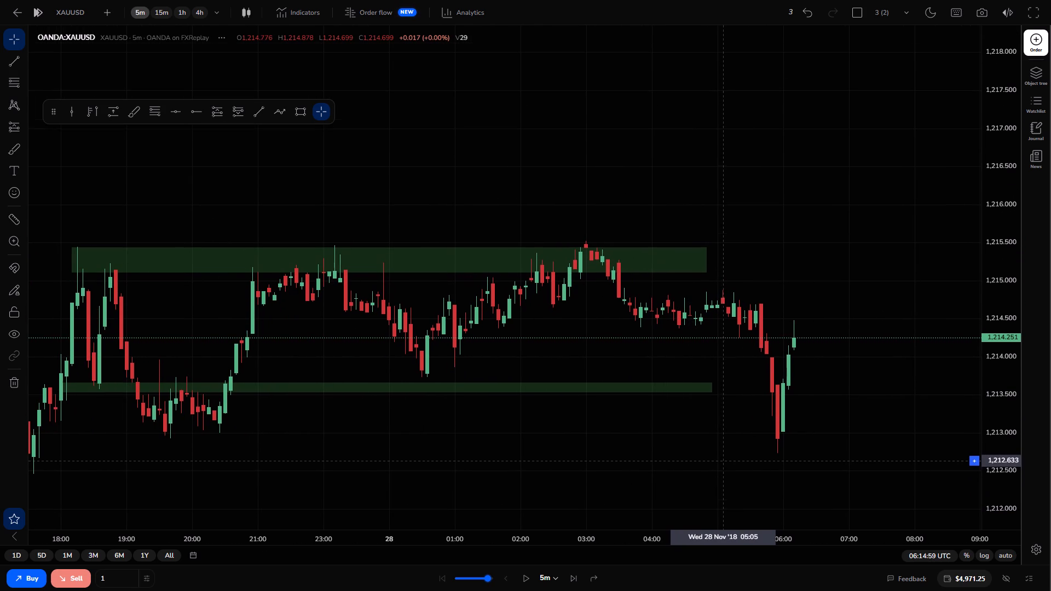
left_click_drag(725, 461, 725, 458)
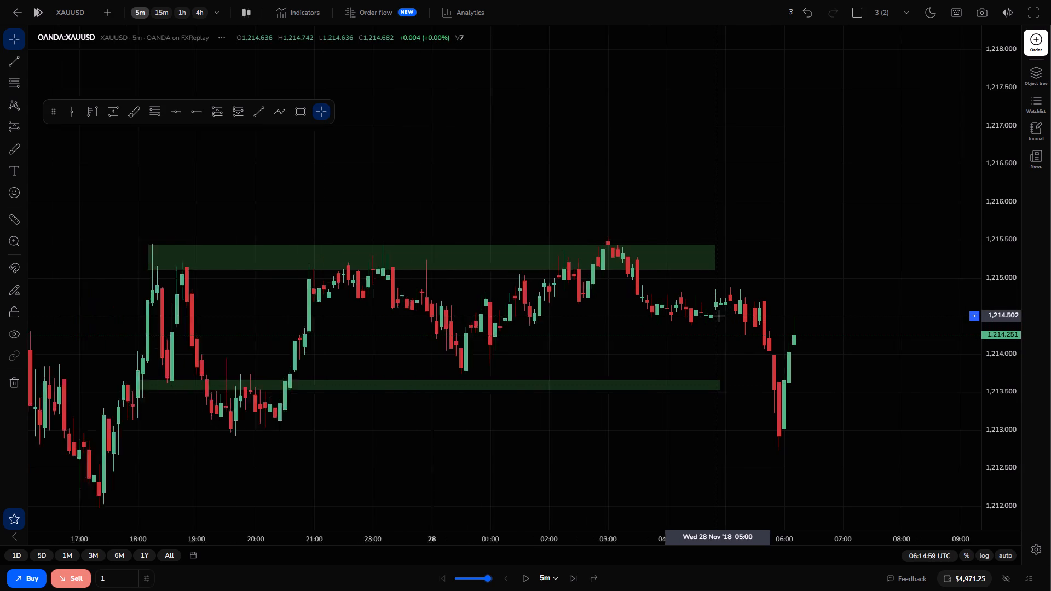
left_click(296, 109)
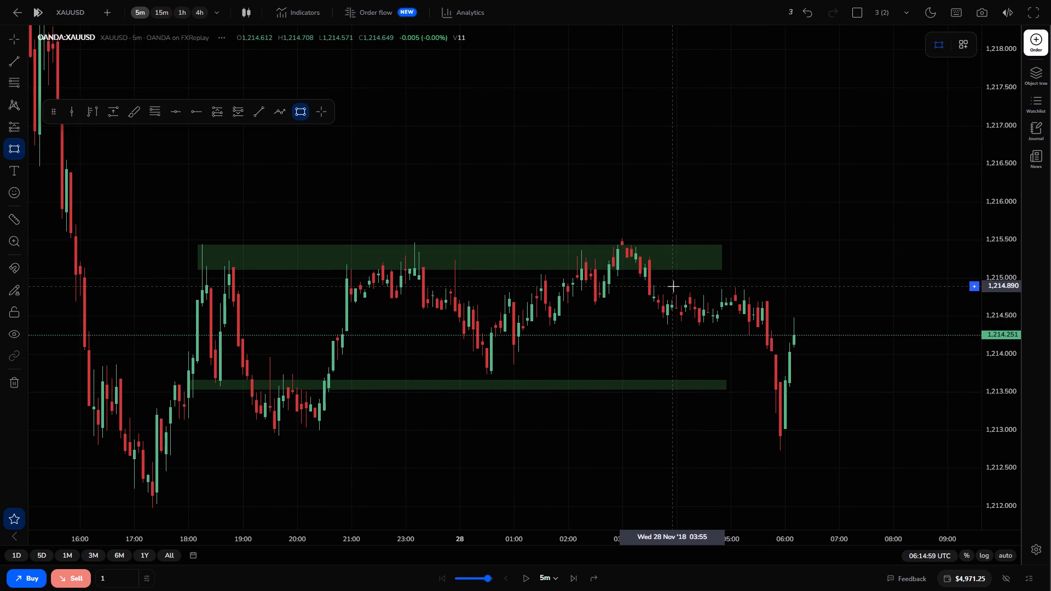
left_click_drag(673, 286, 799, 287)
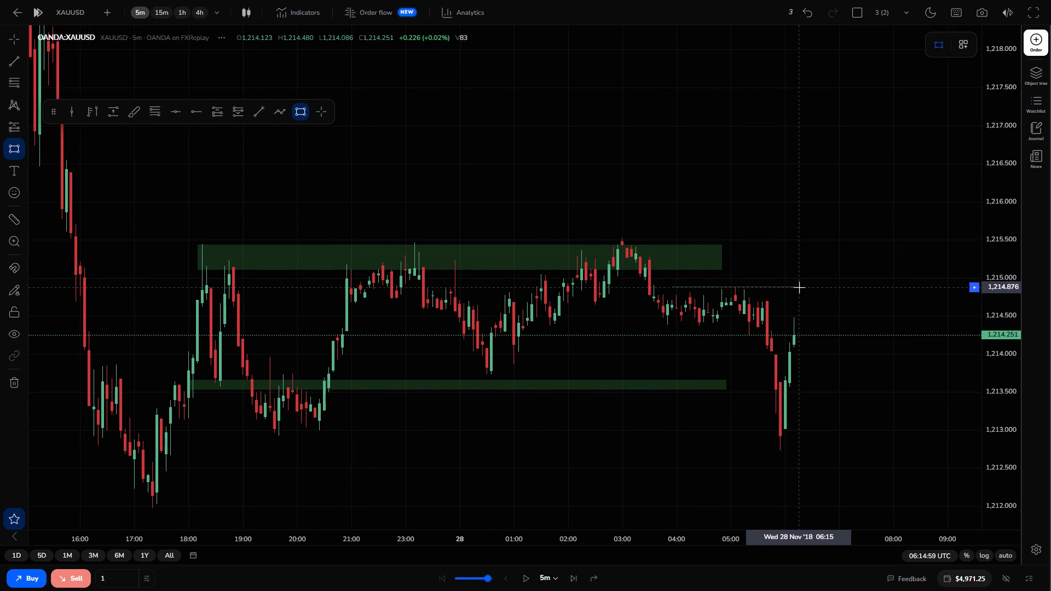
left_click(864, 292)
left_click(848, 358)
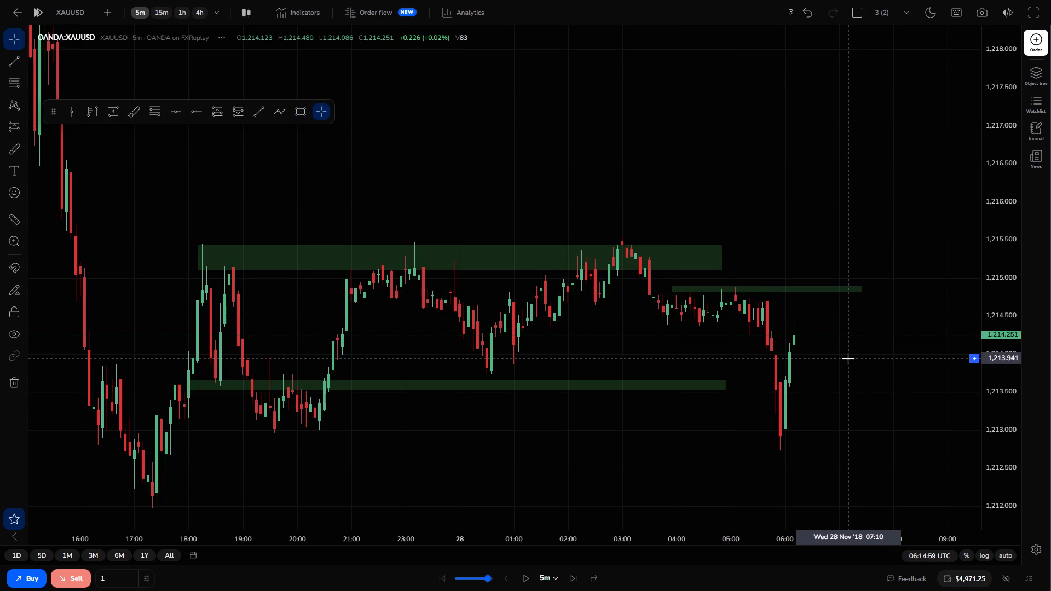
Draw a second thin rectangle zone along the same consolidation's lows, about 1,214.37 to 1,214.43, from about 03:40 to 07:10.
left_click(308, 112)
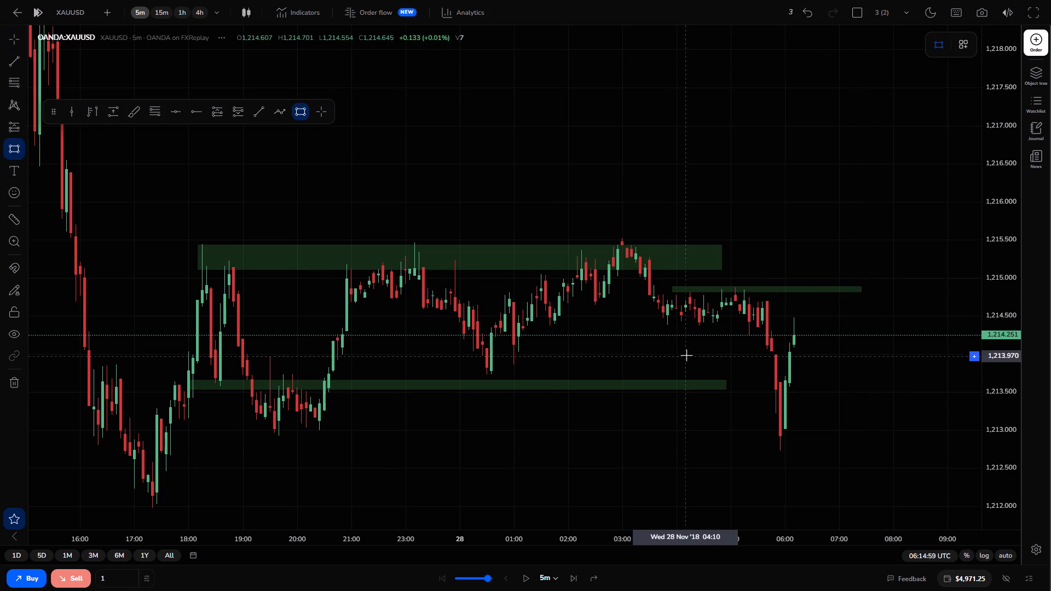
left_click_drag(660, 321, 732, 336)
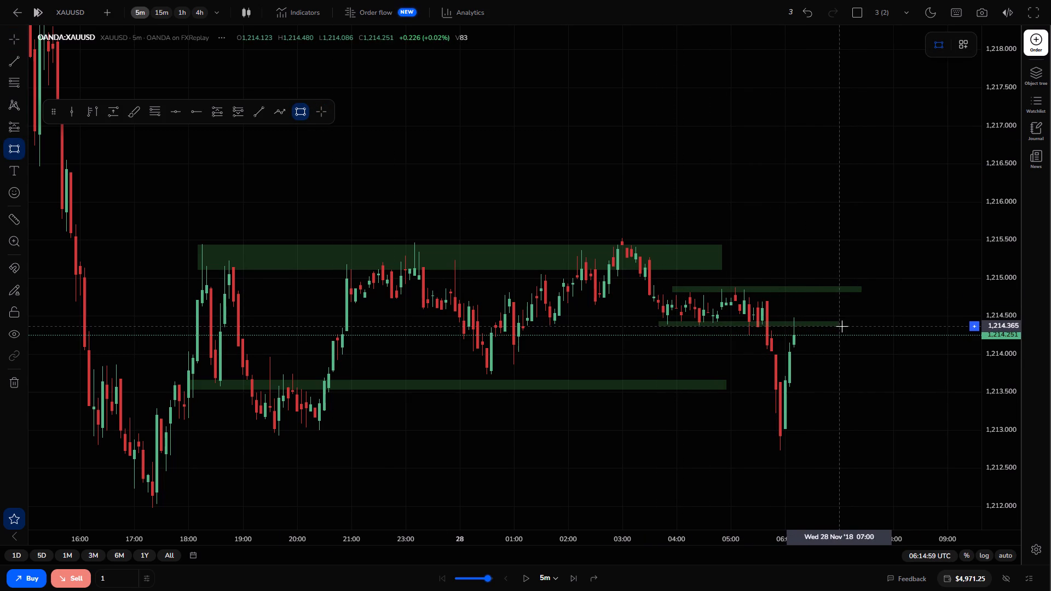
left_click_drag(847, 326, 817, 402)
left_click_drag(817, 402, 815, 355)
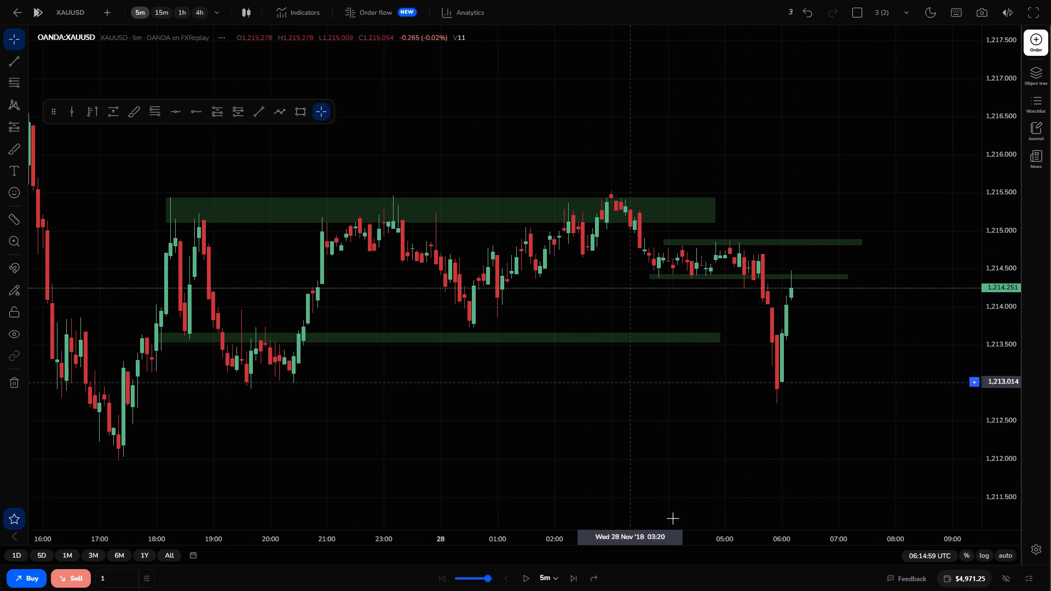
Advance the replay candle by candle to 06:39:59, postponing the application update.
left_click_drag(564, 575, 577, 576)
left_click(577, 576)
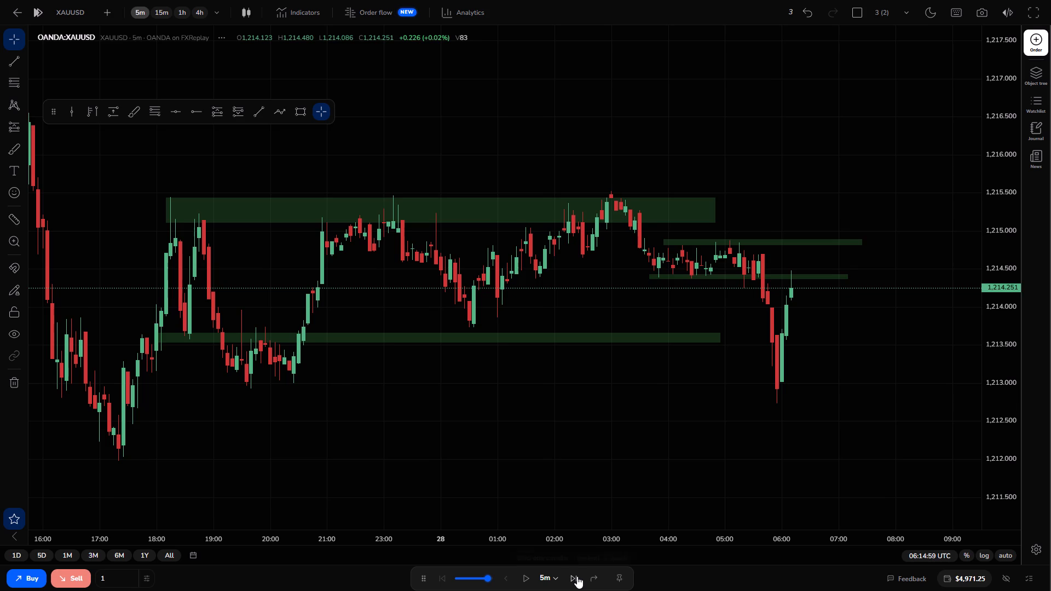
double_click(577, 576)
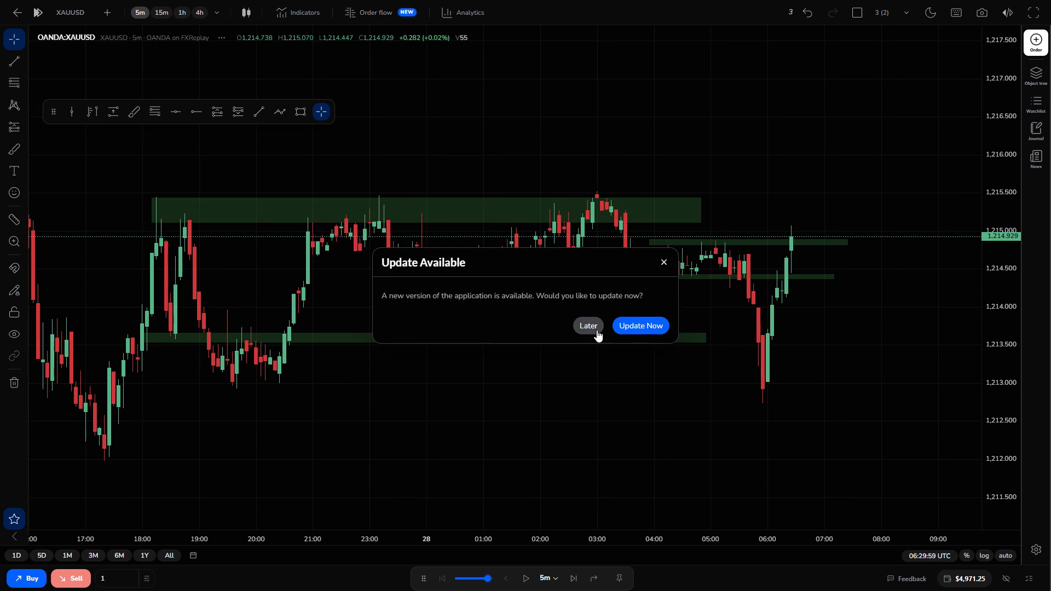
left_click(596, 329)
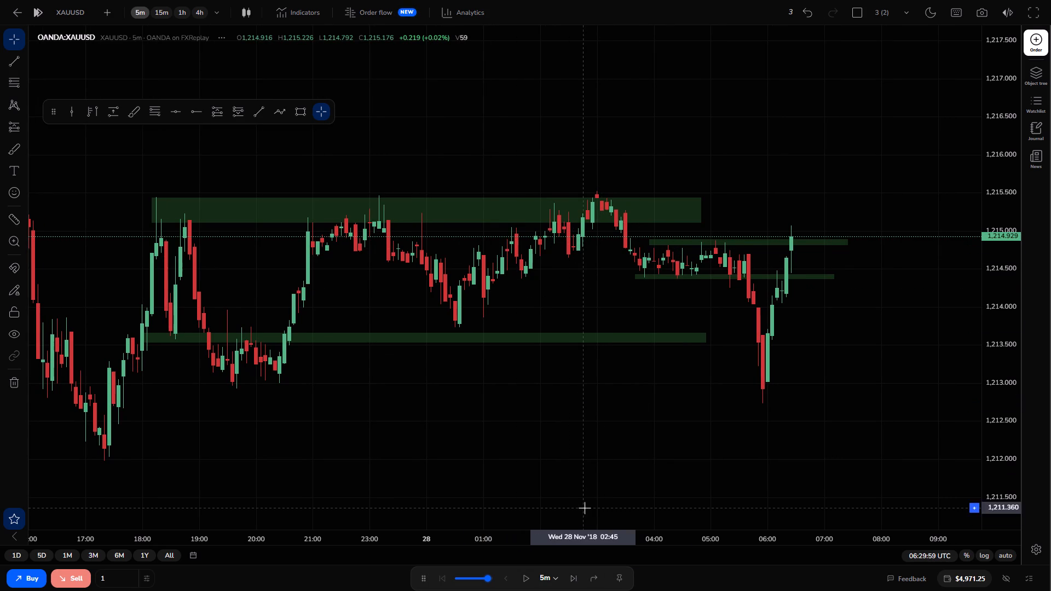
left_click(571, 576)
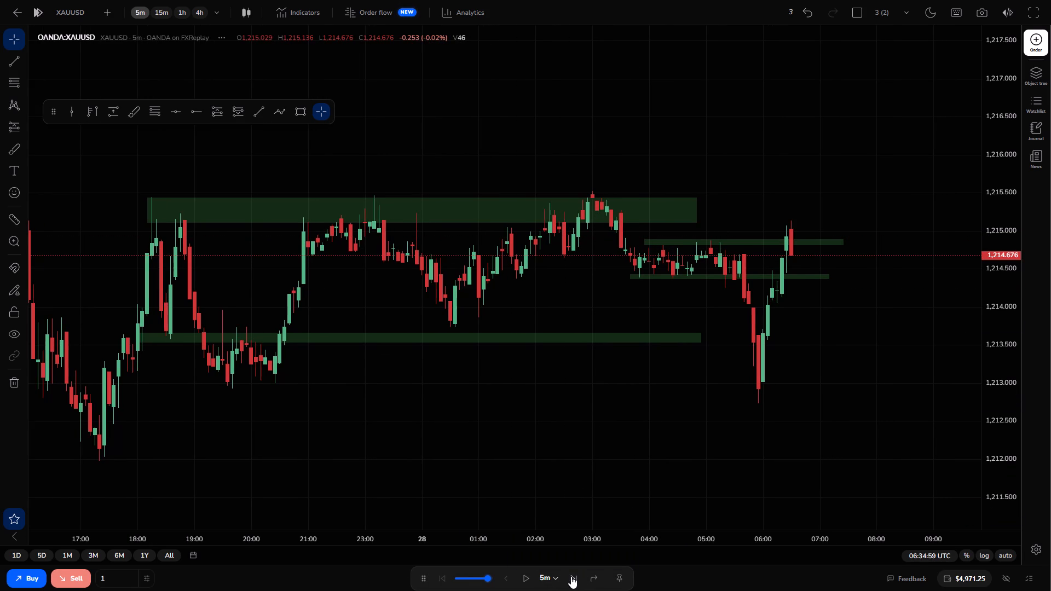
left_click(571, 576)
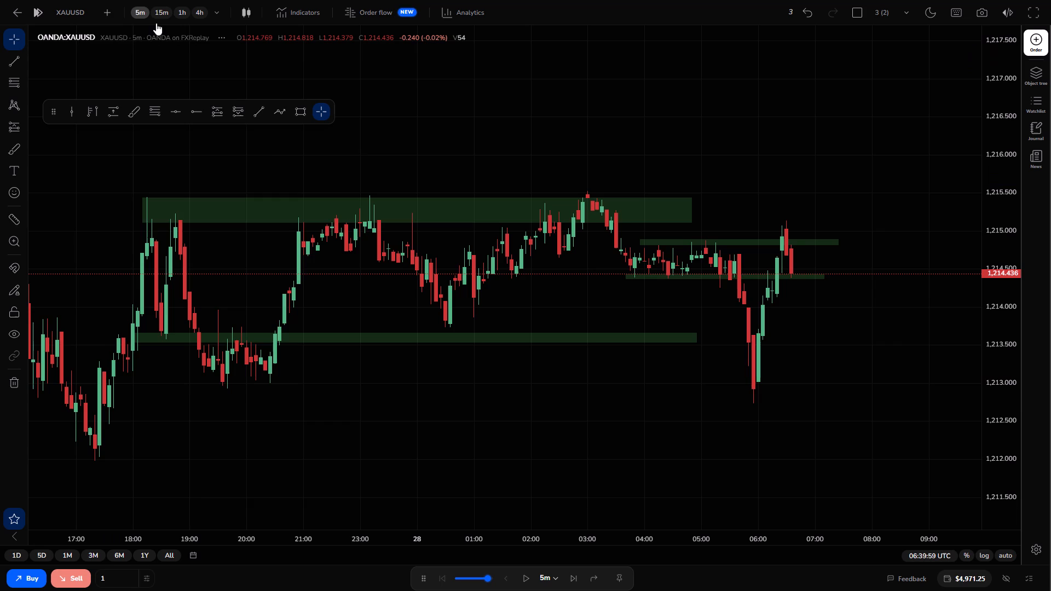
Advance the replay to 06:49:59 on the 15-minute chart and return to the 5-minute chart.
left_click(160, 10)
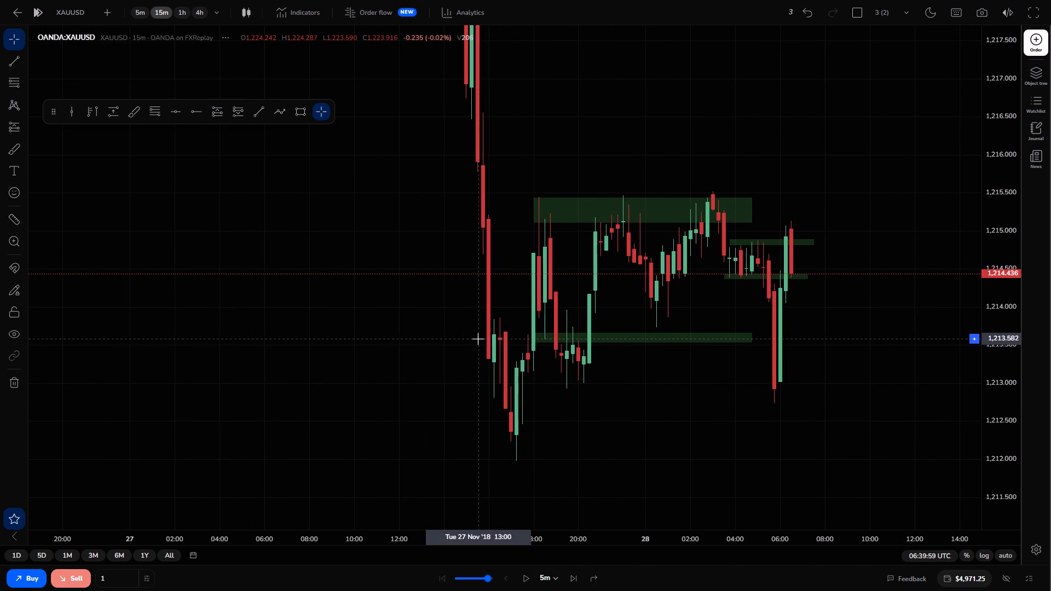
left_click_drag(1012, 273, 998, 337)
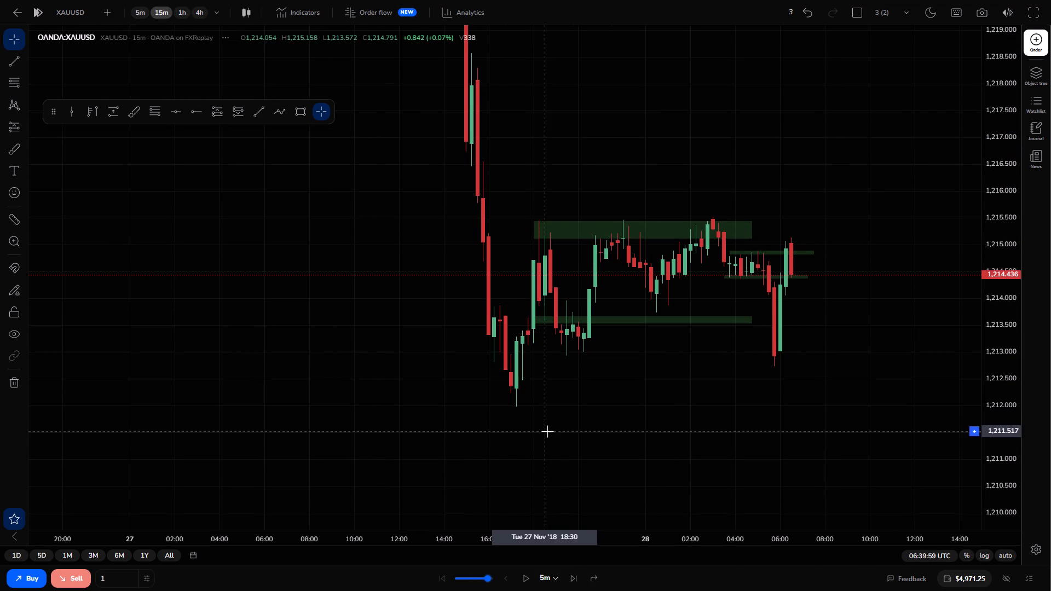
left_click(573, 584)
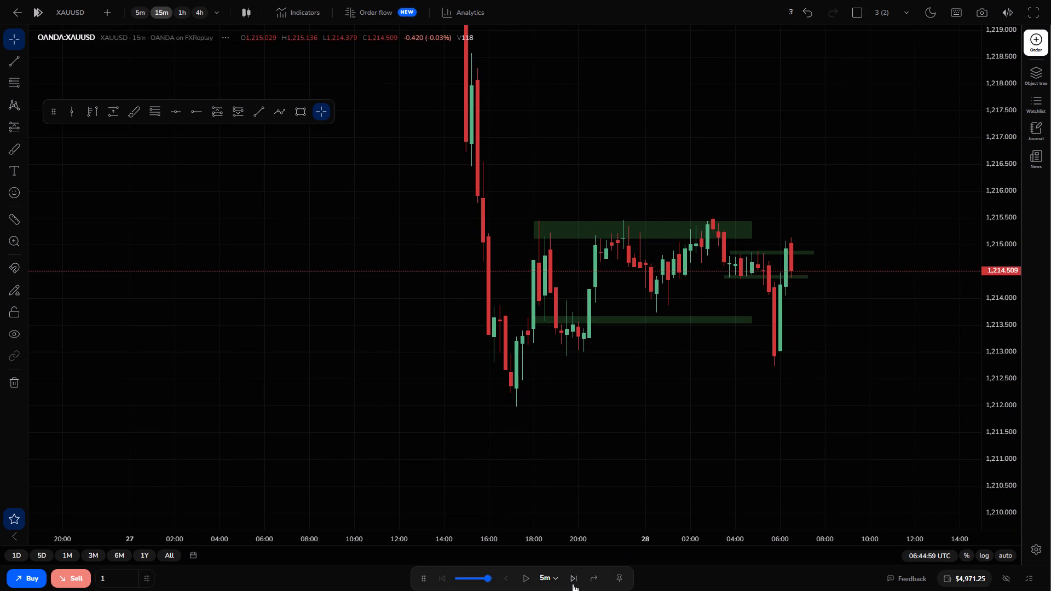
left_click(573, 584)
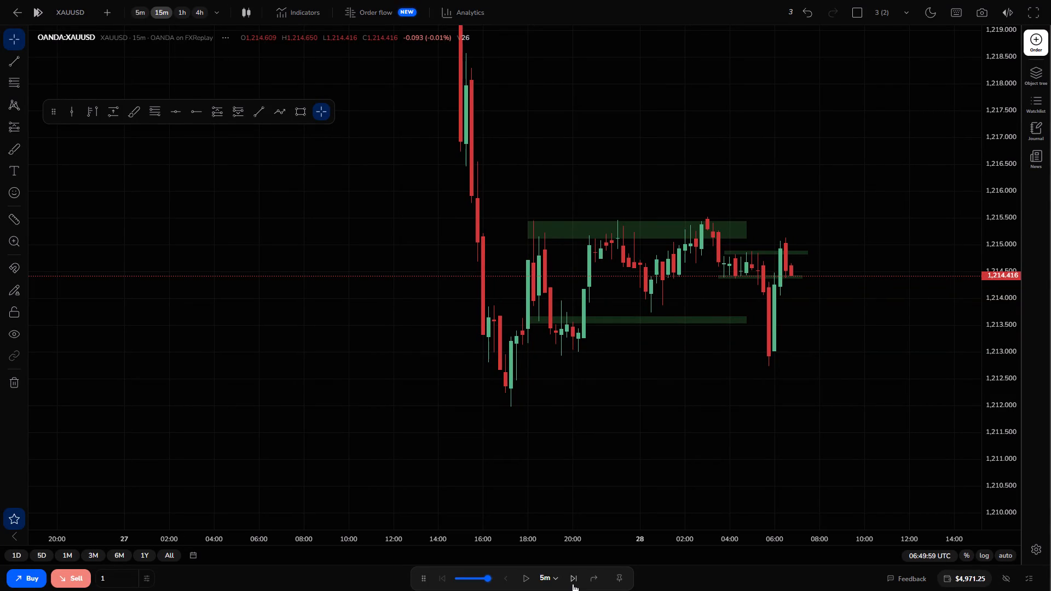
left_click(132, 11)
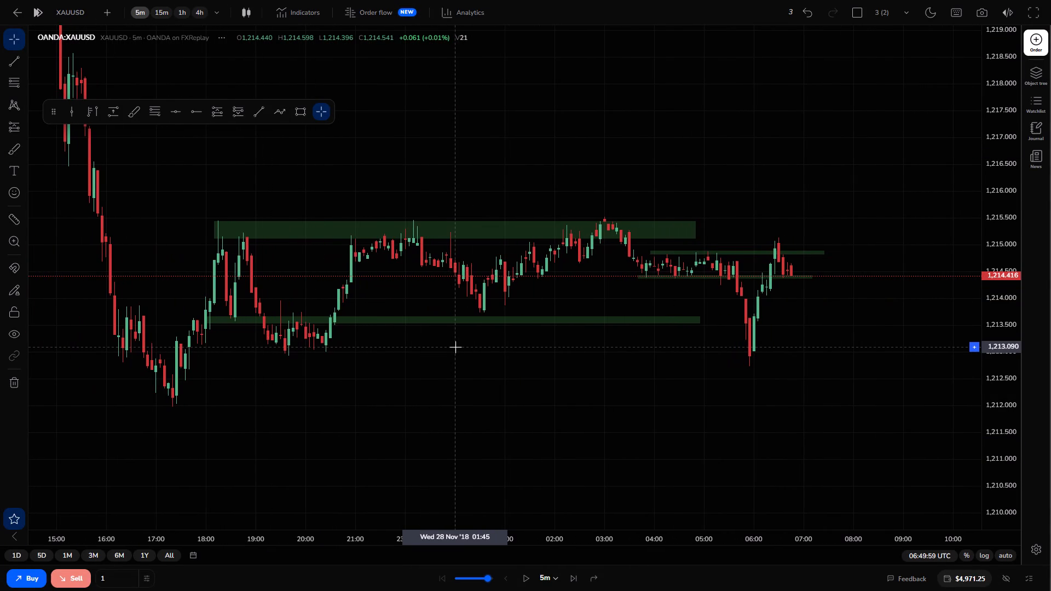
Switch to Notepad to check the rules and lot size formula in STRATEGY.md, and return to the chart.
key("alt+shift+Tab")
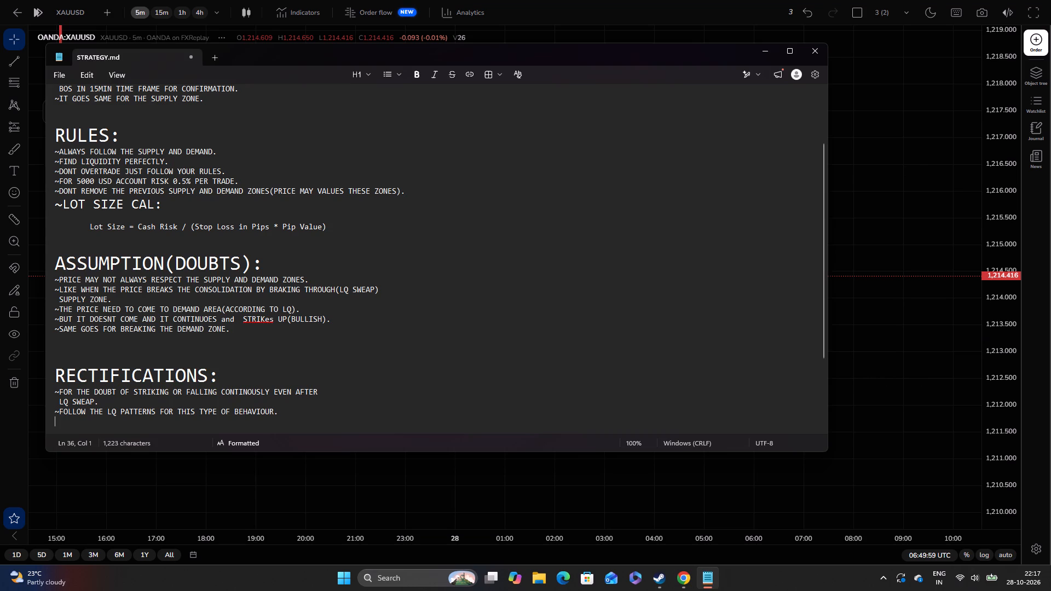
left_click(760, 59)
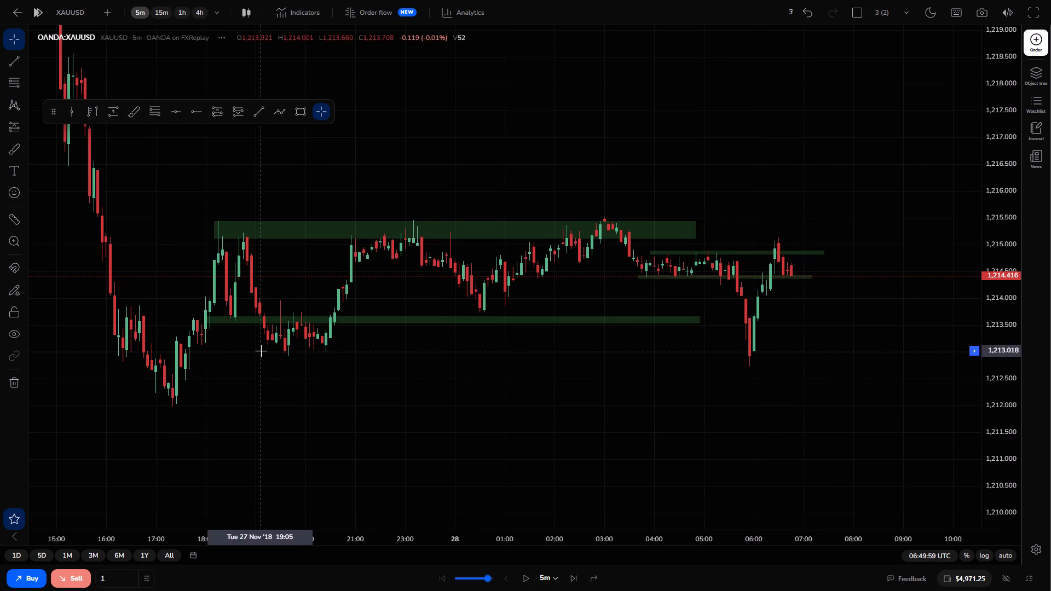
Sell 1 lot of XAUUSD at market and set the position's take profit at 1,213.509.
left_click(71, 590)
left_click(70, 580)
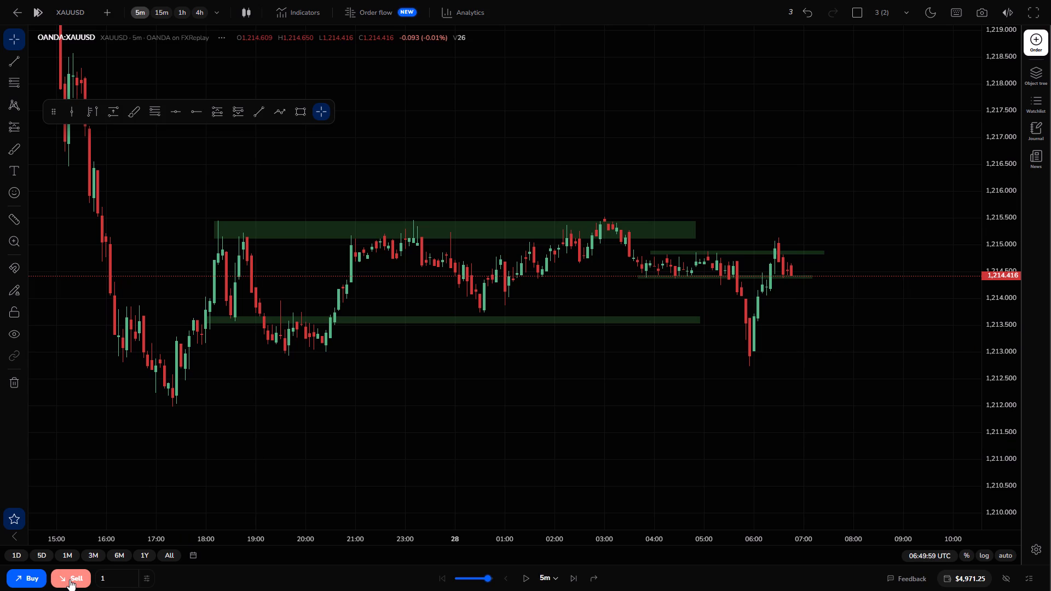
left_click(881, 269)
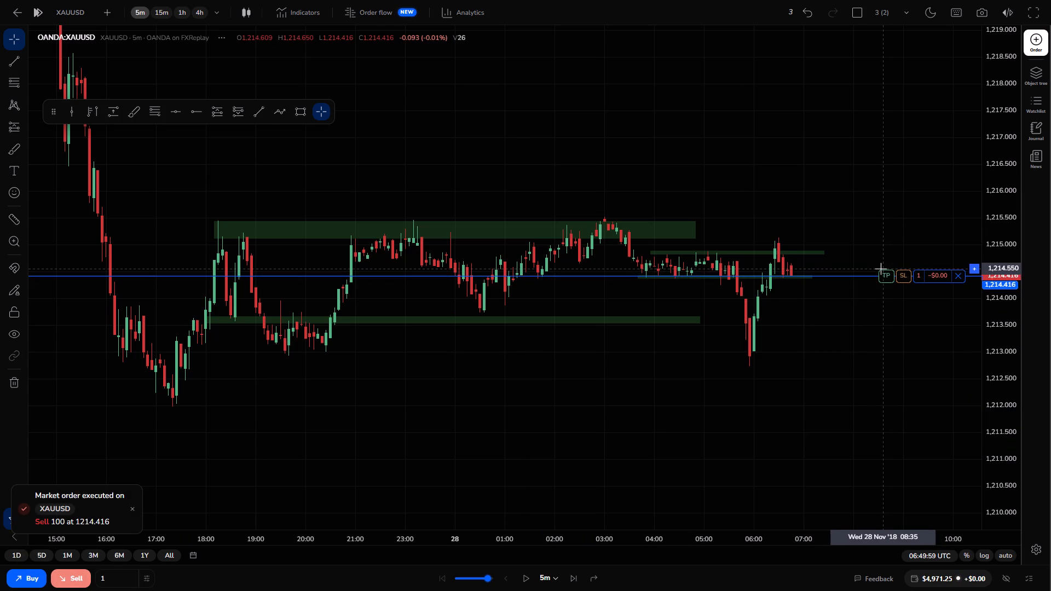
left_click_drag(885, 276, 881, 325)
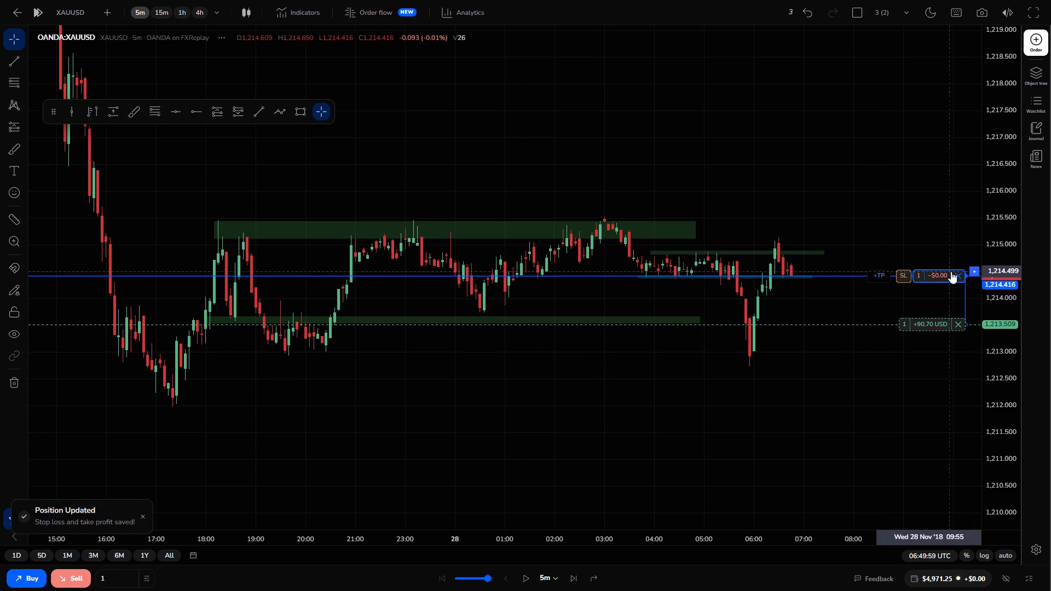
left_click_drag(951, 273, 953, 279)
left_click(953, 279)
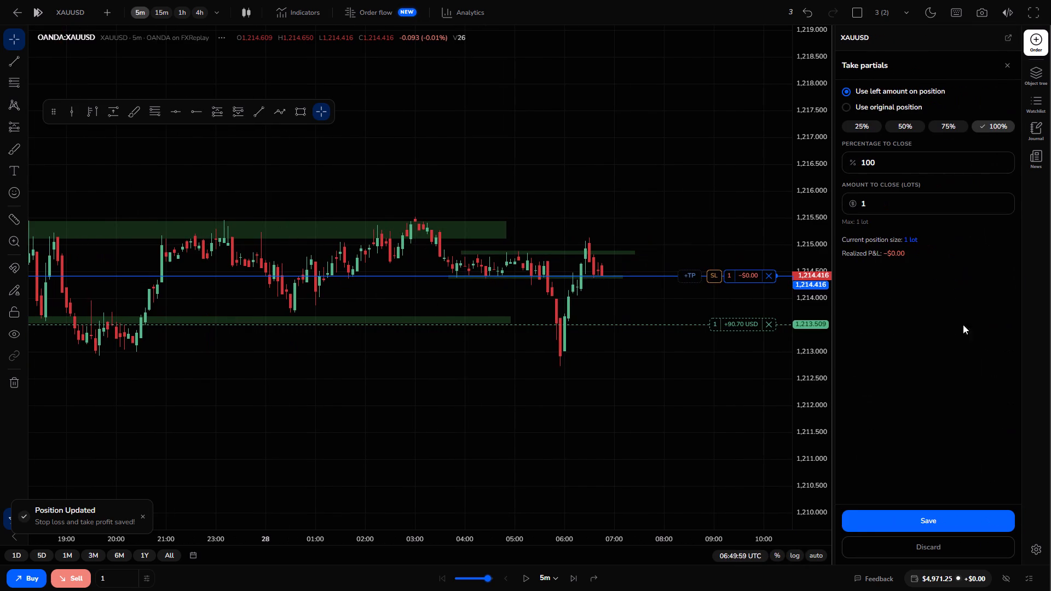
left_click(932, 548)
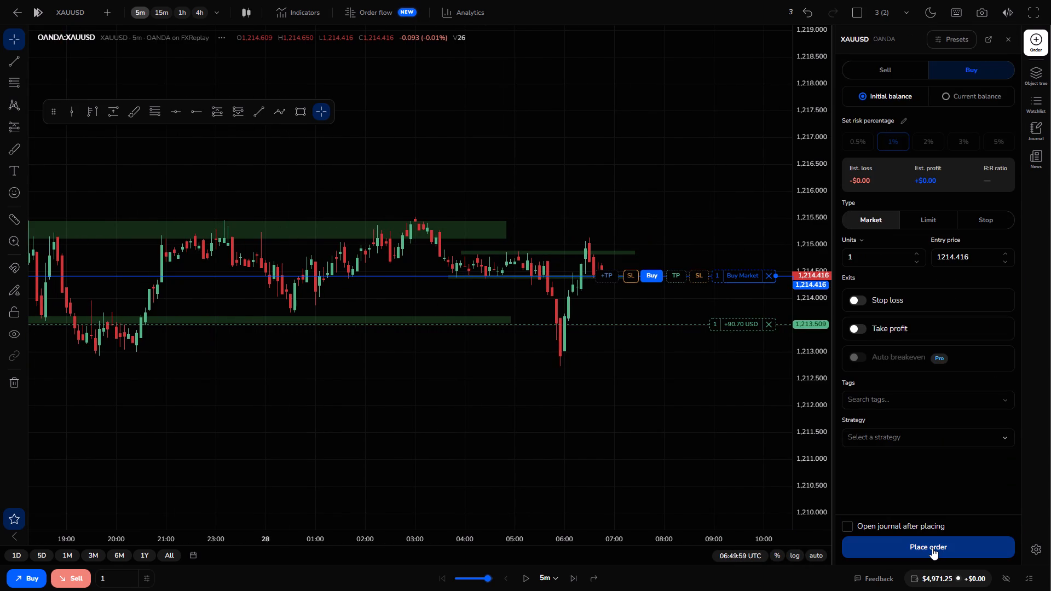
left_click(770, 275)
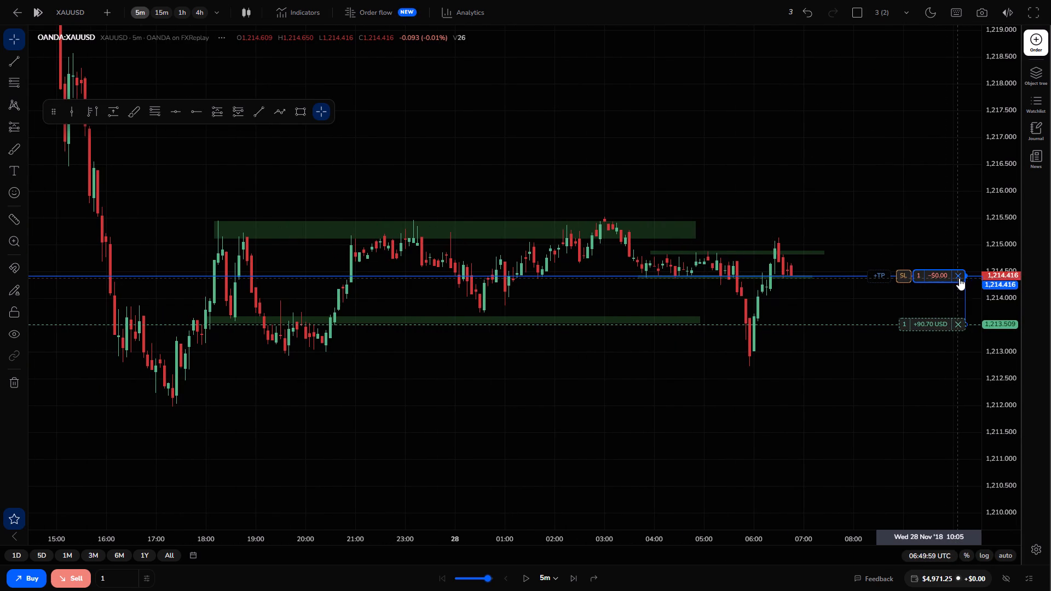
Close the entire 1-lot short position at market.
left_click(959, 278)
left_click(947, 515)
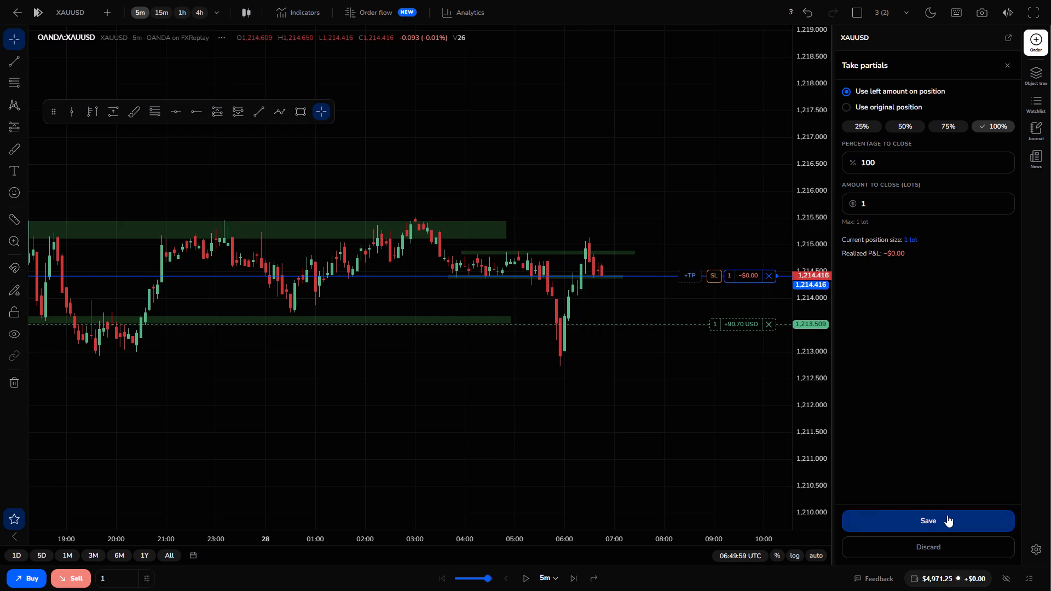
Set the order size to 0.1 lots and sell XAUUSD at market.
left_click(131, 576)
key("BackSpace")
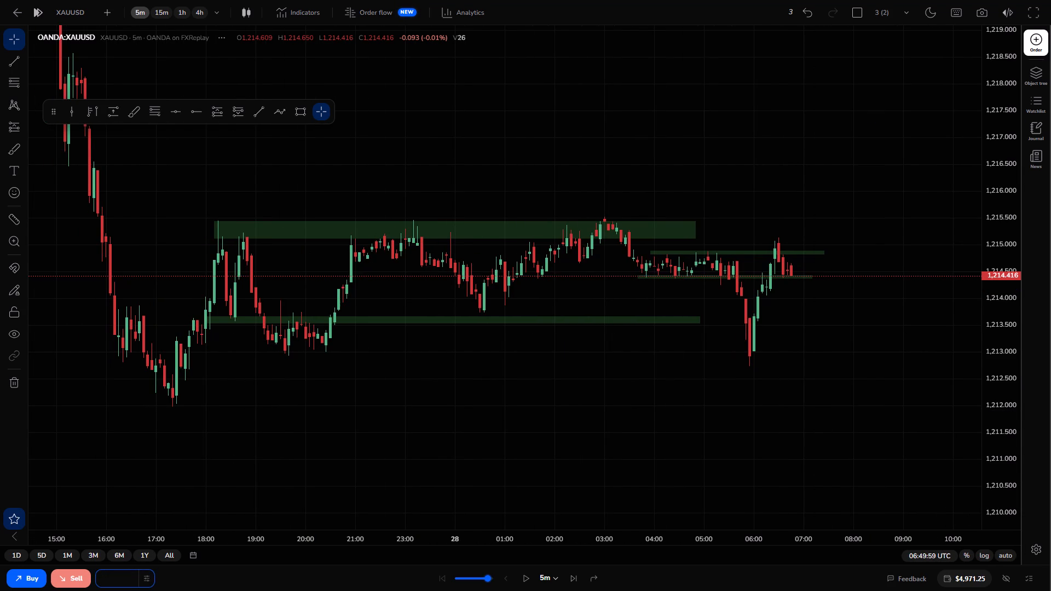
key("0")
type(".1")
left_click(355, 494)
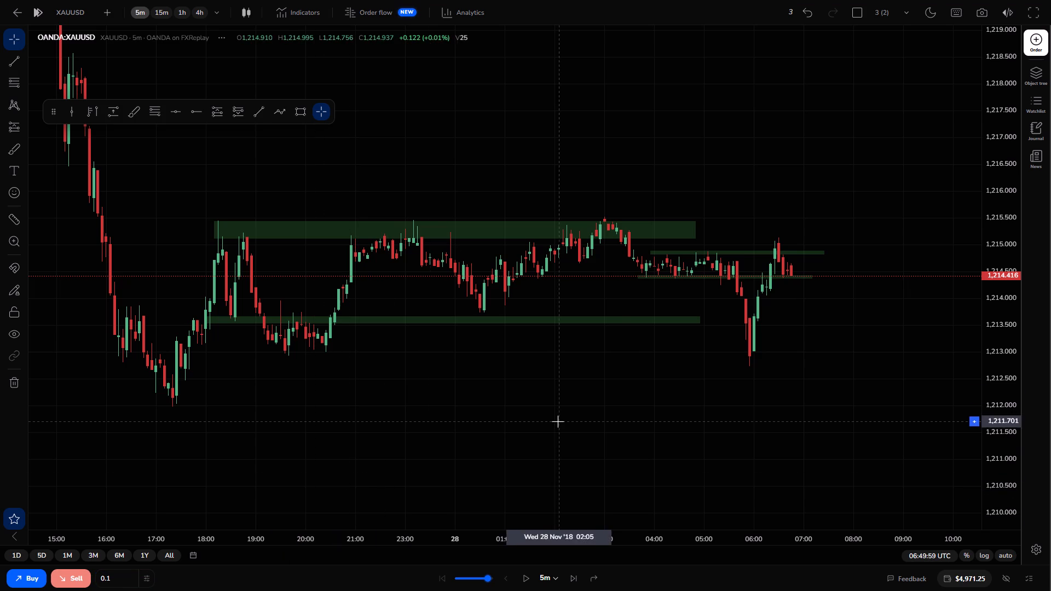
left_click_drag(623, 414, 528, 406)
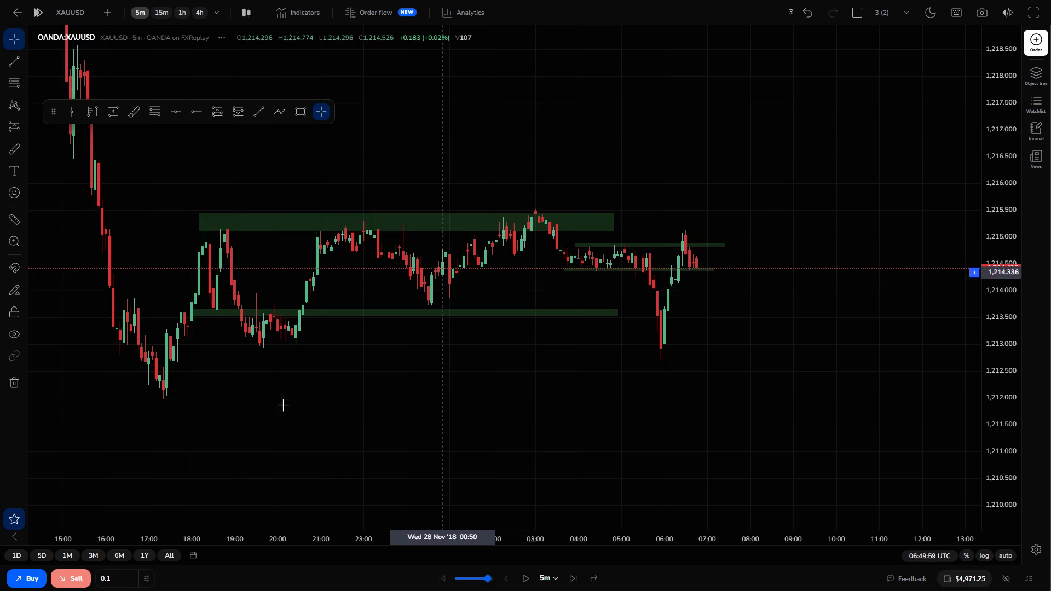
left_click(73, 576)
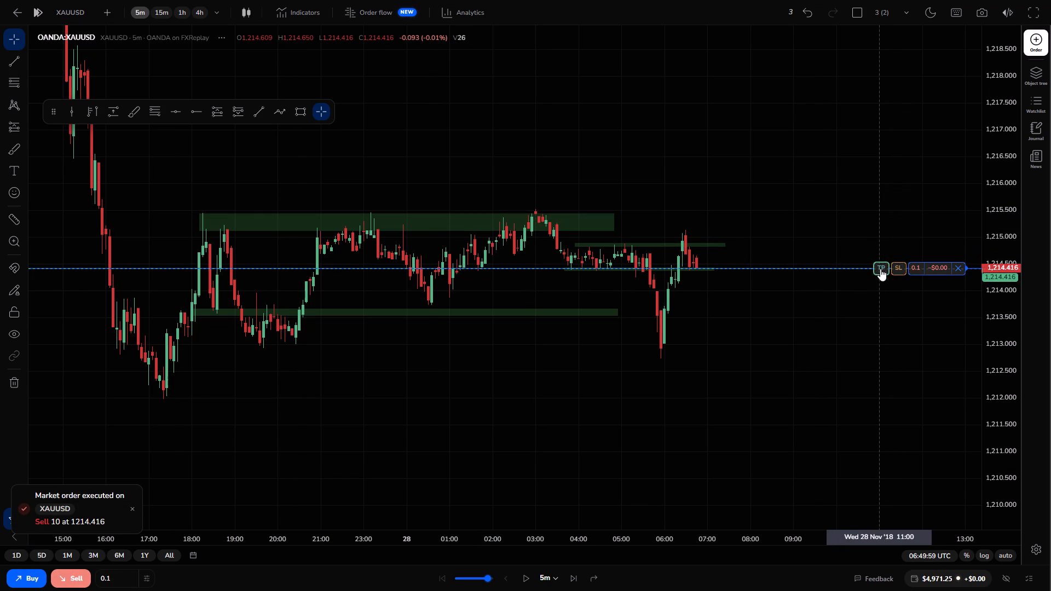
Set the 0.1-lot short position's take profit at 1,212.753 and its stop loss at 1,215.306.
left_click_drag(880, 269, 877, 357)
left_click_drag(897, 263, 875, 199)
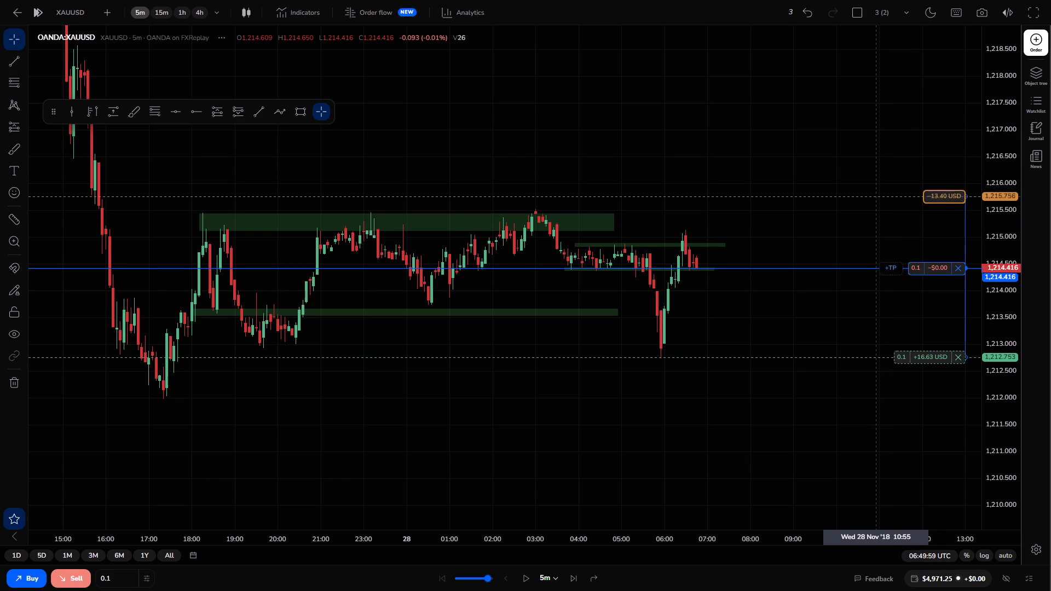
left_click_drag(875, 199, 875, 204)
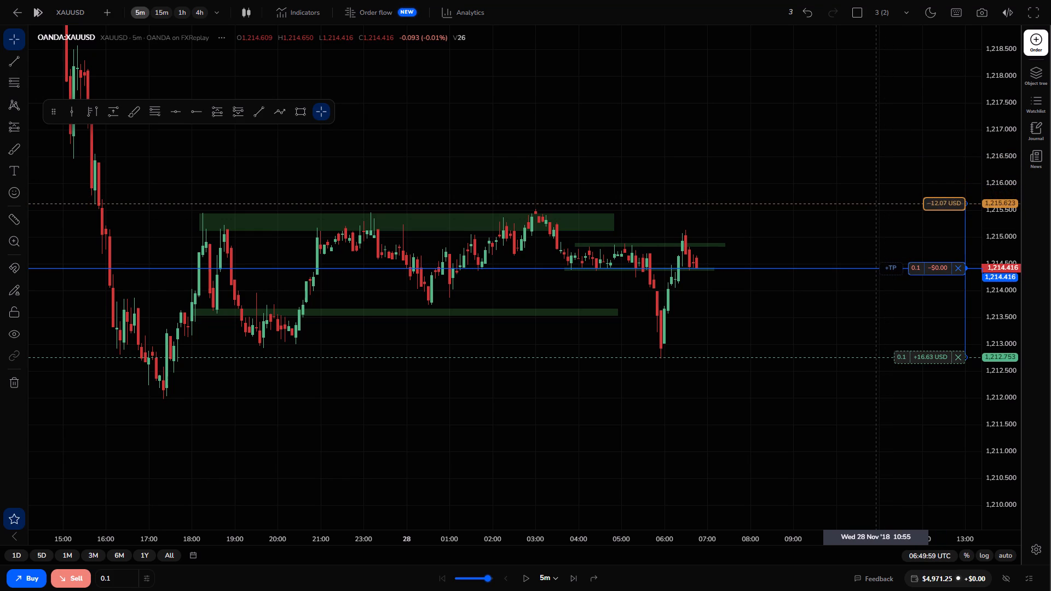
left_click_drag(875, 204, 876, 217)
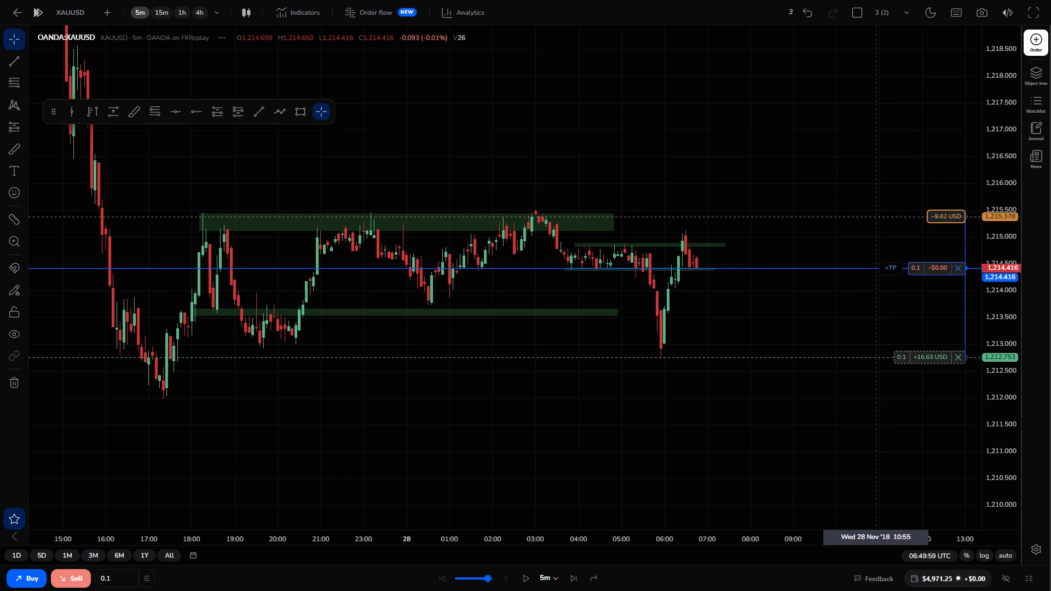
left_click_drag(876, 217, 876, 214)
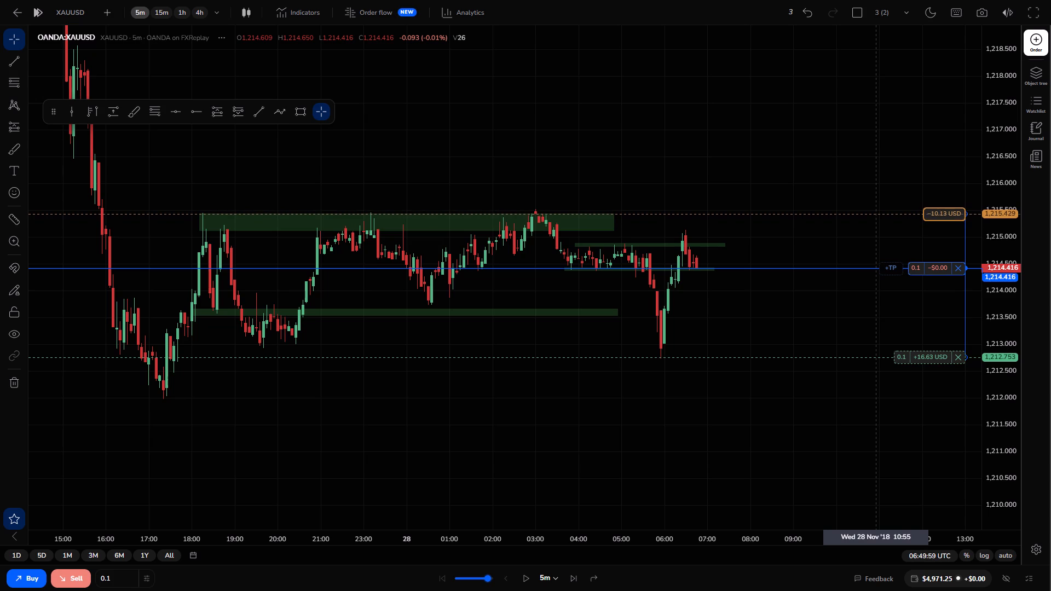
left_click_drag(876, 214, 877, 221)
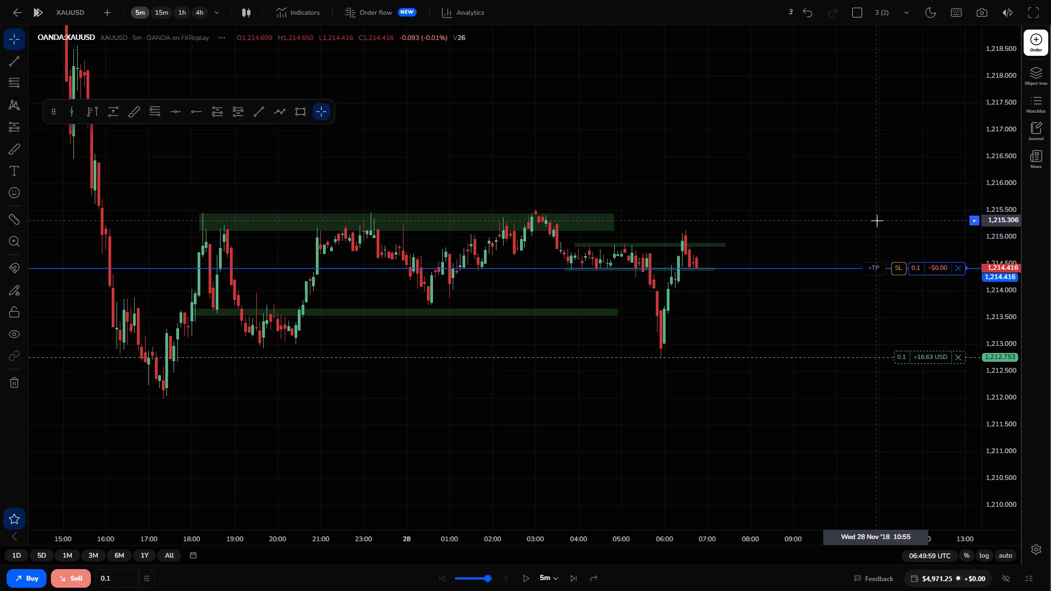
Advance the 5-minute replay candle by candle to 07:19:59.
left_click(572, 581)
left_click(572, 581)
left_click(572, 581)
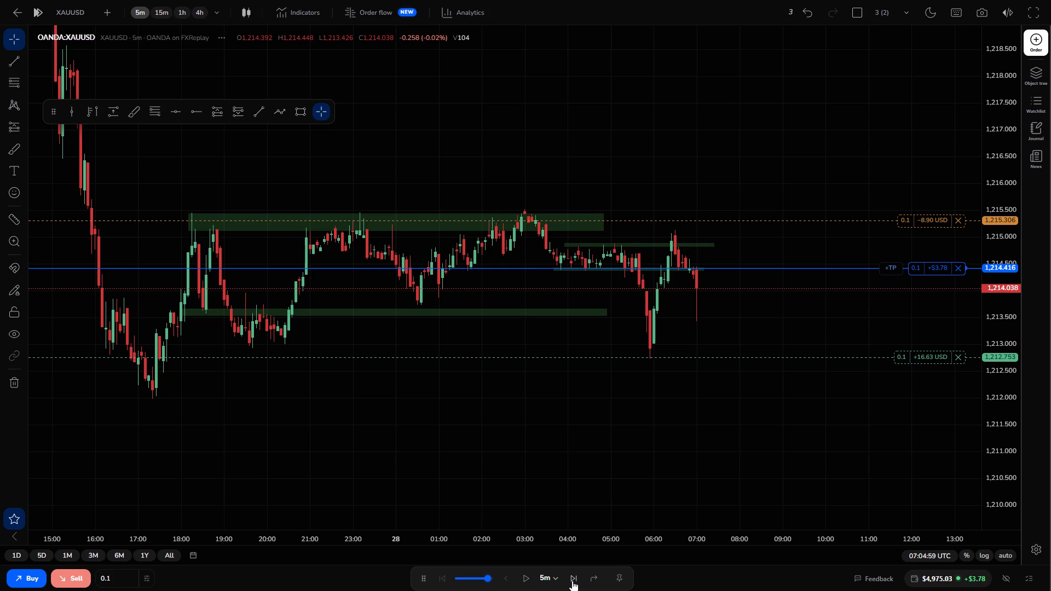
left_click(572, 581)
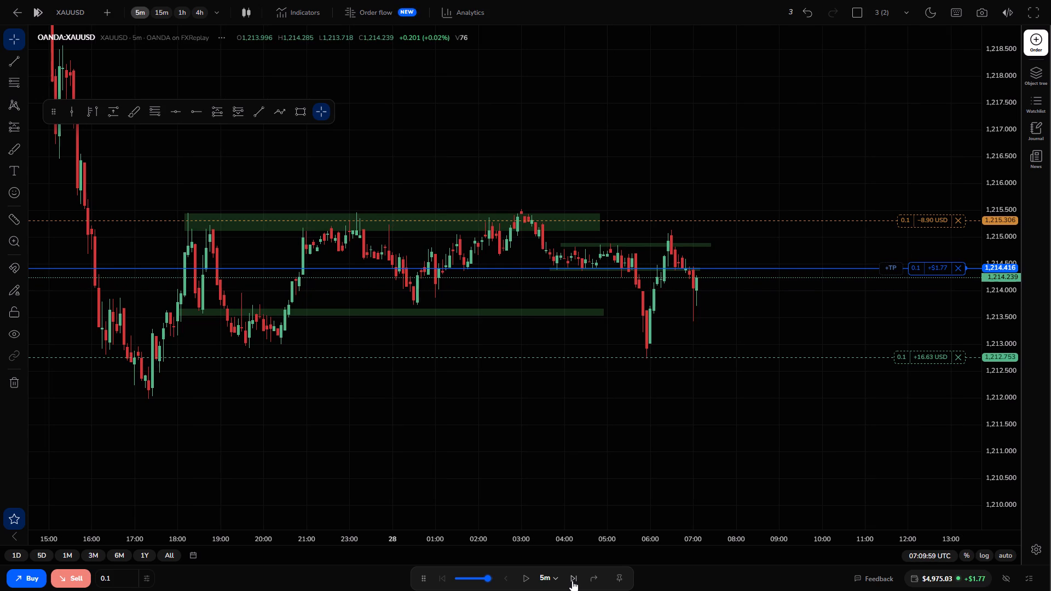
left_click(572, 581)
left_click(572, 581)
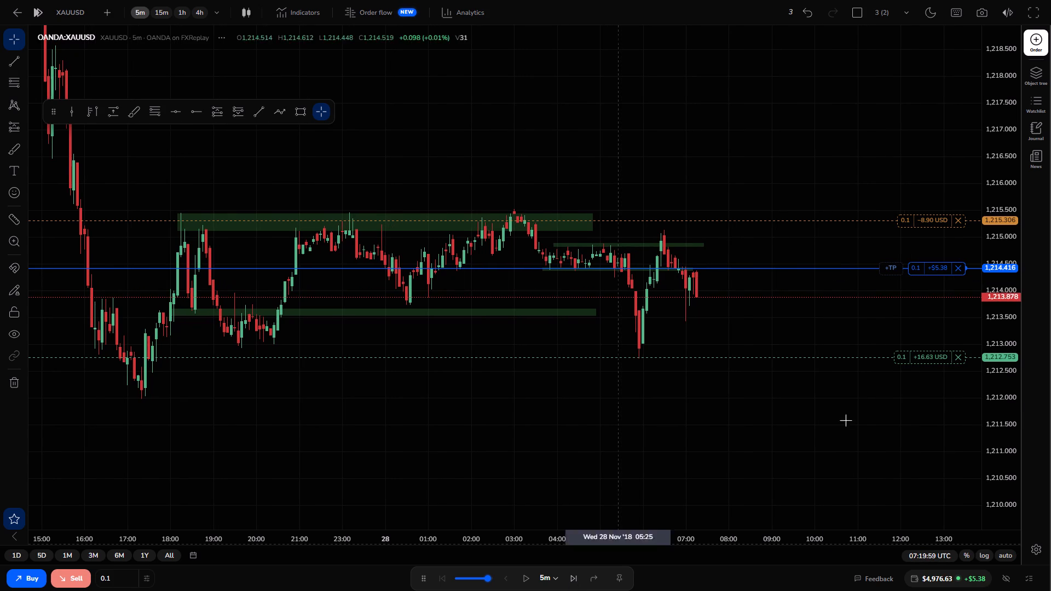
Move the short position's stop loss below the entry price to 1,214.224.
left_click_drag(932, 225, 927, 283)
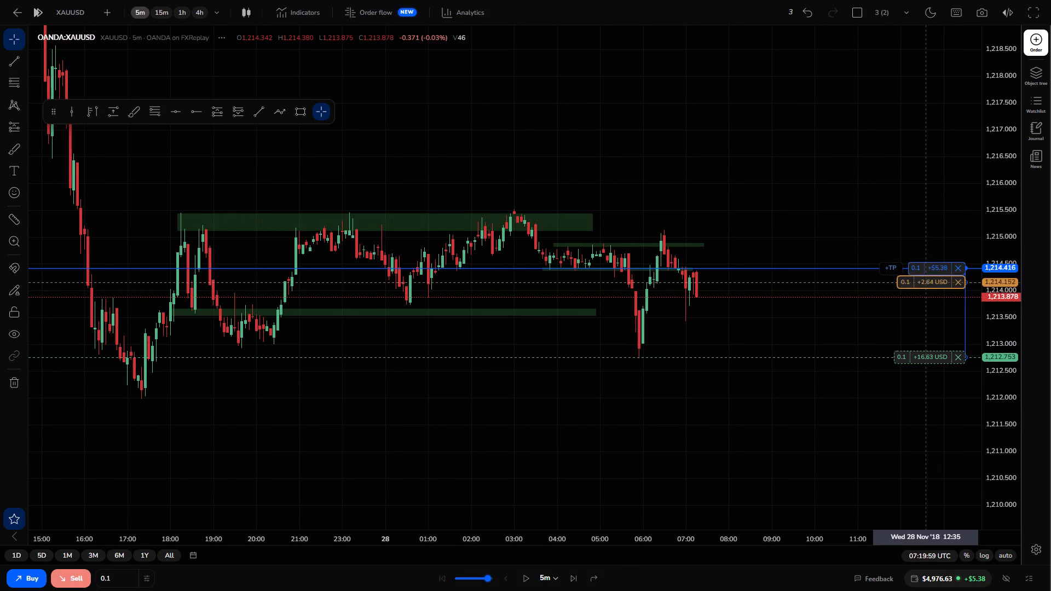
left_click_drag(927, 283, 926, 279)
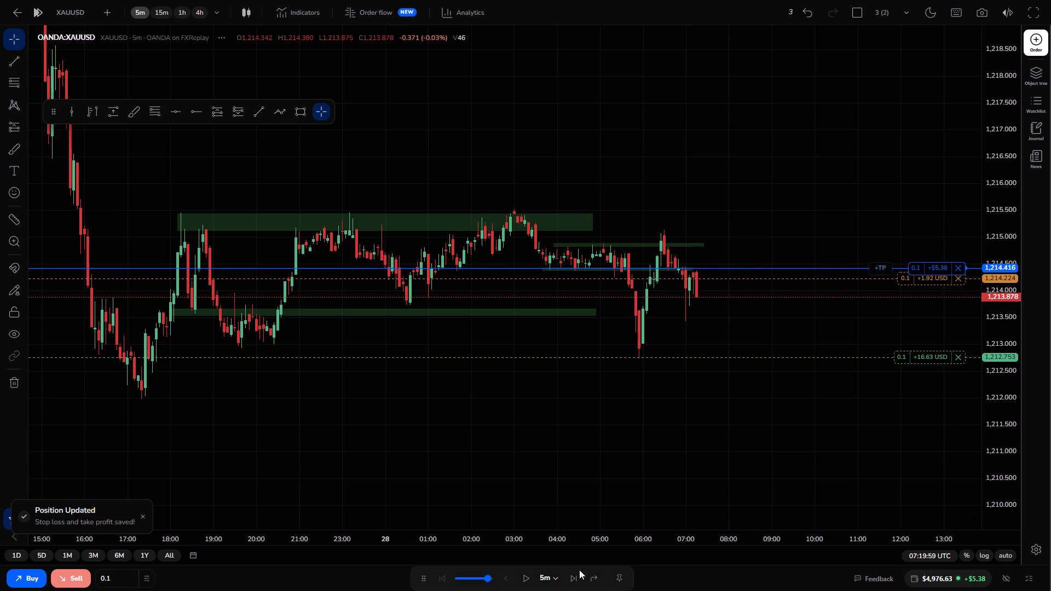
Advance the 5-minute replay candle by candle to 07:49:59.
left_click(578, 571)
left_click(578, 571)
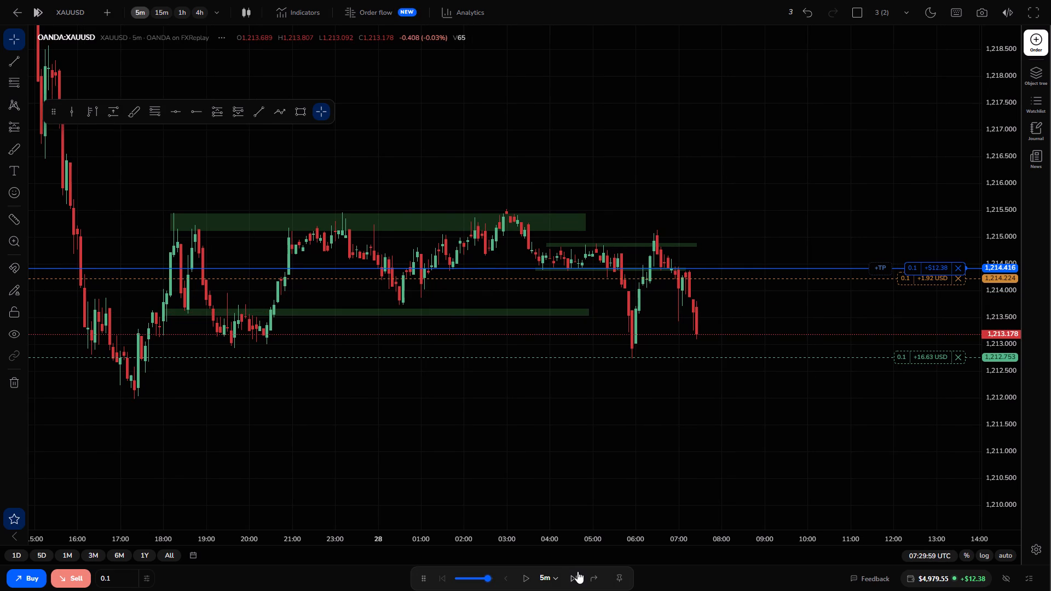
left_click(578, 571)
left_click(578, 571)
left_click(578, 571)
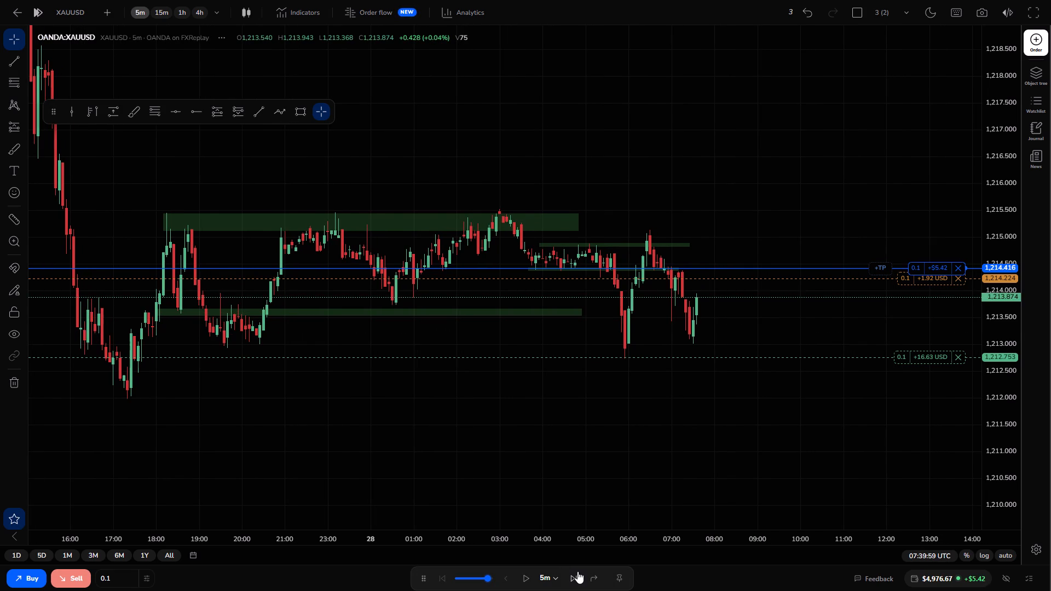
left_click(578, 571)
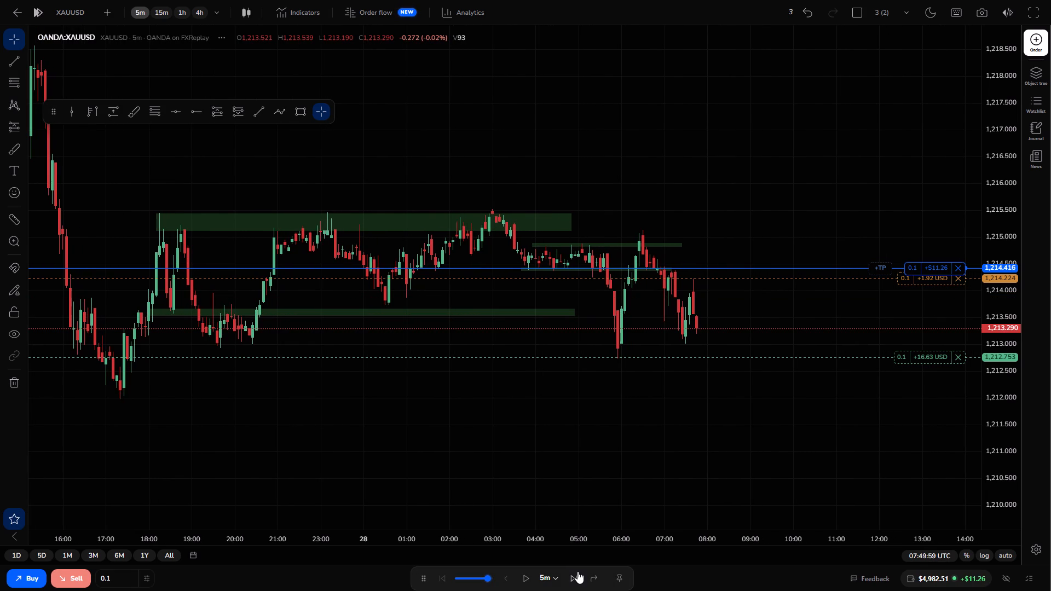
Tighten the short position's stop loss to 1,213.560.
left_click_drag(921, 281, 920, 289)
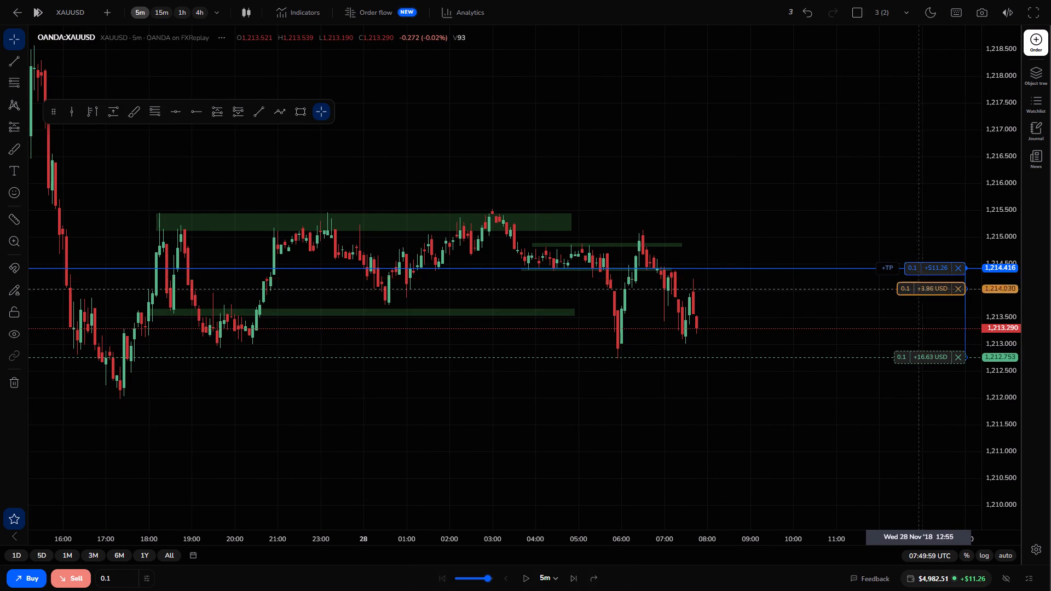
left_click_drag(920, 289, 905, 314)
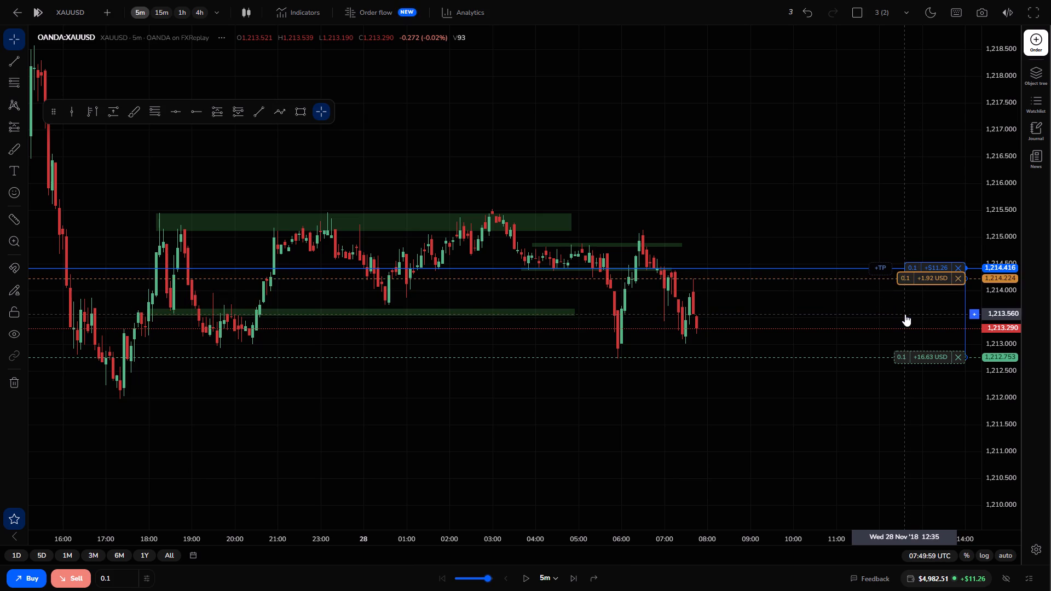
Play the replay forward in short runs and pause it at 08:39:59.
left_click(524, 577)
left_click(524, 577)
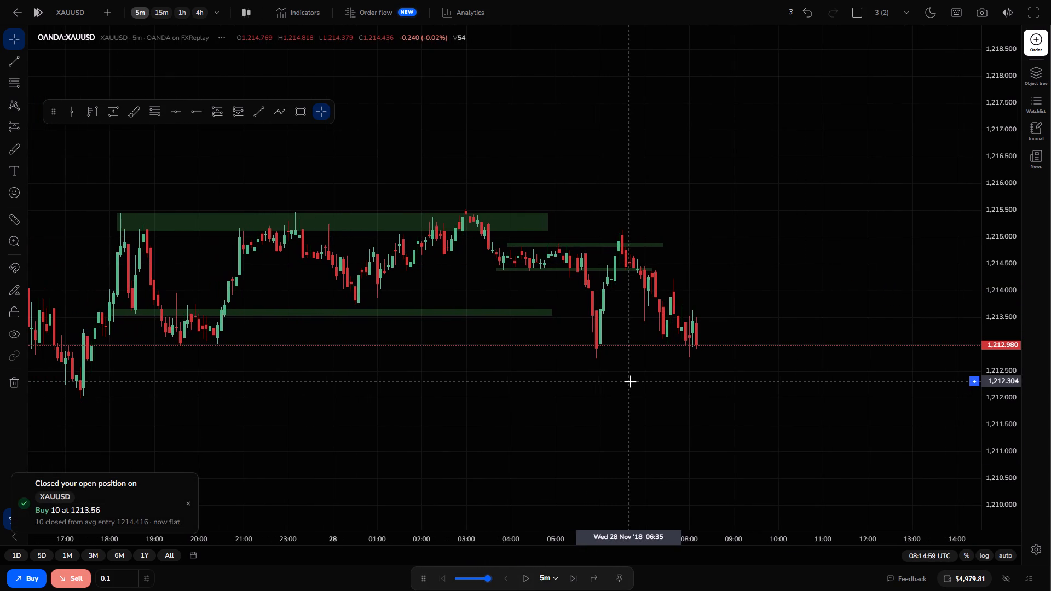
left_click(527, 580)
left_click(527, 580)
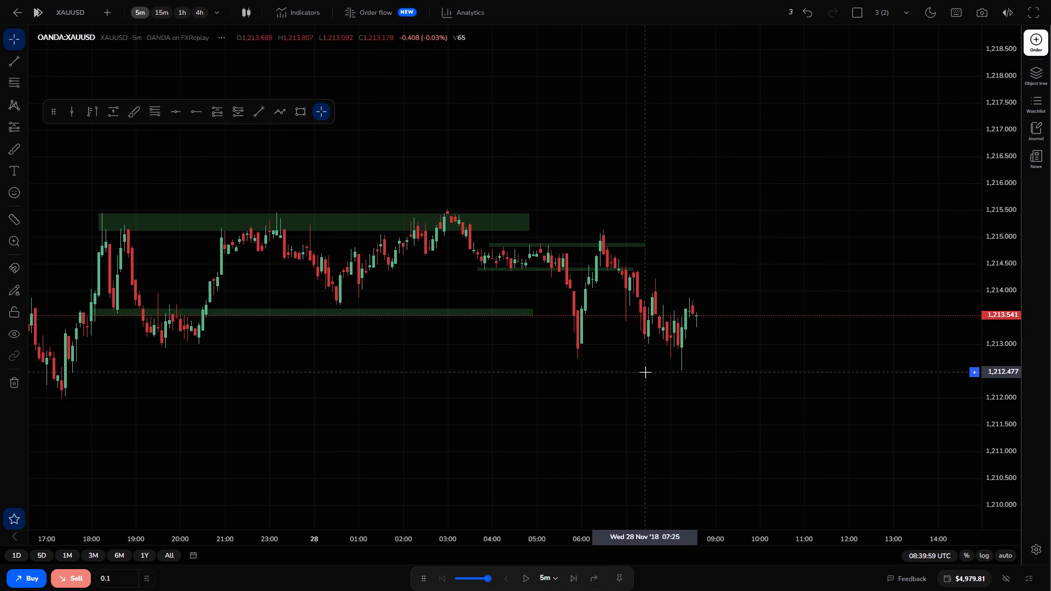
Place a horizontal ray at 1,212.004 starting from the 27 Nov 17:20 swing low.
left_click_drag(675, 338, 803, 442)
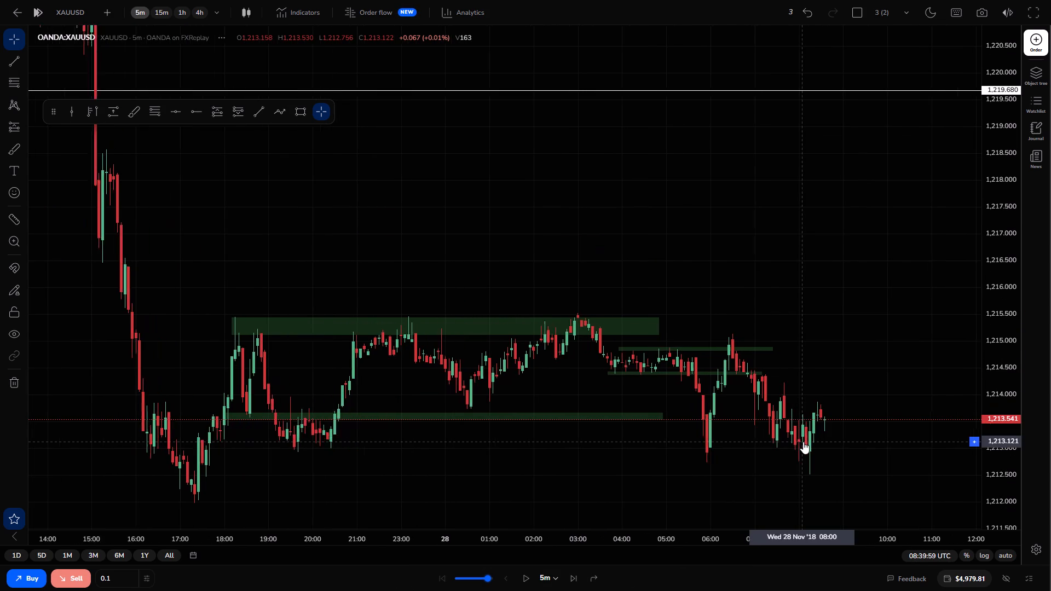
left_click_drag(985, 445, 956, 315)
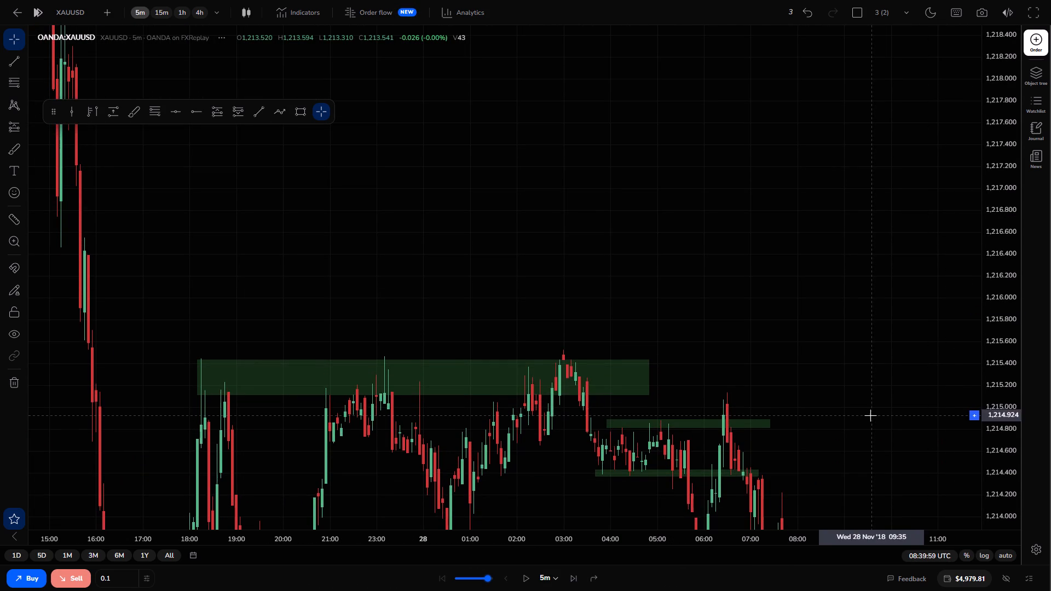
left_click_drag(870, 415, 907, 163)
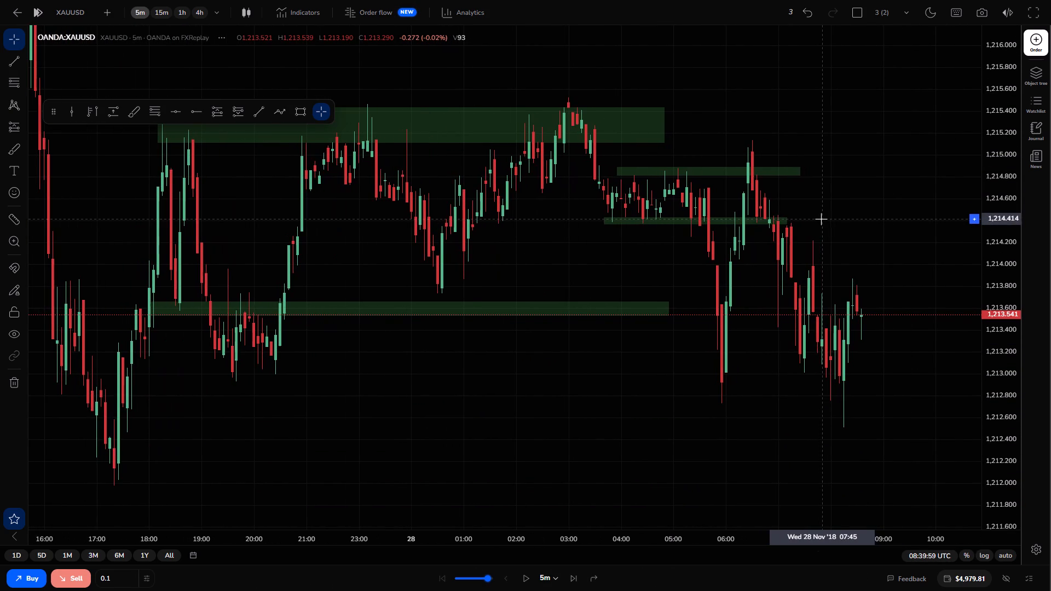
left_click_drag(829, 302, 846, 372)
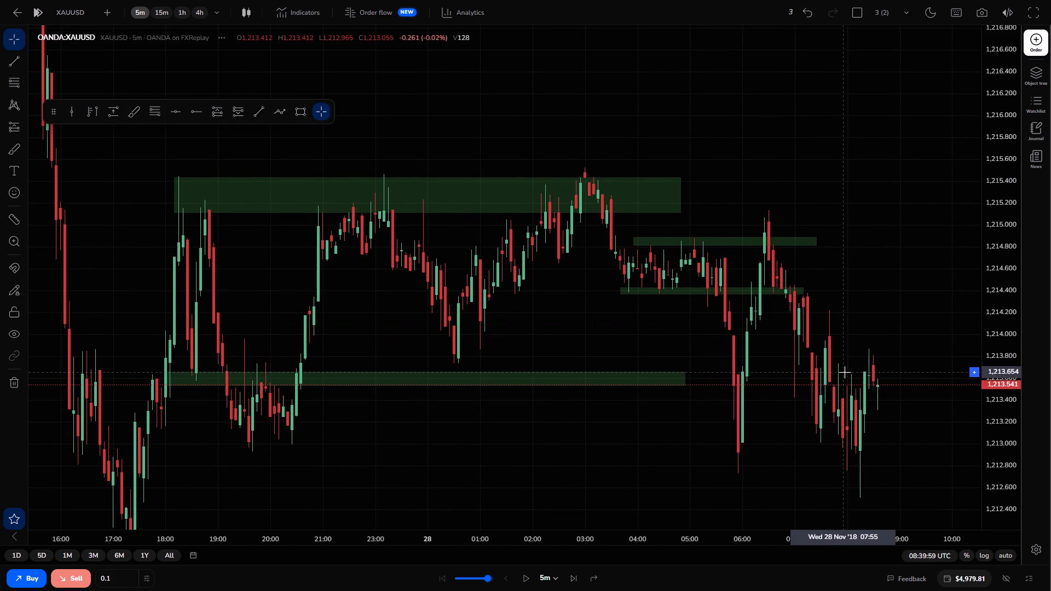
left_click_drag(961, 327, 844, 315)
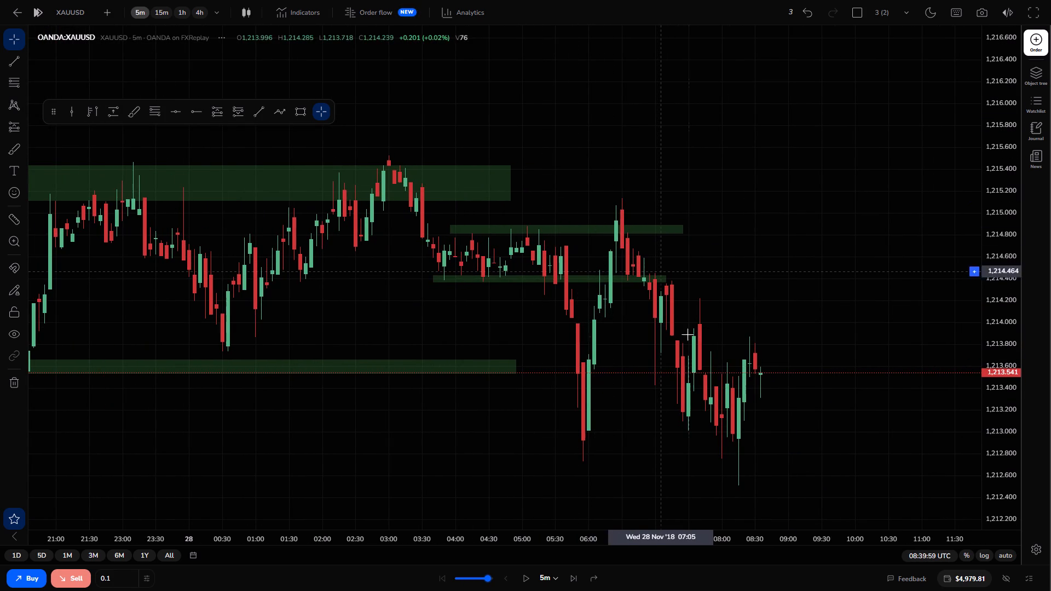
left_click_drag(835, 401, 794, 234)
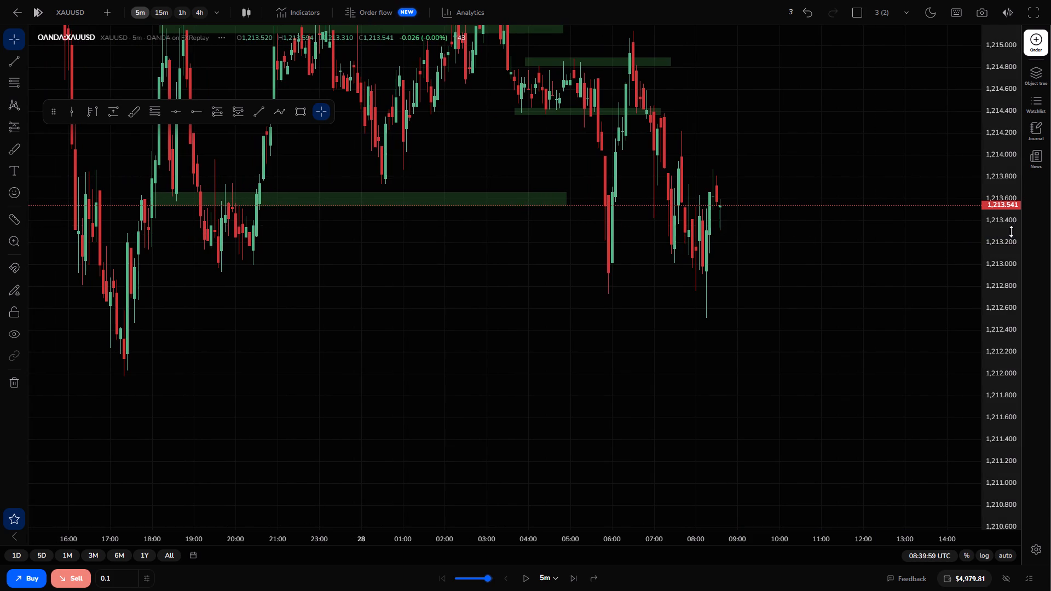
left_click_drag(1014, 232, 990, 299)
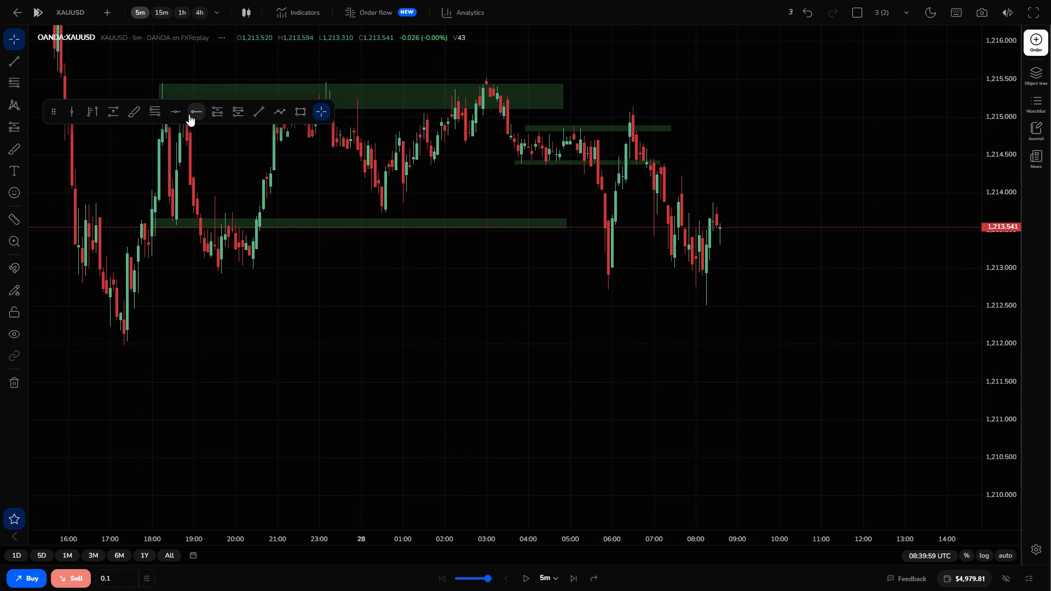
left_click(189, 114)
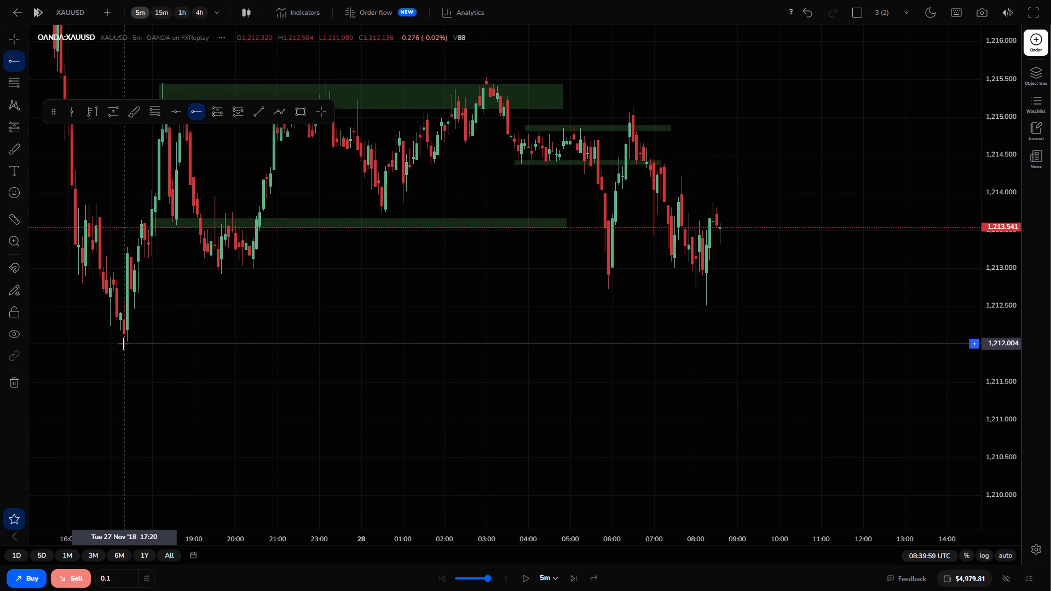
left_click(123, 344)
left_click(354, 314)
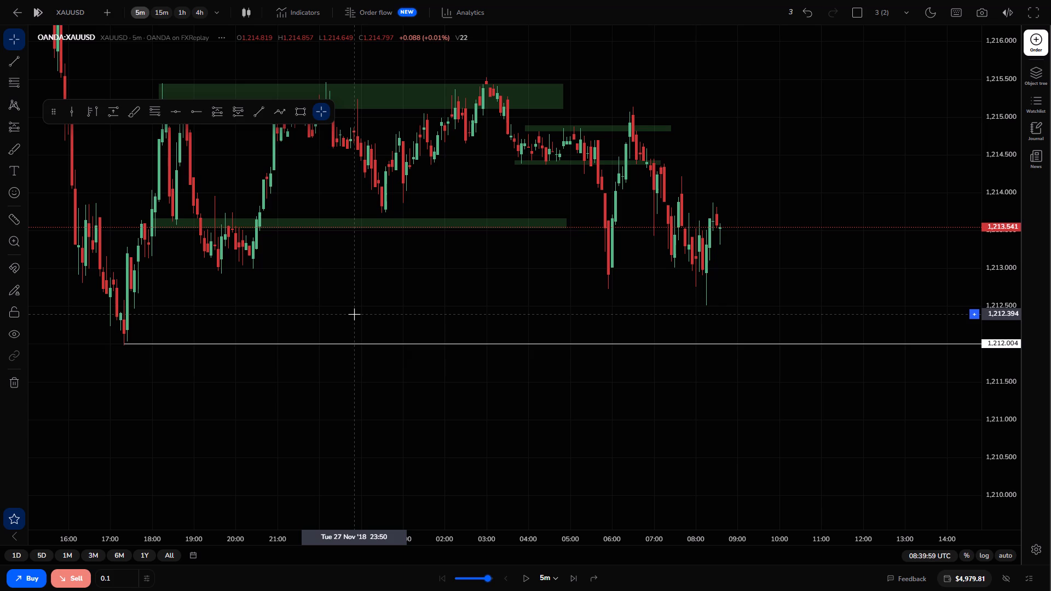
Exit full screen, switch to Steam to check the game download progress, and return to the replay chart.
key("F11")
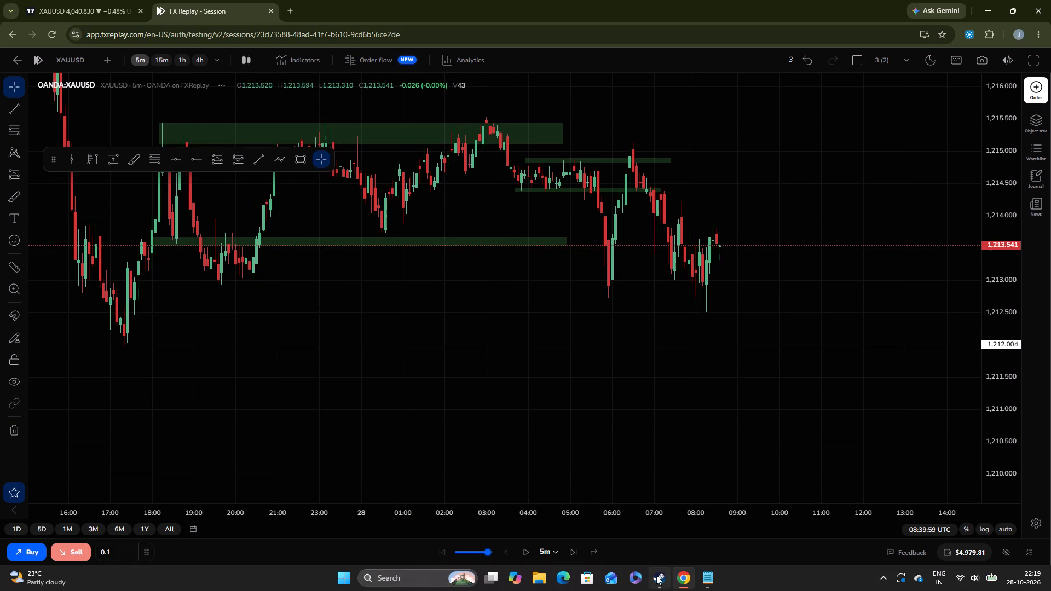
left_click(656, 575)
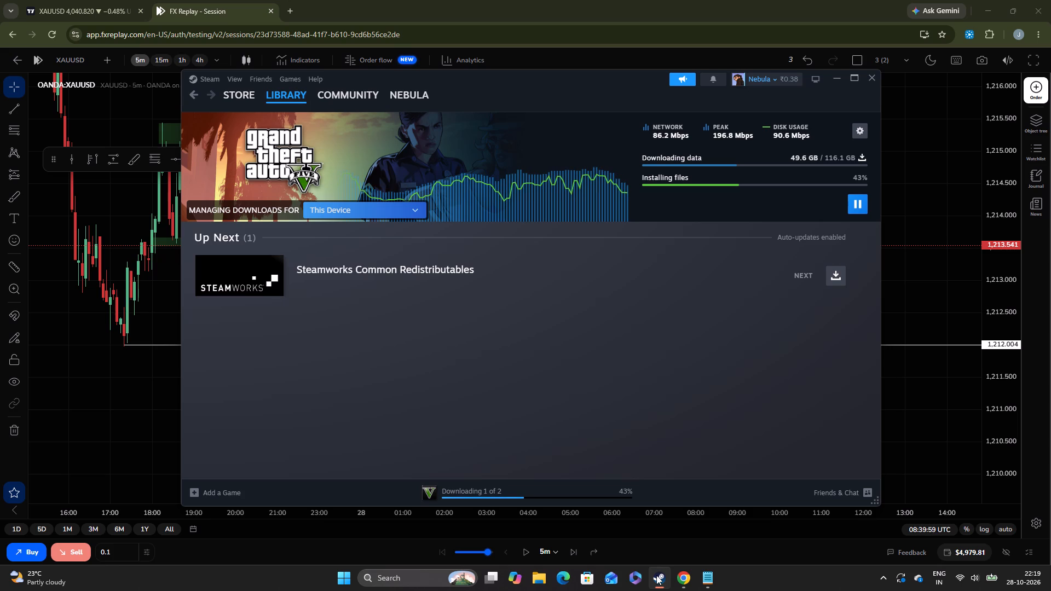
left_click(656, 575)
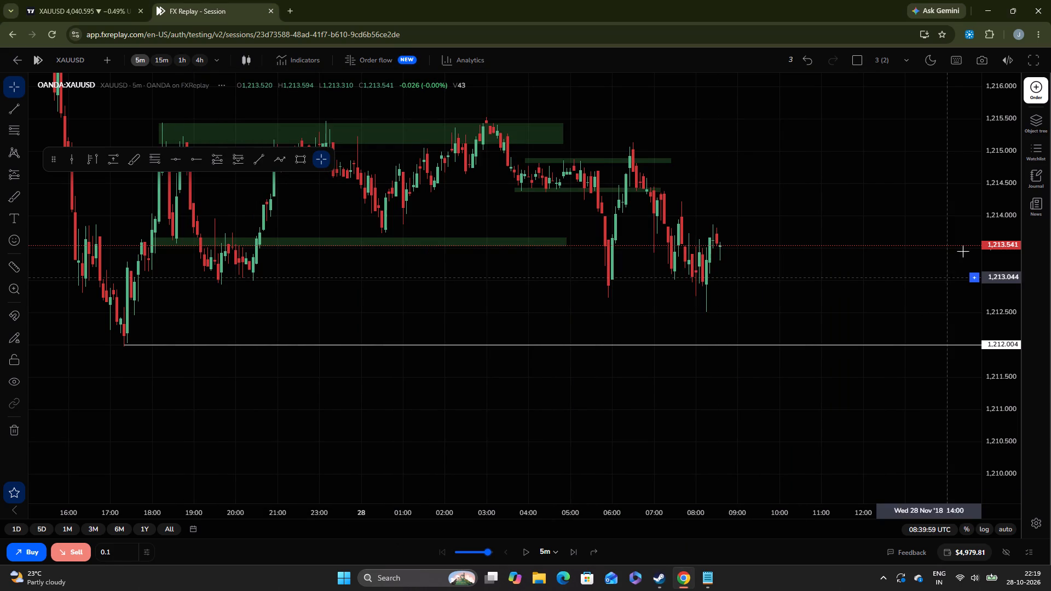
Return the replay chart to full screen and move the floating replay controls just below the favourite drawing tools.
key("F11")
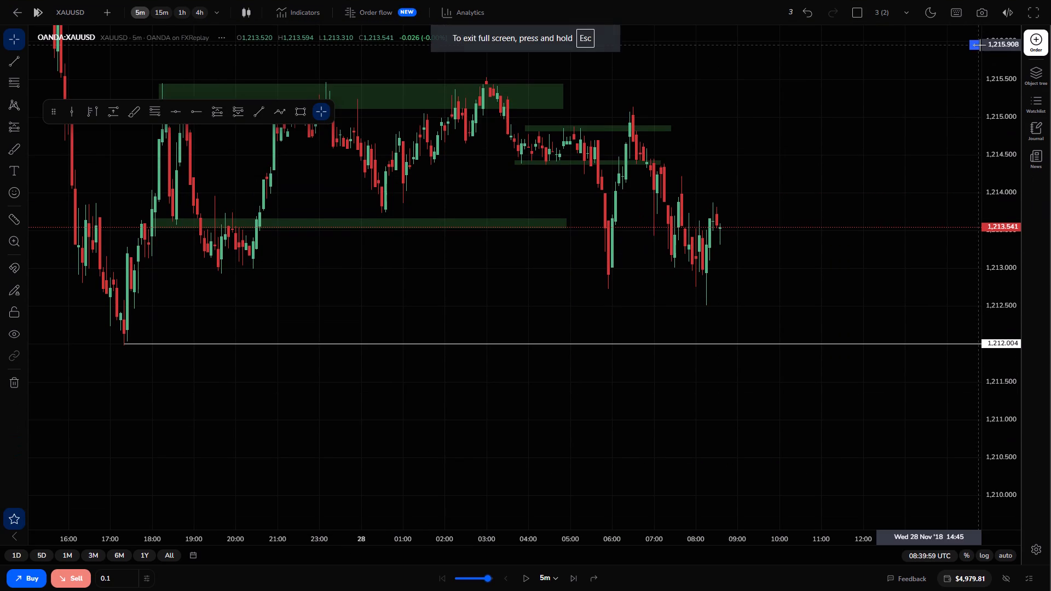
left_click_drag(873, 206, 834, 286)
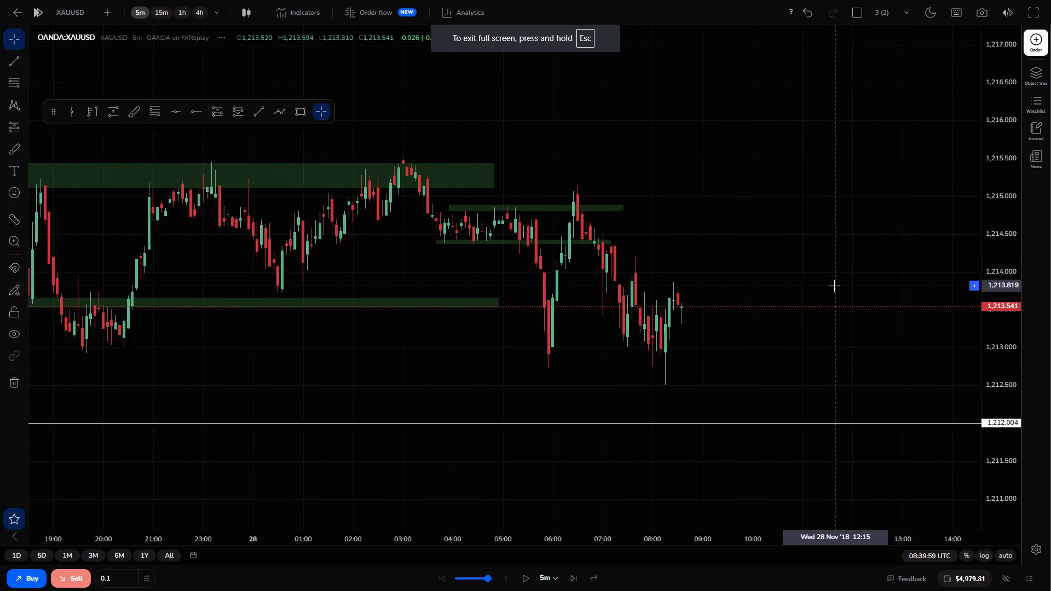
left_click_drag(736, 345, 922, 369)
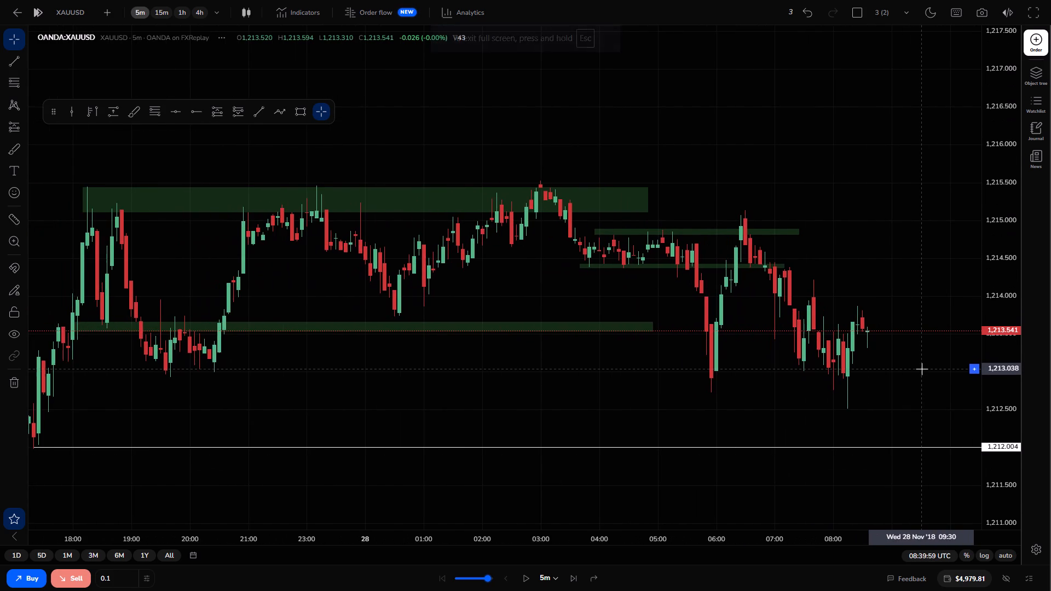
left_click_drag(861, 310, 866, 356)
left_click_drag(997, 424, 984, 355)
left_click_drag(922, 425, 908, 210)
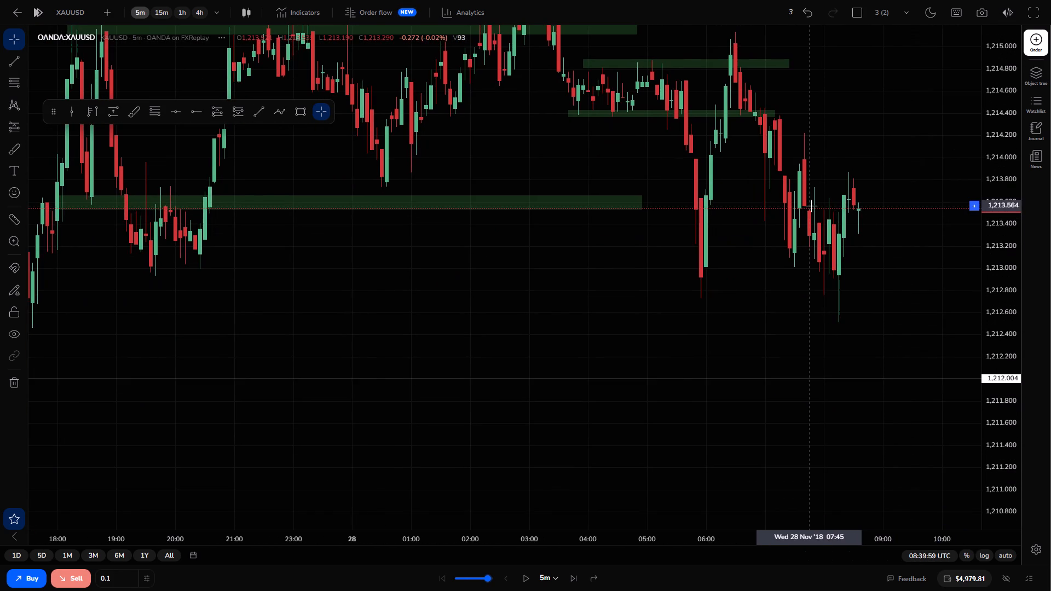
scroll(811, 206, "right", 1)
left_click_drag(1005, 181, 1008, 234)
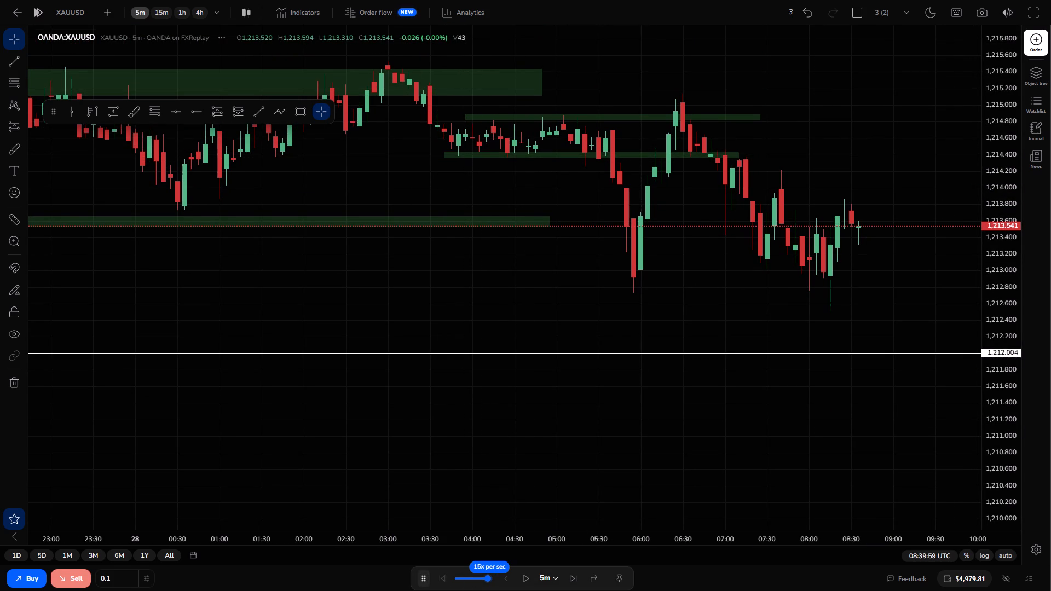
left_click_drag(420, 582, 38, 144)
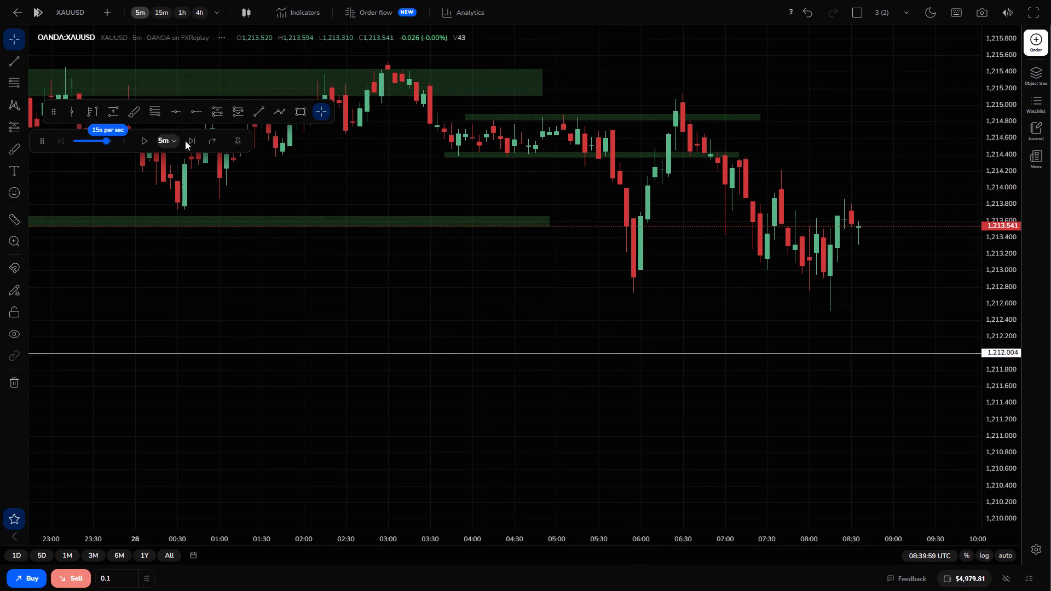
Step the replay forward candle by candle to 08:54:59.
double_click(193, 141)
left_click(193, 141)
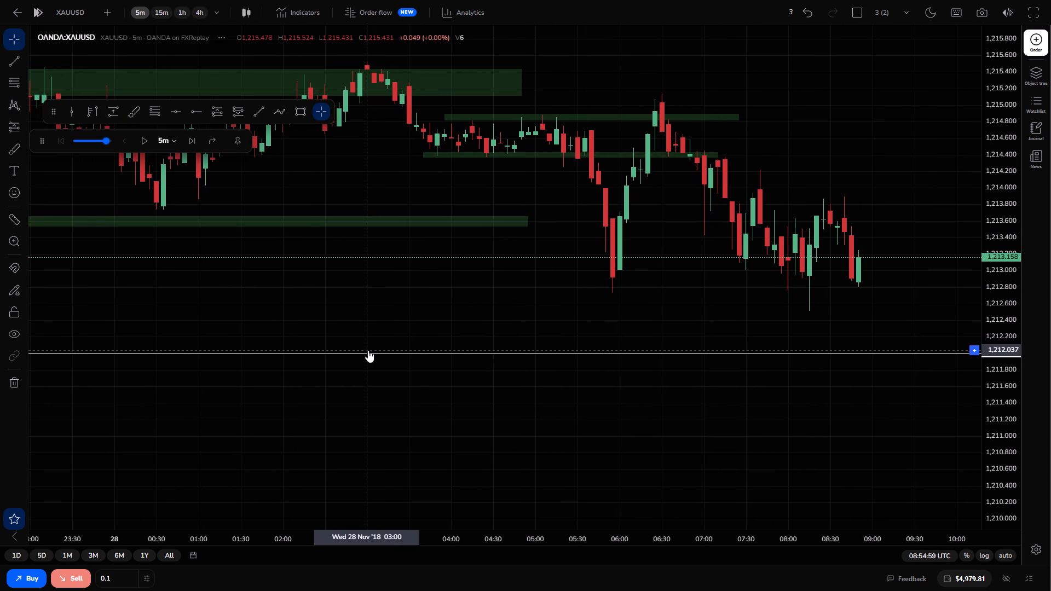
Draw a rectangle zone from 1,214.040 down to about 1,213.868, spanning 28 Nov 07:35 to about 11:35.
left_click_drag(409, 298, 510, 326)
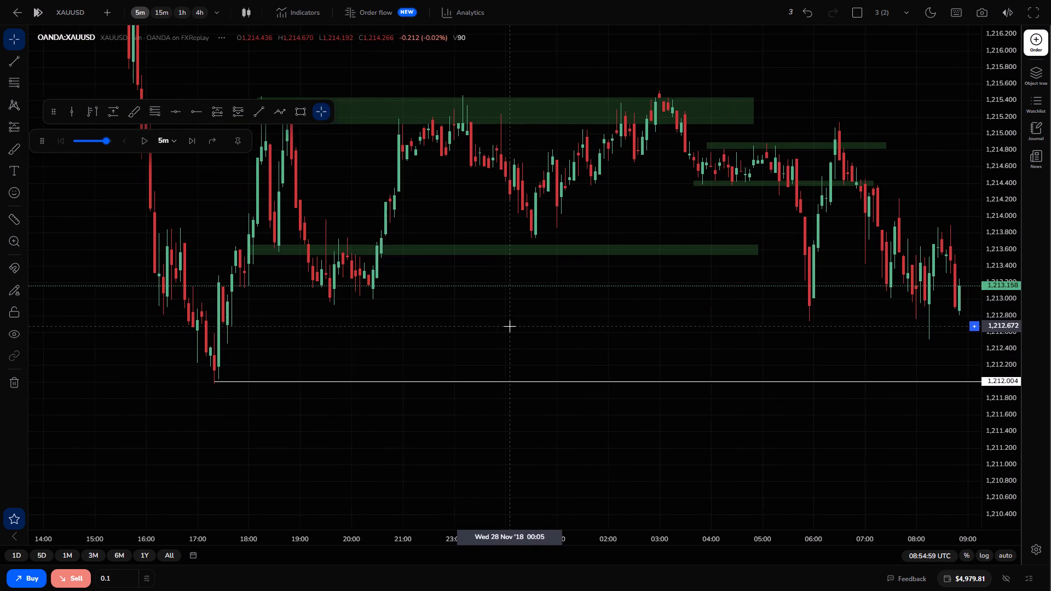
left_click_drag(510, 326, 344, 333)
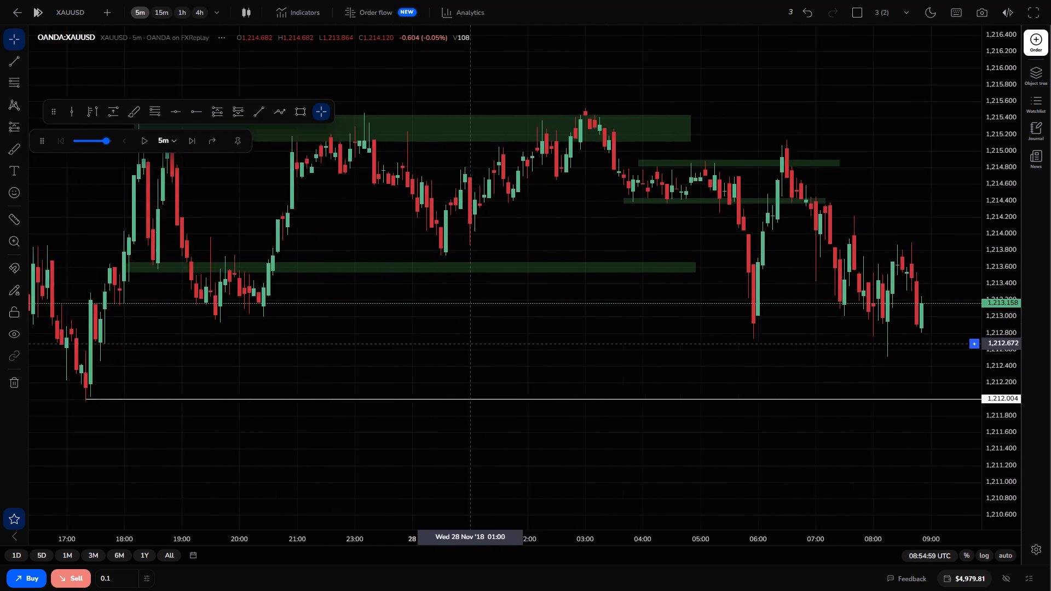
left_click_drag(344, 333, 236, 323)
left_click_drag(480, 323, 425, 332)
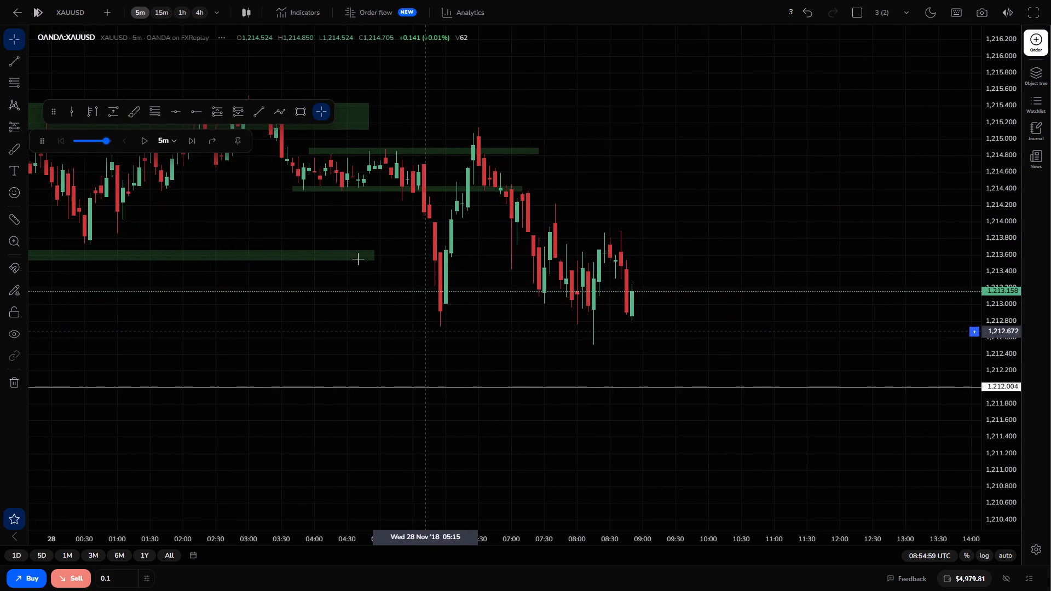
left_click(296, 109)
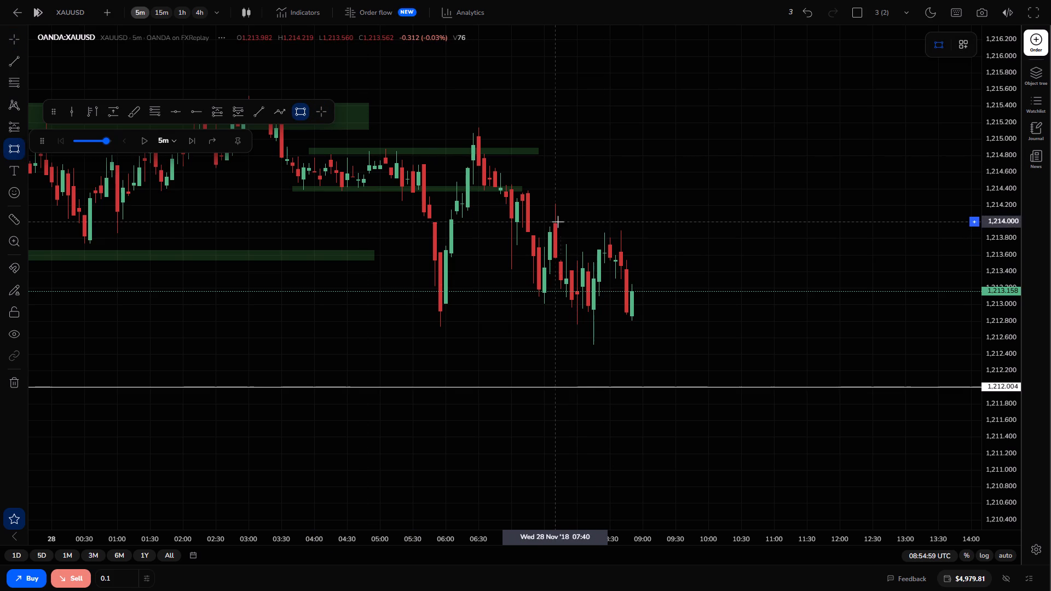
left_click_drag(551, 218, 646, 242)
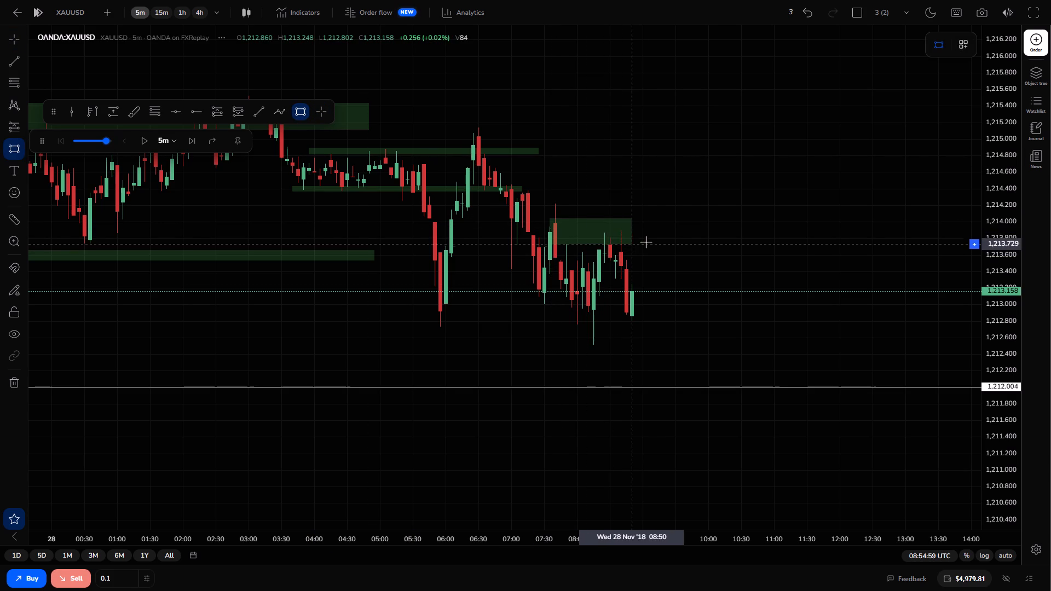
left_click_drag(646, 242, 646, 241)
left_click(810, 233)
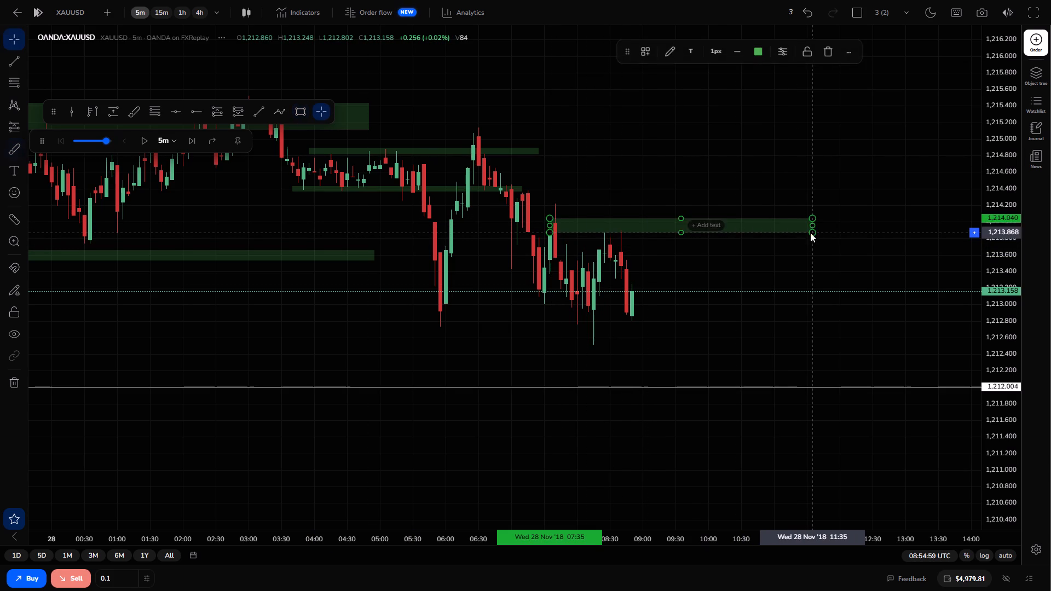
left_click(782, 281)
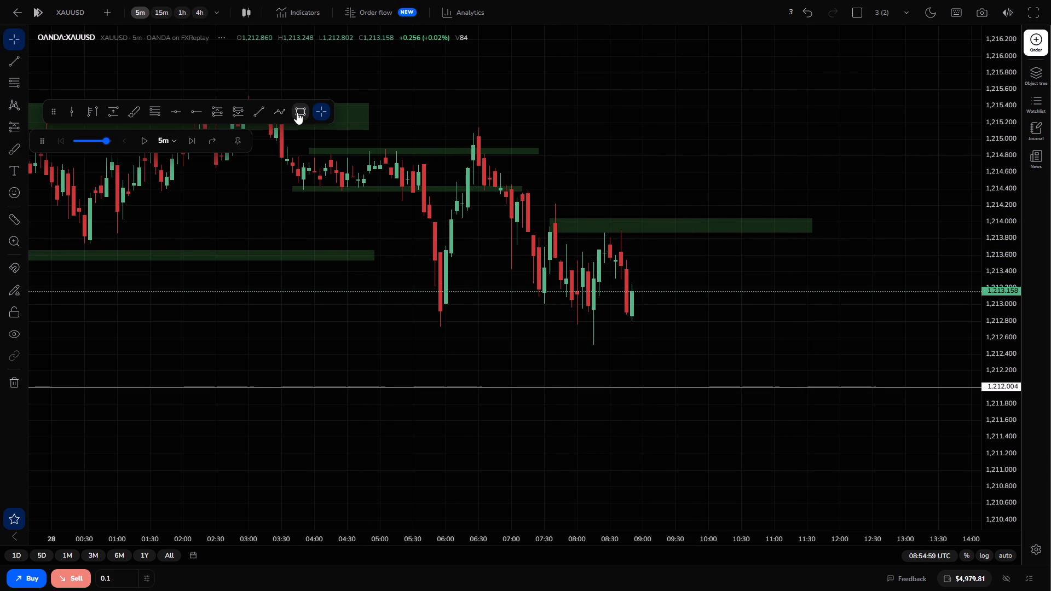
Draw a rectangle zone at the recent lows and shift it to span about 1,212.90 to 1,212.68, starting near 07:50.
left_click(297, 112)
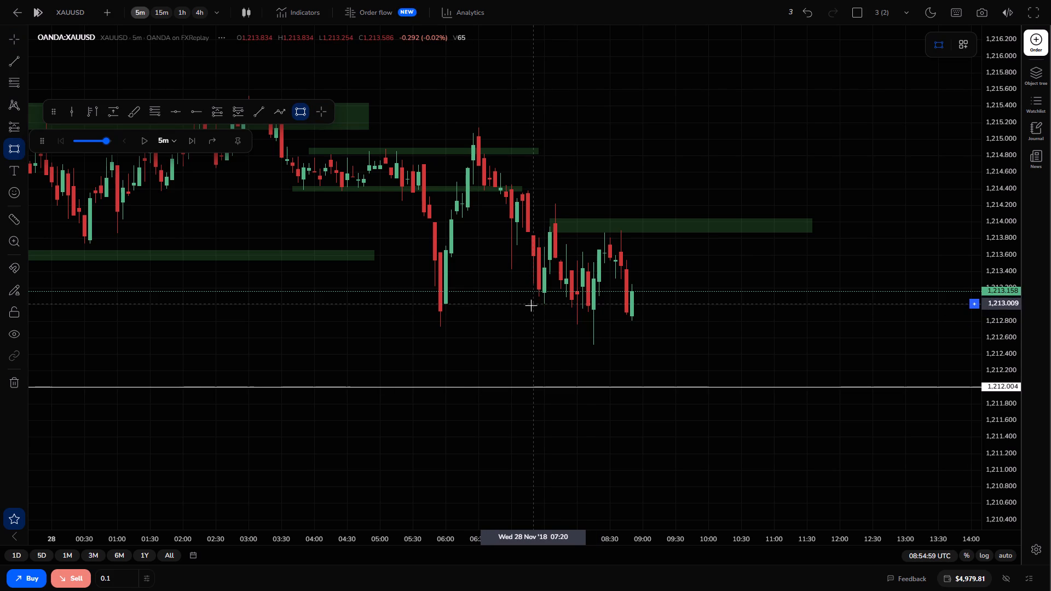
left_click(530, 306)
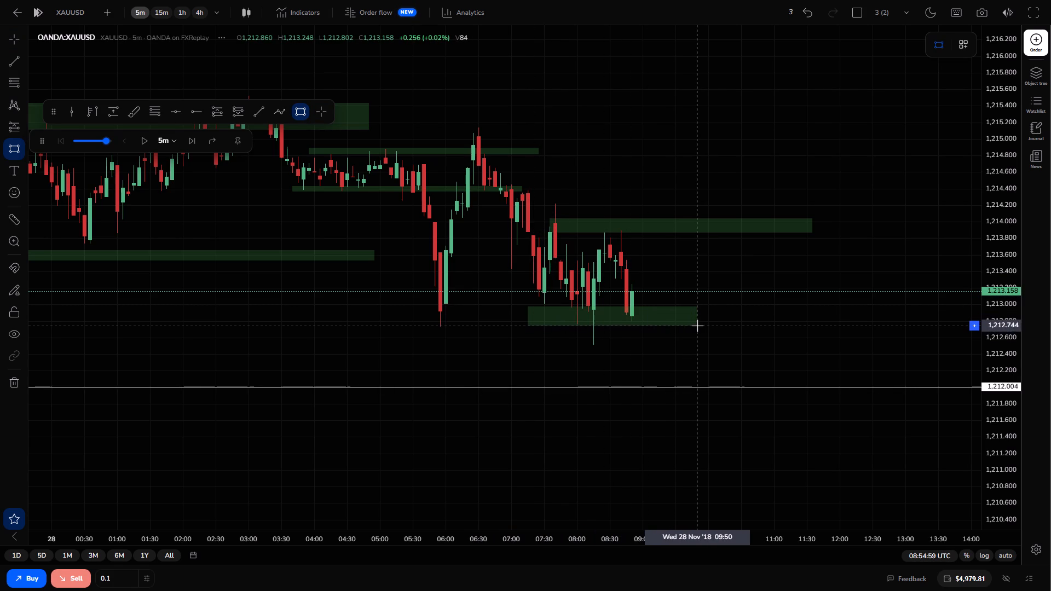
left_click_drag(697, 326, 545, 325)
left_click_drag(545, 325, 577, 331)
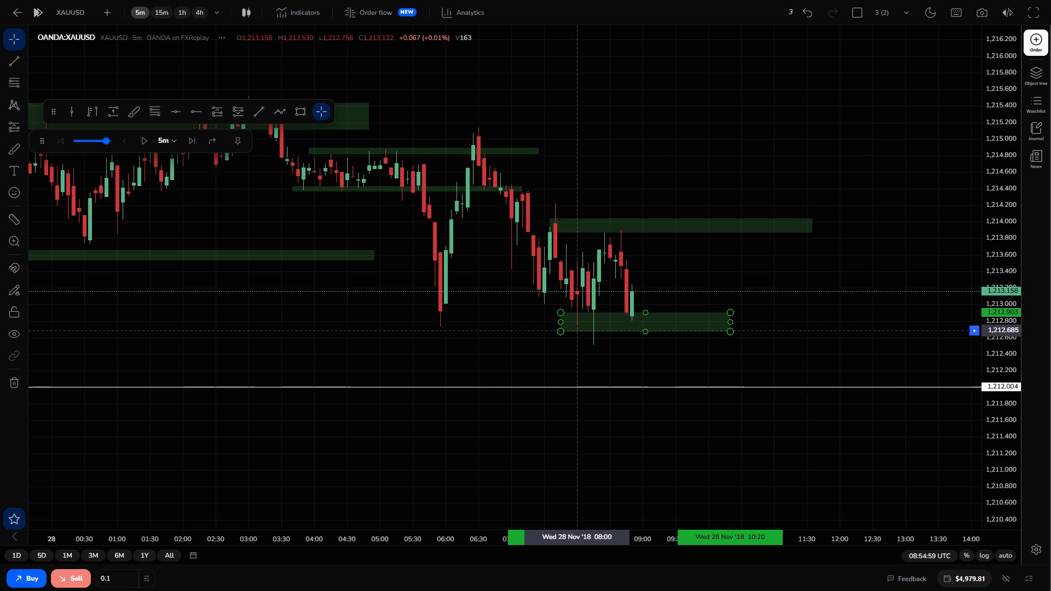
left_click_drag(577, 331, 584, 330)
left_click(622, 361)
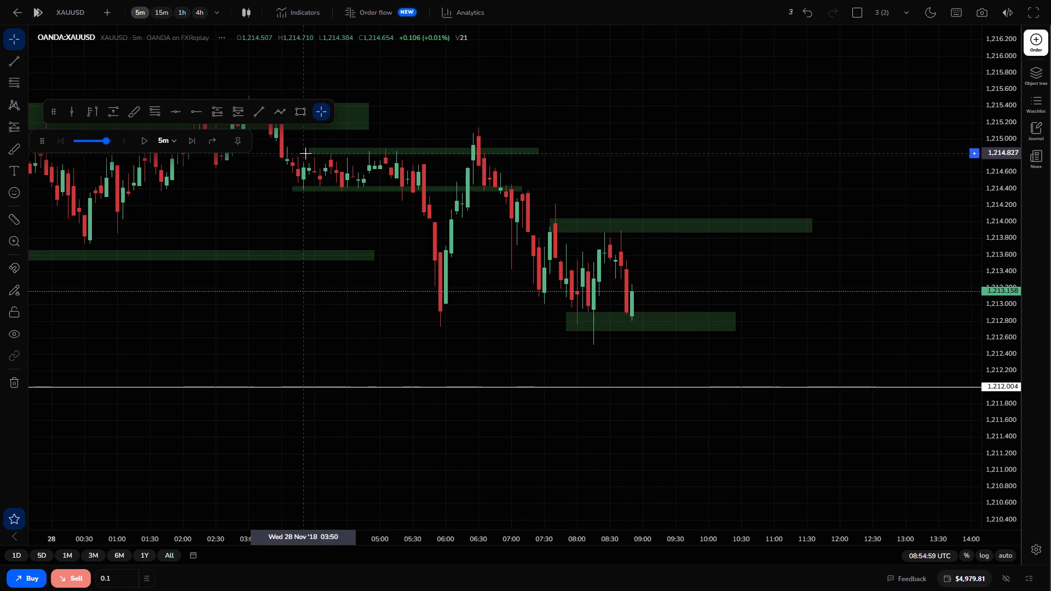
Step the replay forward candle by candle from 08:54:59 to 11:29:59.
left_click(194, 141)
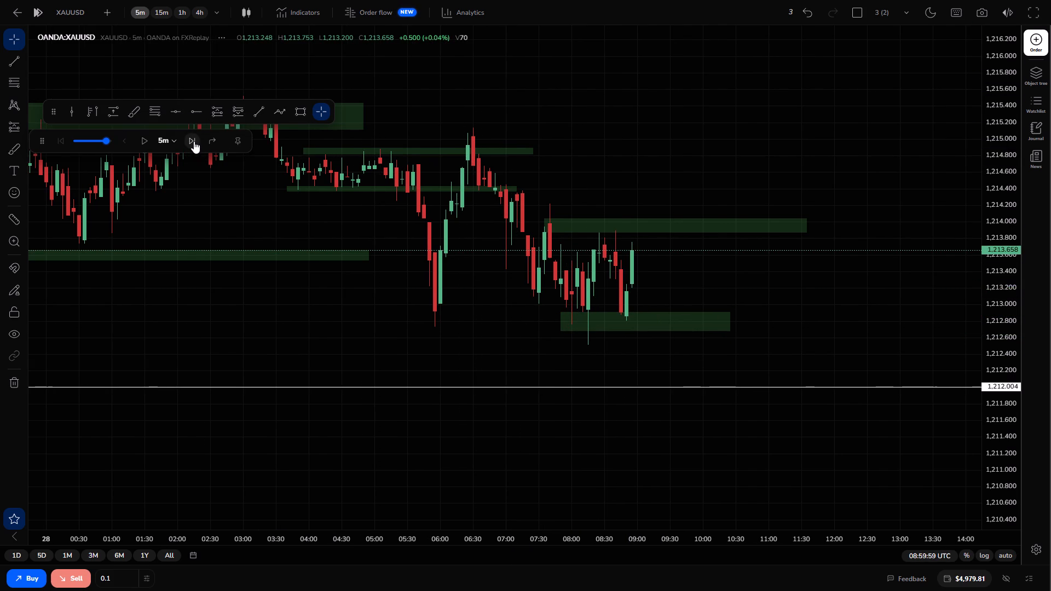
left_click(194, 141)
double_click(194, 141)
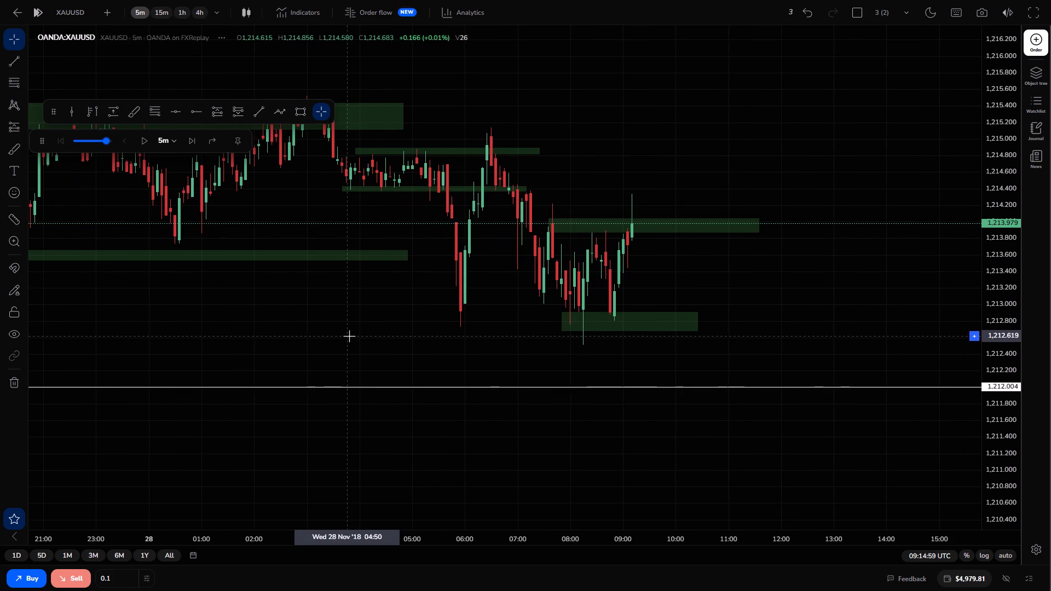
left_click(195, 143)
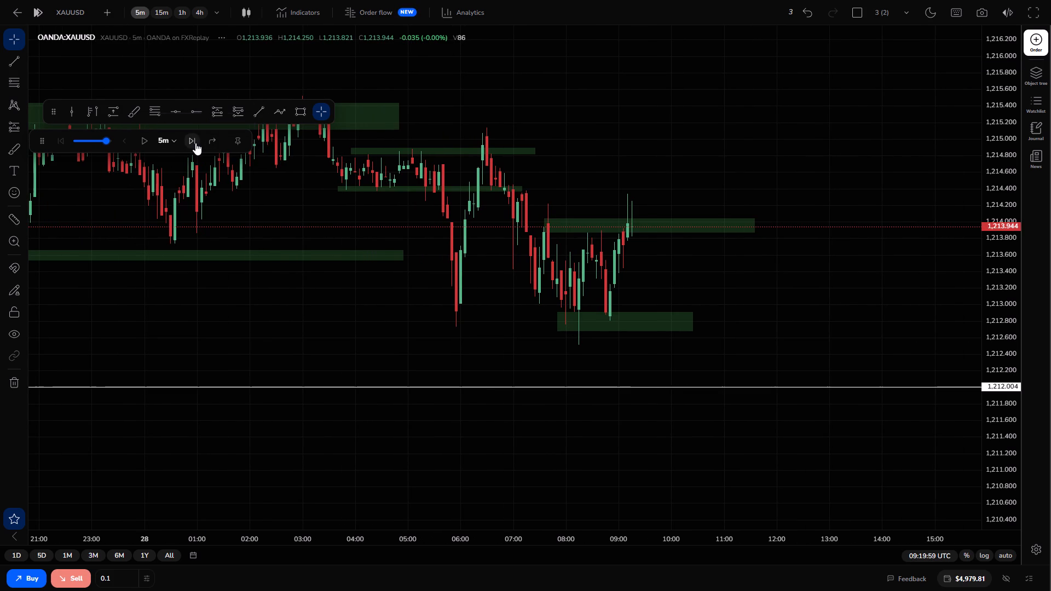
left_click(195, 143)
left_click(195, 143)
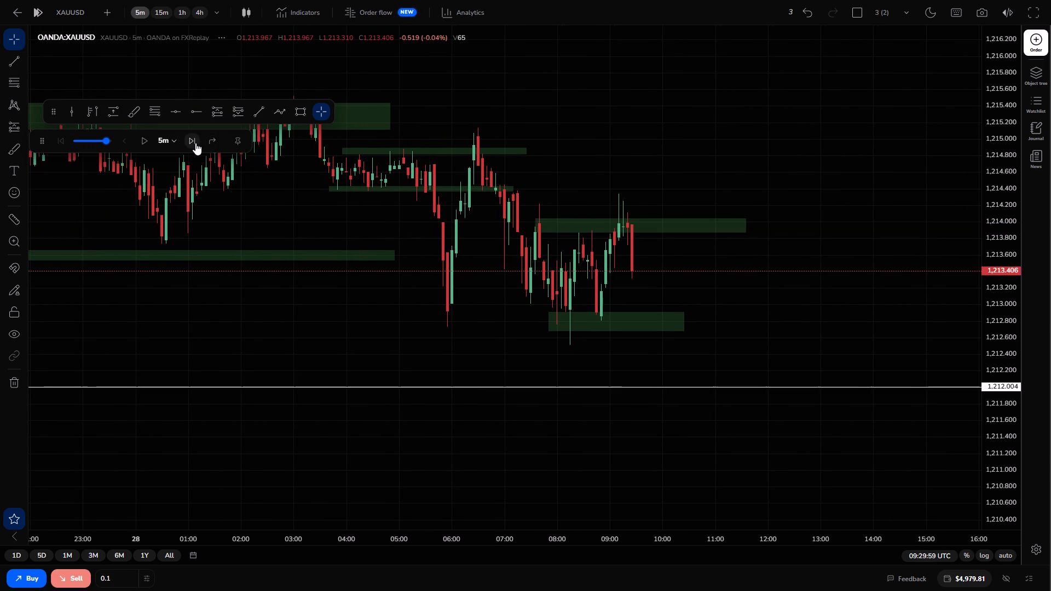
left_click(195, 143)
left_click(195, 143)
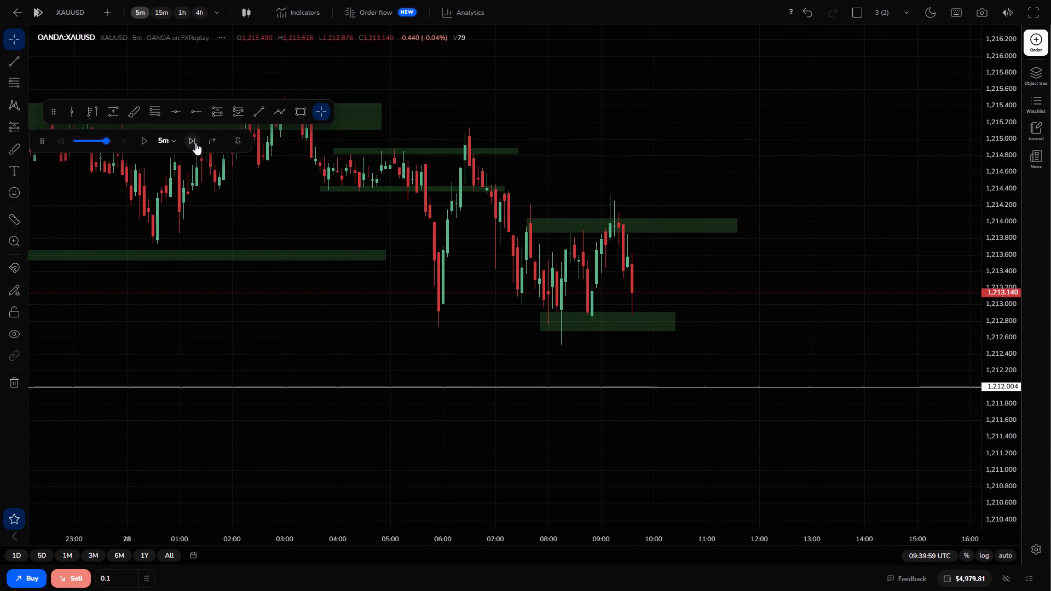
left_click(195, 143)
double_click(195, 143)
double_click(195, 143)
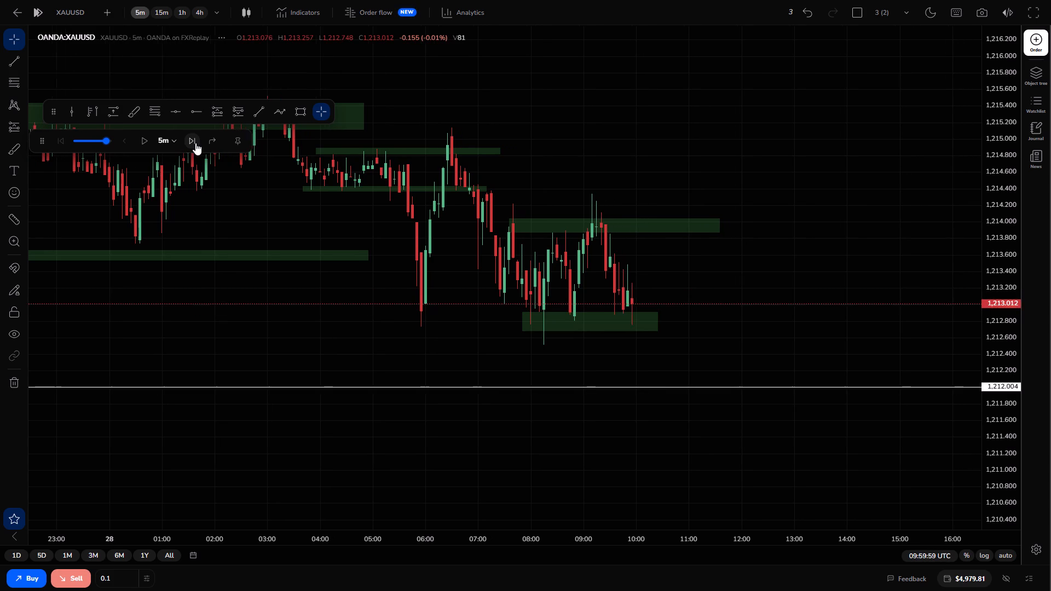
double_click(195, 143)
triple_click(195, 143)
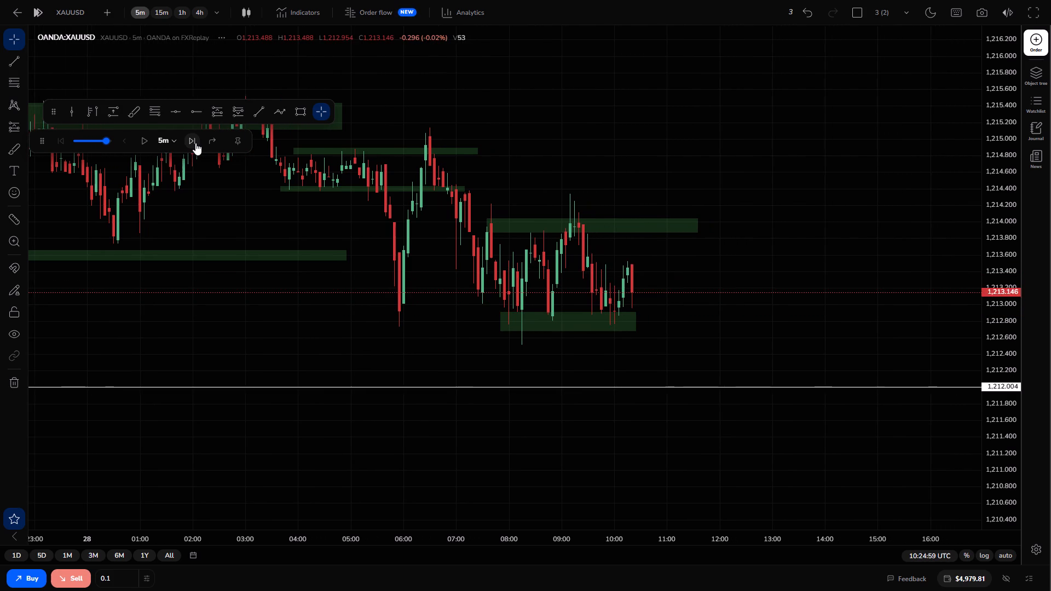
triple_click(195, 143)
triple_click(195, 143)
triple_click(195, 143)
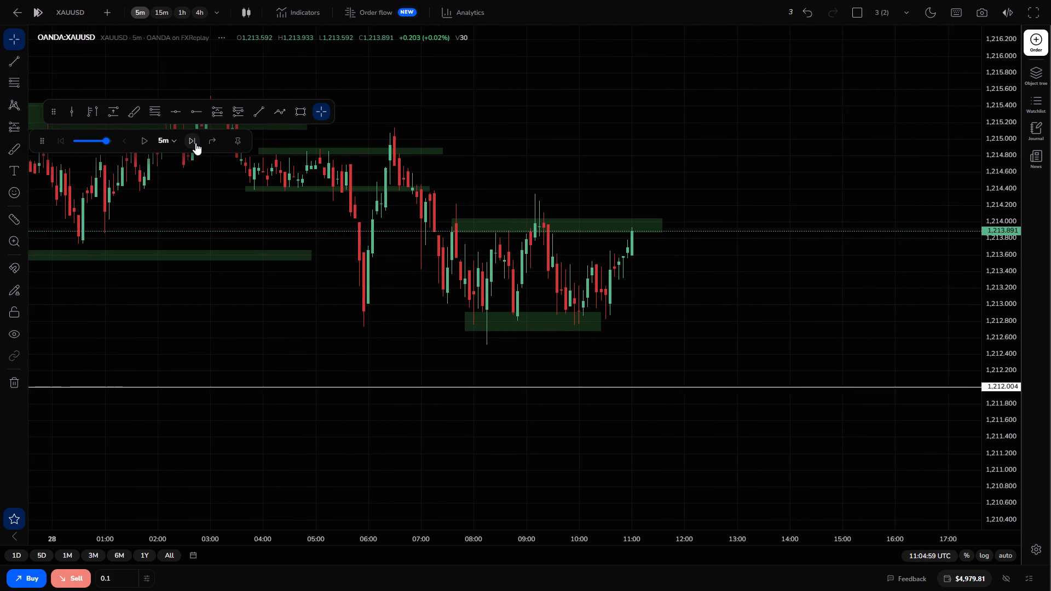
left_click(195, 143)
double_click(195, 143)
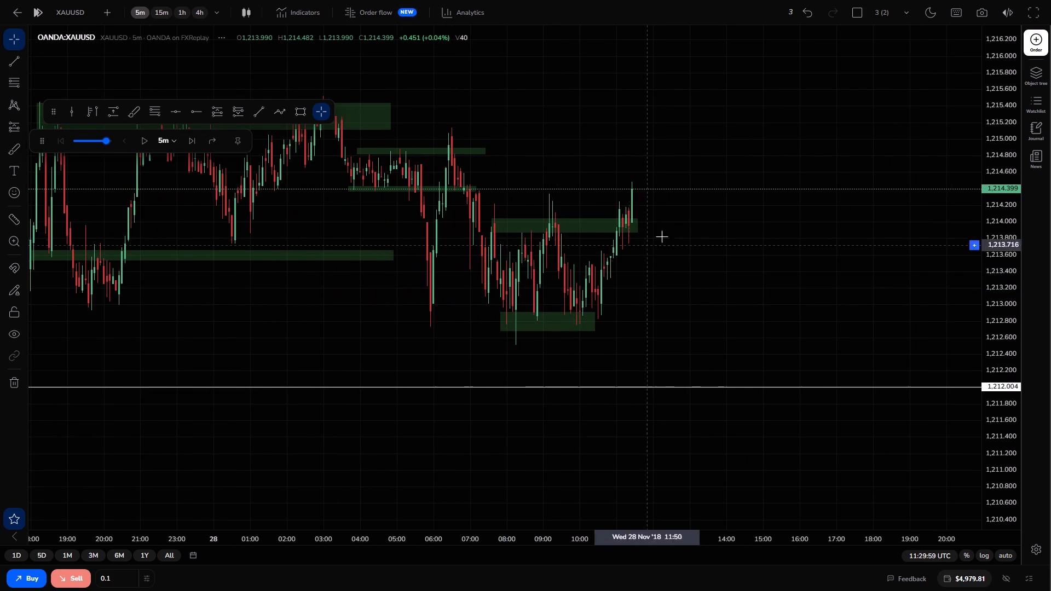
Extend the 1,214.040 zone's right edge to about 15:30 and the zone at the recent lows beyond 16:30.
left_click_drag(1010, 443, 958, 304)
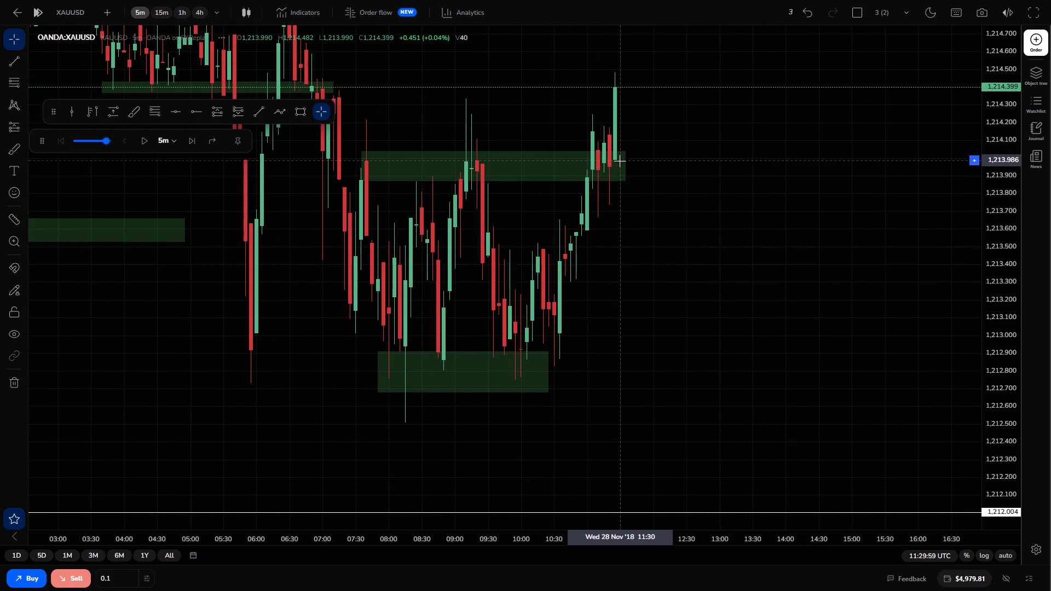
left_click_drag(625, 166, 882, 184)
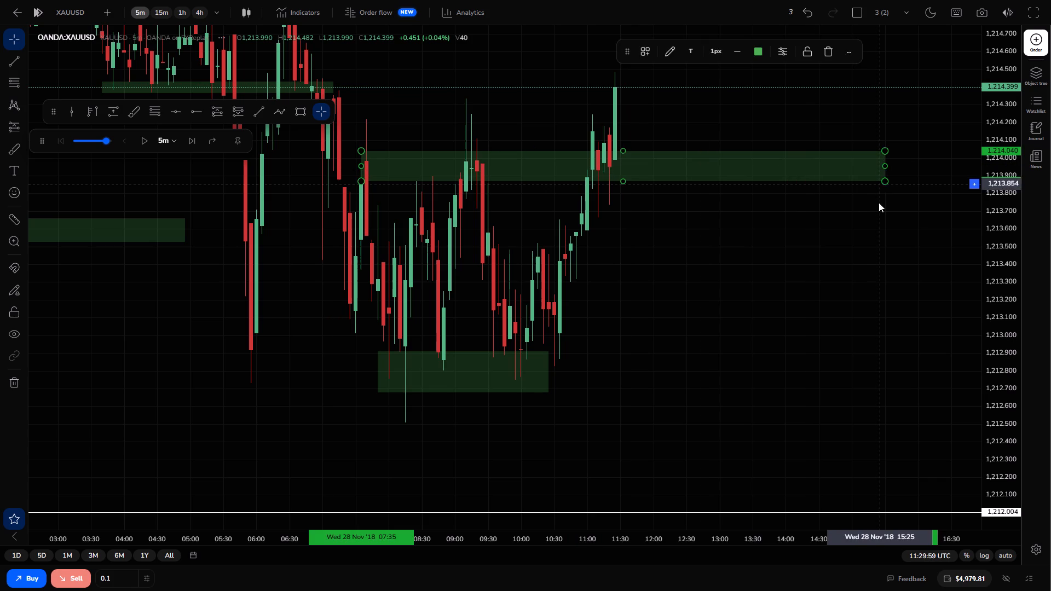
left_click(779, 308)
left_click_drag(547, 374, 992, 397)
Step the replay forward candle by candle to 12:04:59.
left_click_drag(708, 274, 801, 322)
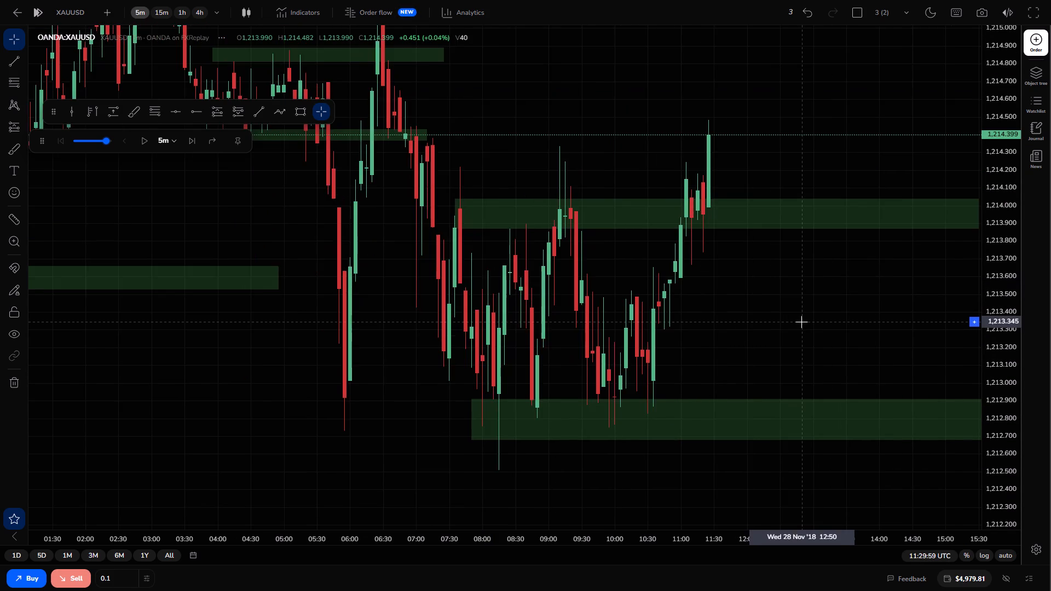
left_click_drag(1008, 237, 1002, 373)
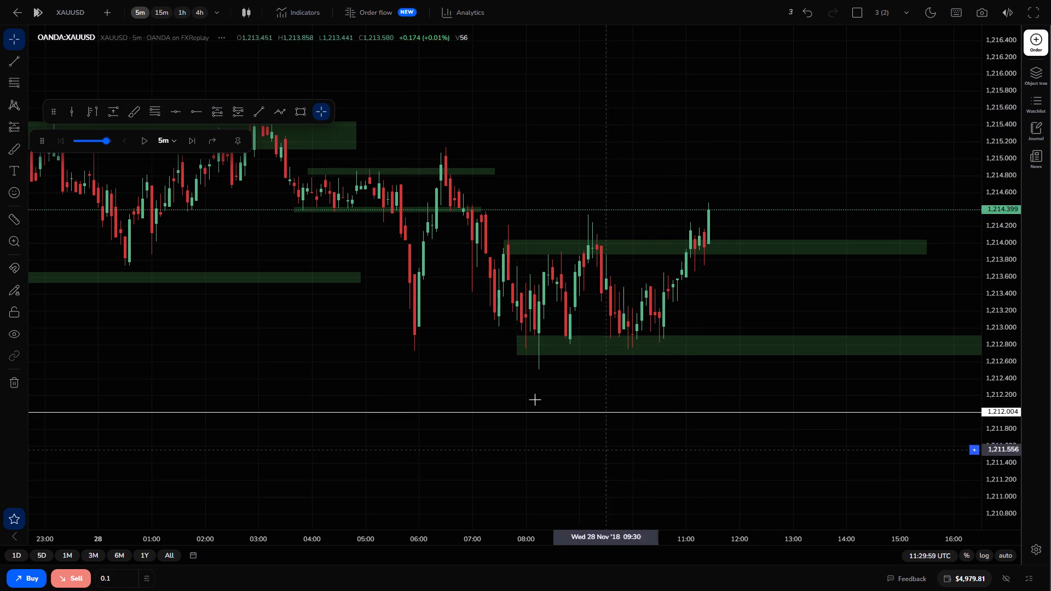
triple_click(195, 144)
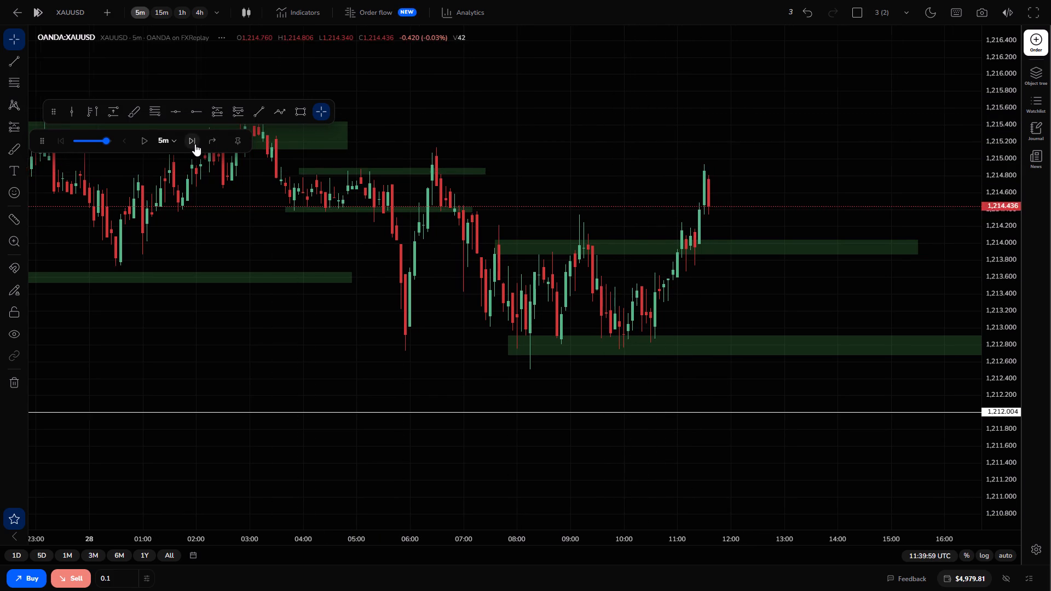
left_click(195, 144)
double_click(195, 144)
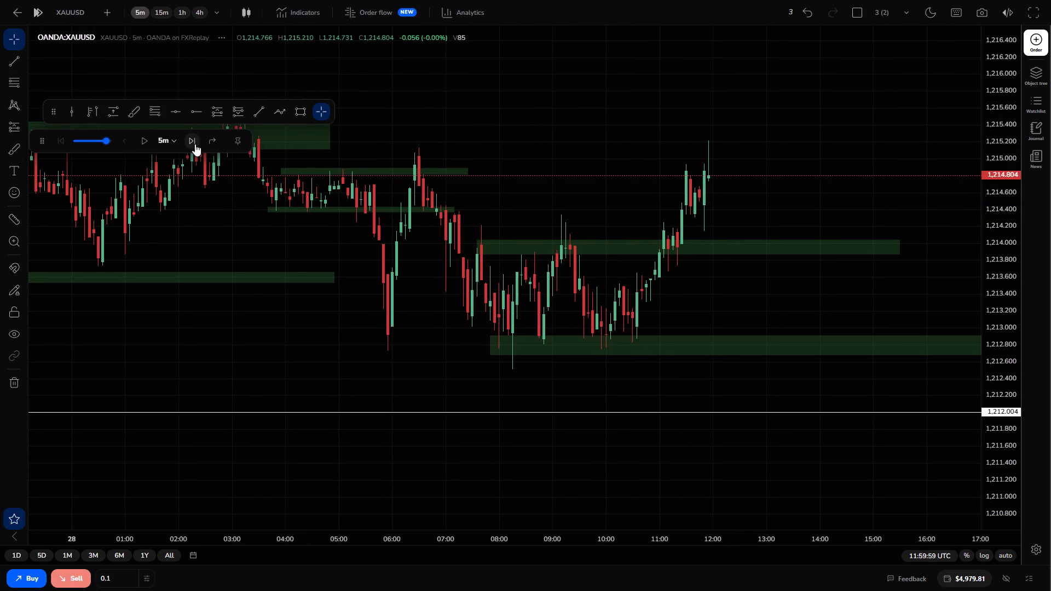
left_click(195, 144)
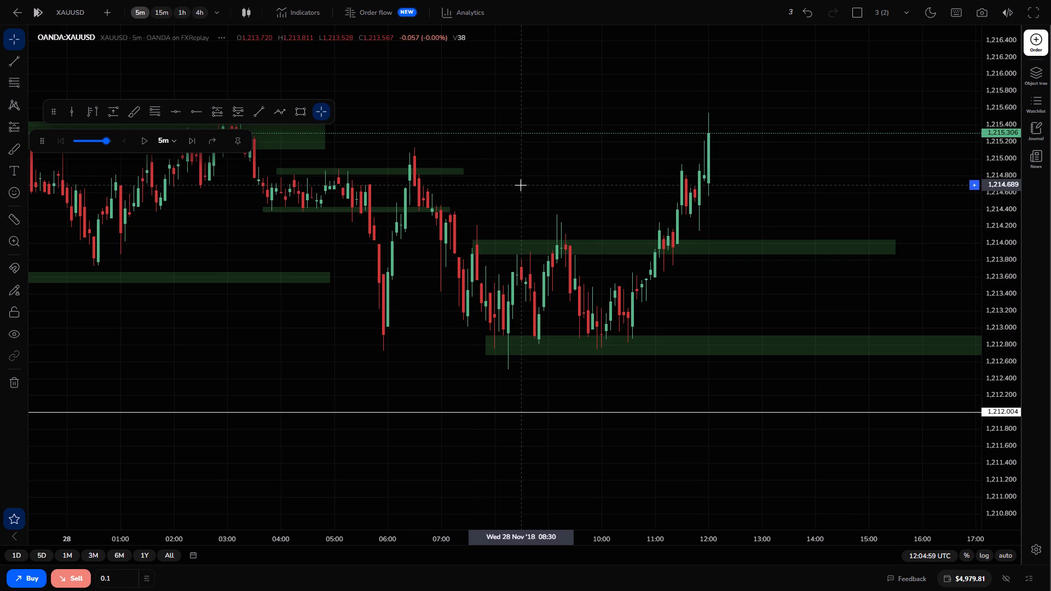
left_click_drag(521, 185, 594, 247)
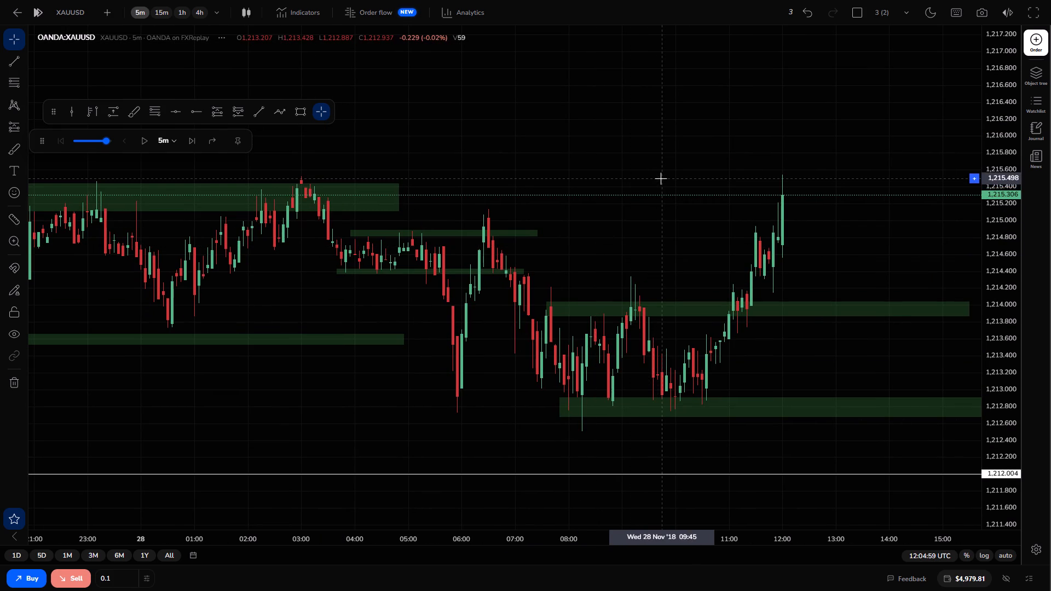
Step the replay forward candle by candle from 12:04:59 to 13:14:59.
left_click(195, 137)
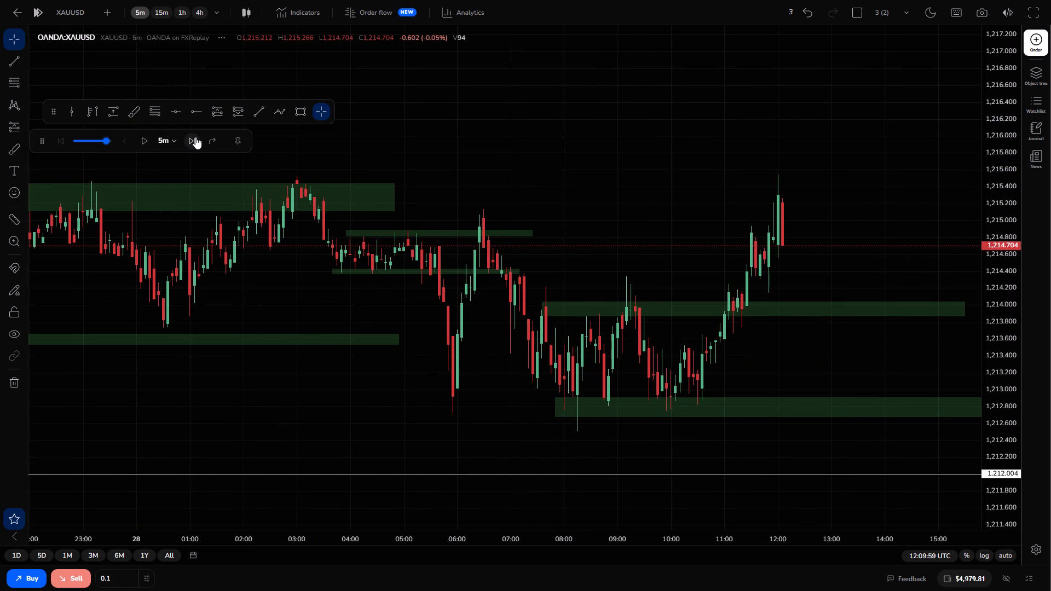
left_click(195, 137)
left_click(195, 137)
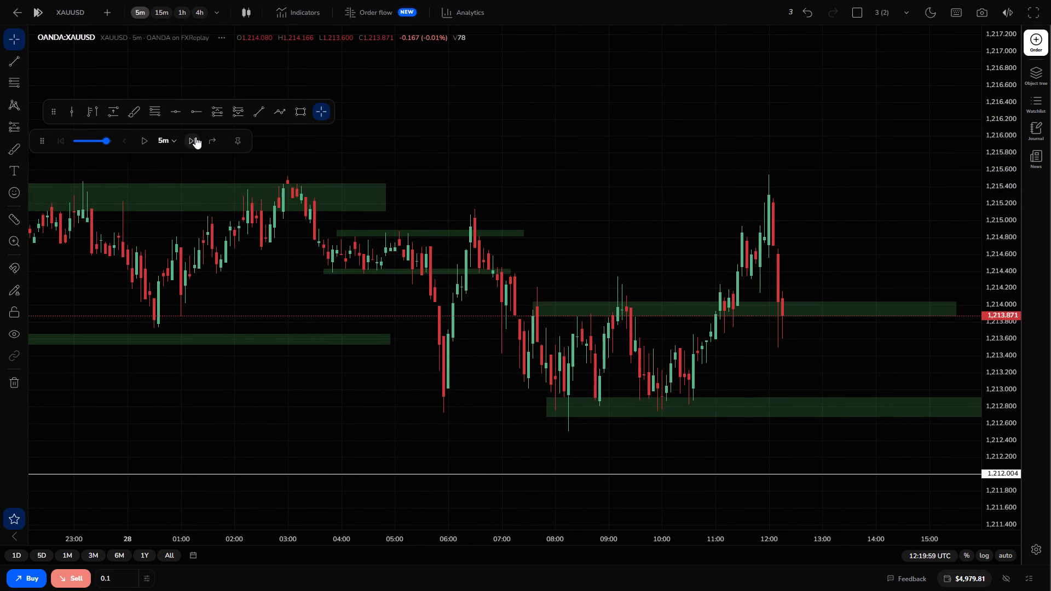
double_click(195, 137)
double_click(195, 137)
double_click(195, 137)
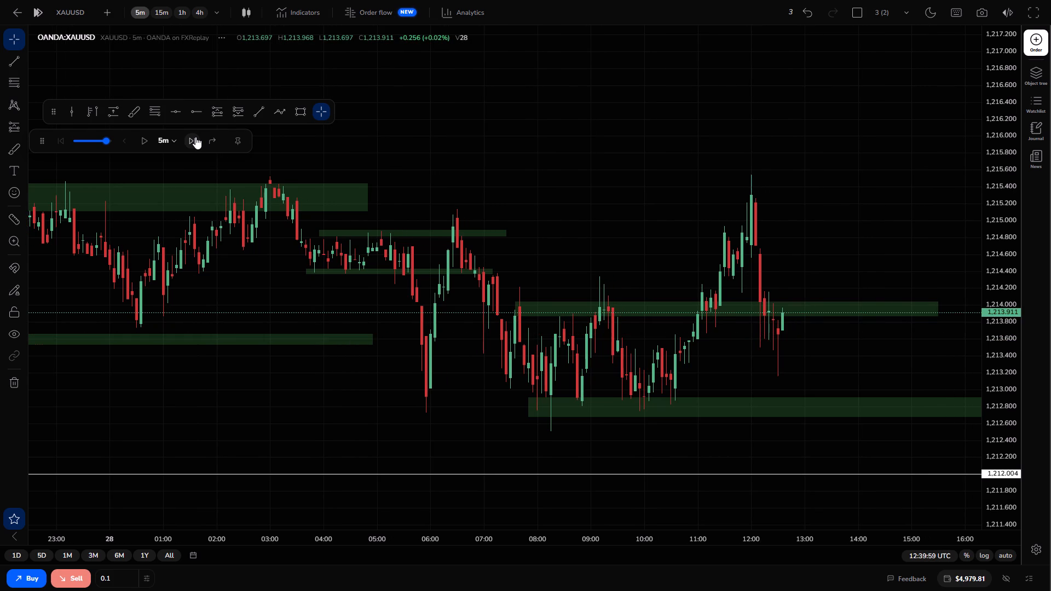
double_click(195, 137)
triple_click(195, 137)
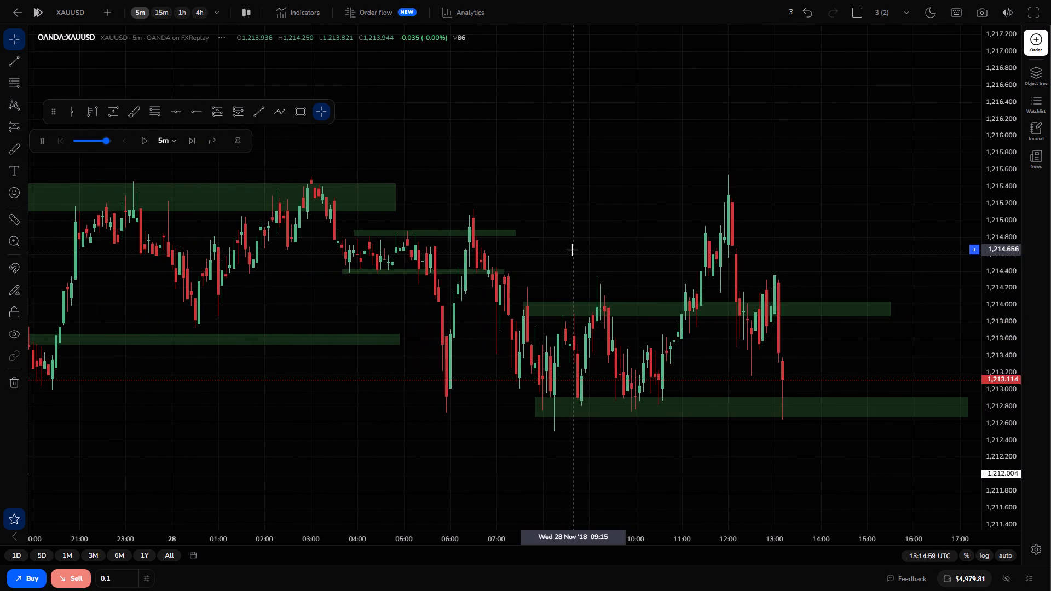
Advance the replay candle by candle to 14:09:59.
left_click_drag(622, 247, 665, 279)
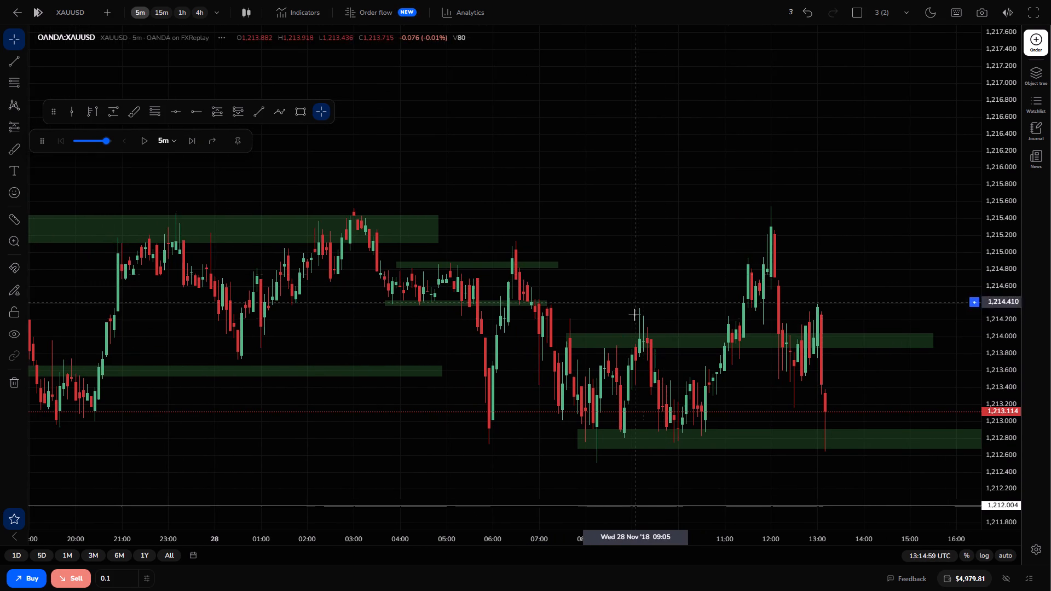
left_click_drag(677, 414, 671, 345)
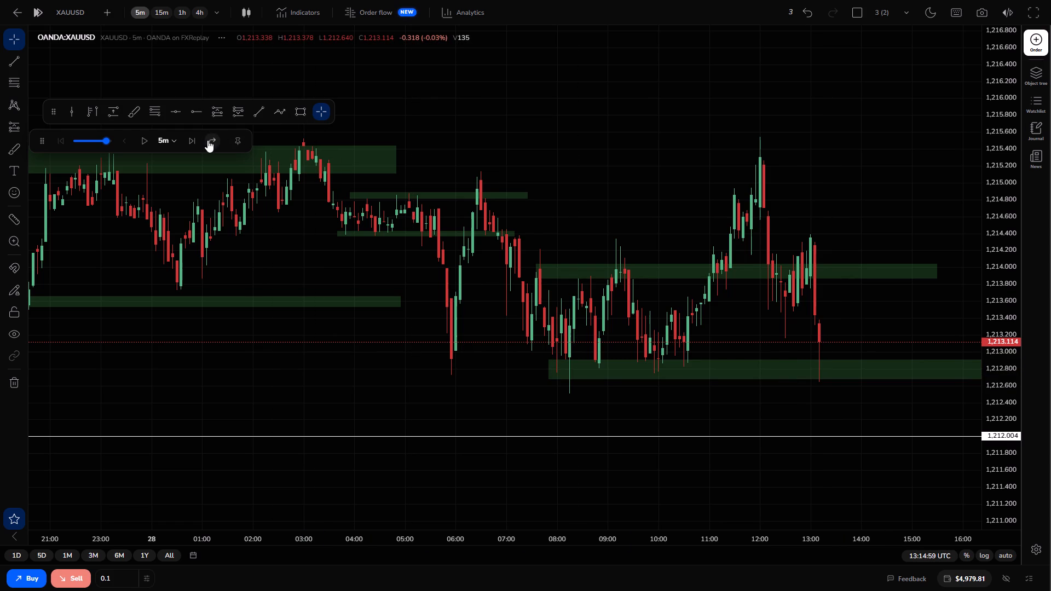
left_click(188, 140)
double_click(188, 140)
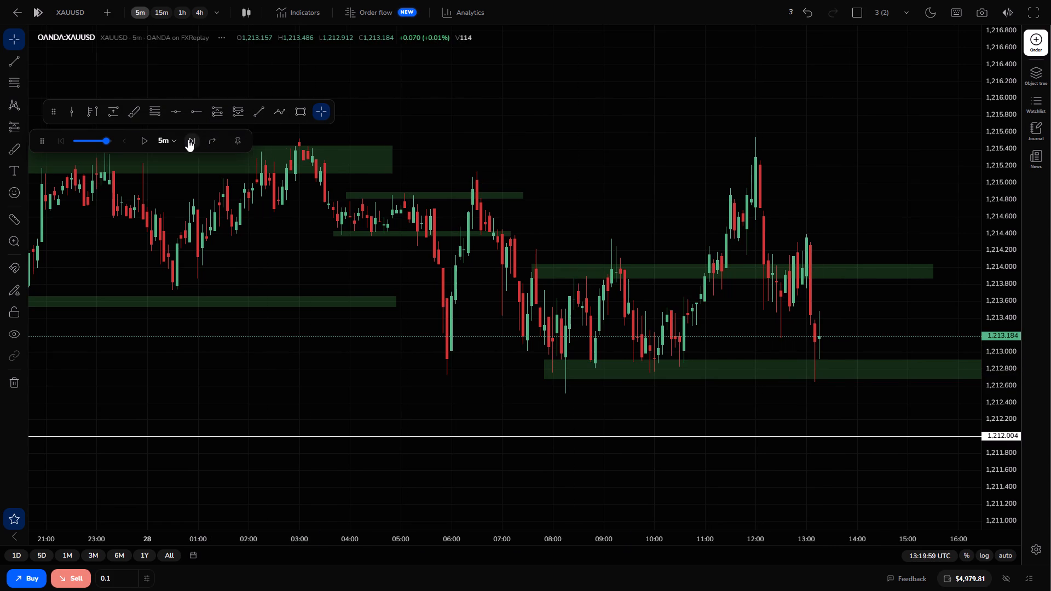
double_click(188, 140)
double_click(188, 140)
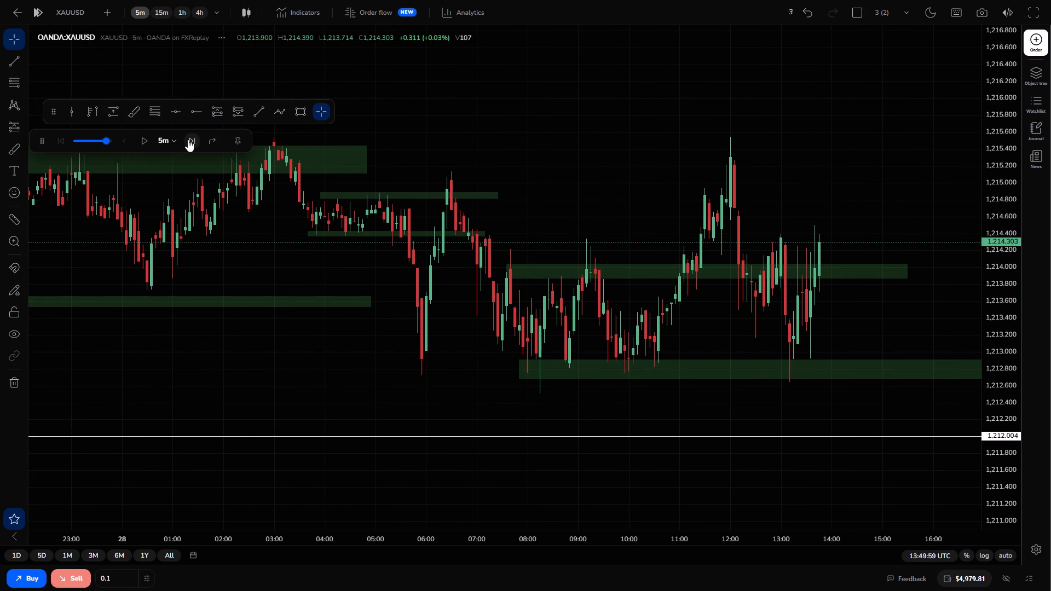
double_click(188, 140)
double_click(188, 140)
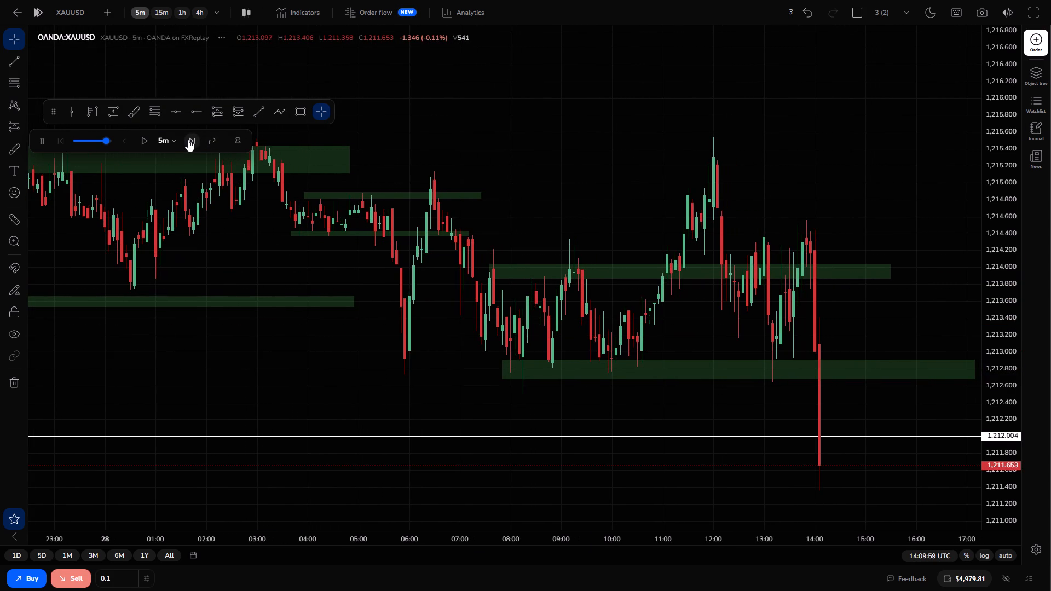
Circle the two highs at the 1,214.040 zone, near 09:10 and 11:05, with the Brush tool.
left_click_drag(559, 416, 436, 284)
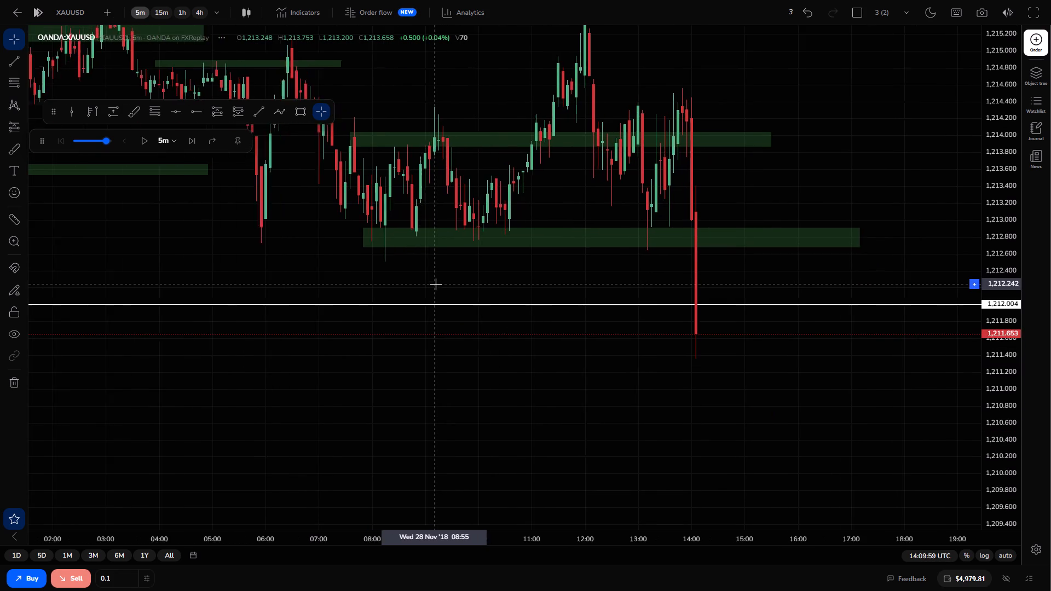
left_click_drag(436, 284, 853, 302)
left_click_drag(853, 302, 590, 284)
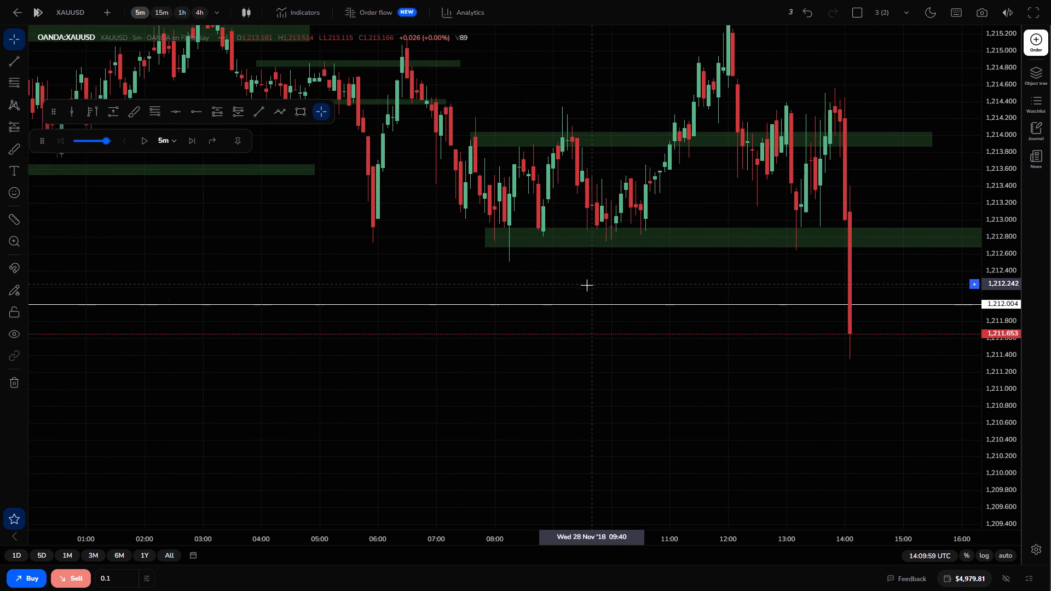
left_click_drag(695, 279, 540, 316)
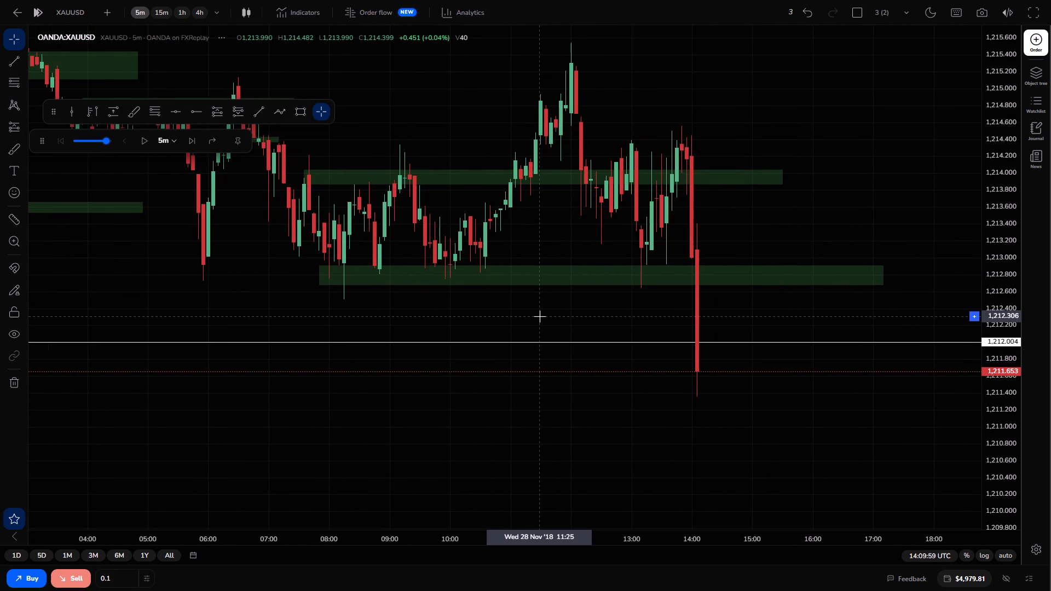
left_click_drag(719, 246, 694, 283)
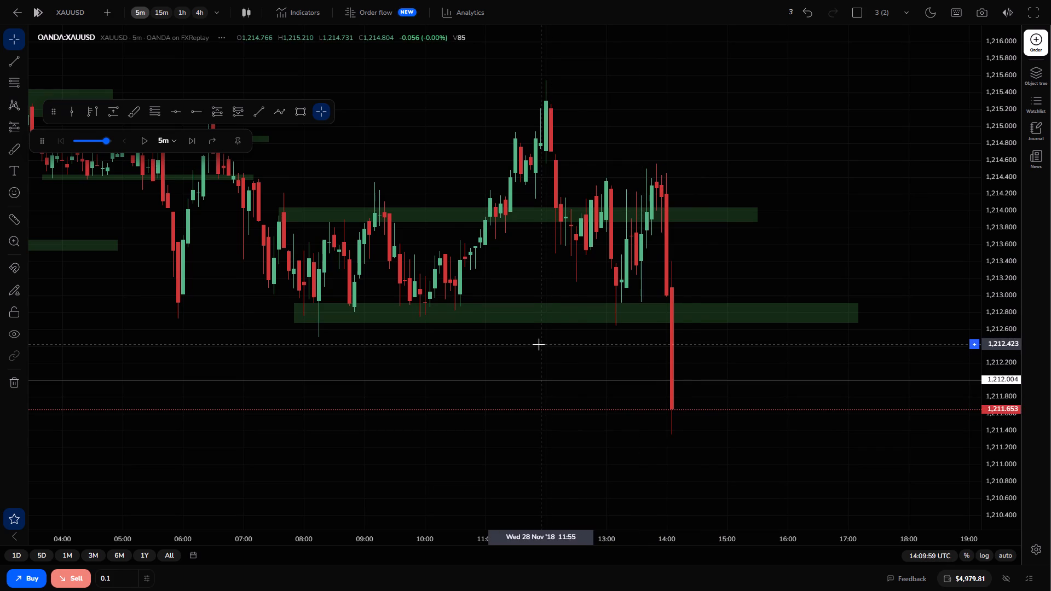
left_click_drag(539, 344, 669, 370)
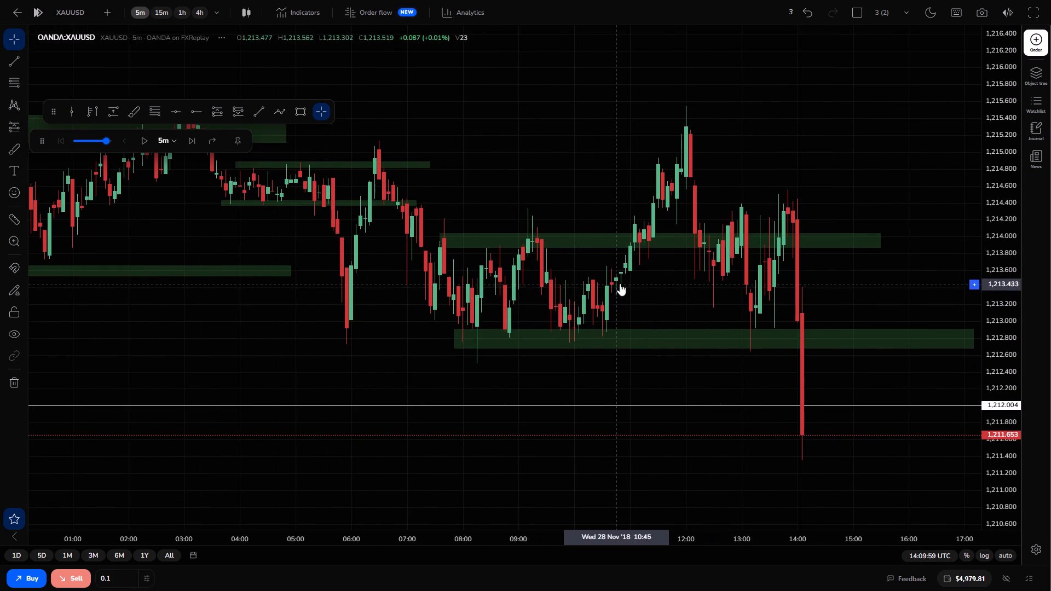
left_click_drag(625, 287, 666, 327)
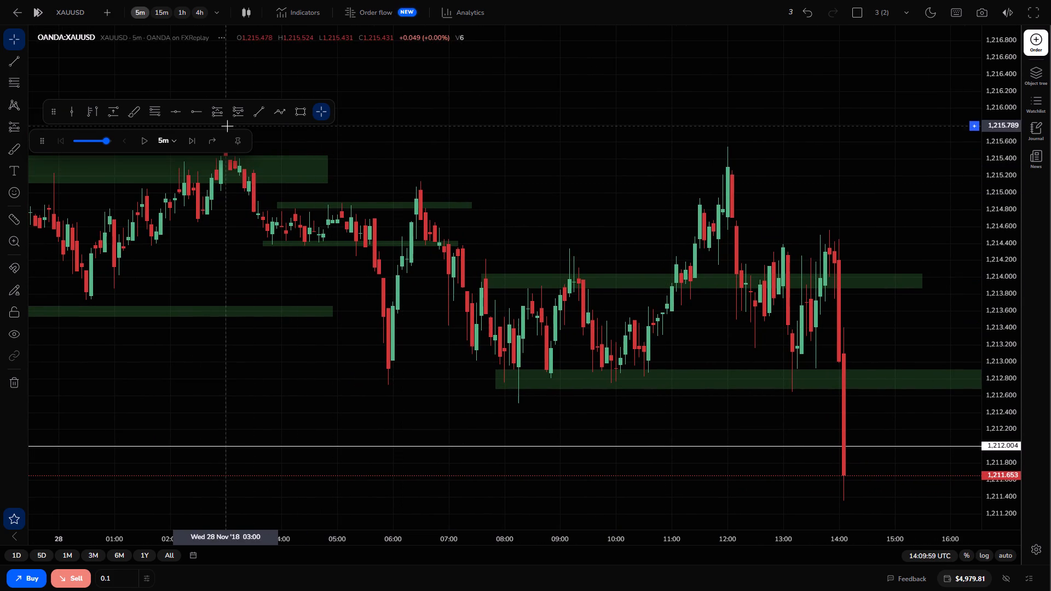
left_click(128, 106)
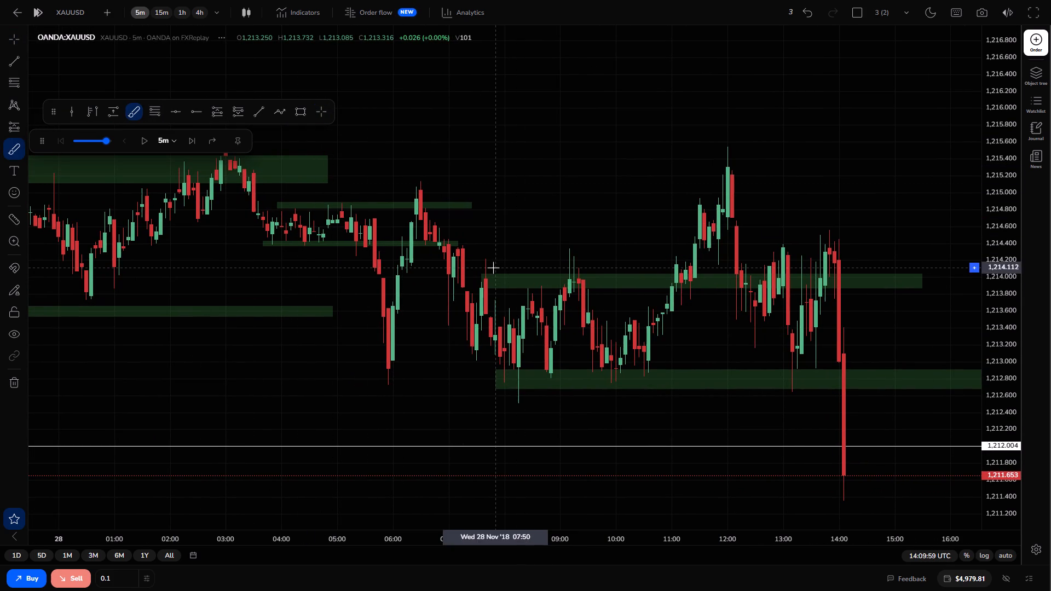
left_click_drag(579, 268, 562, 255)
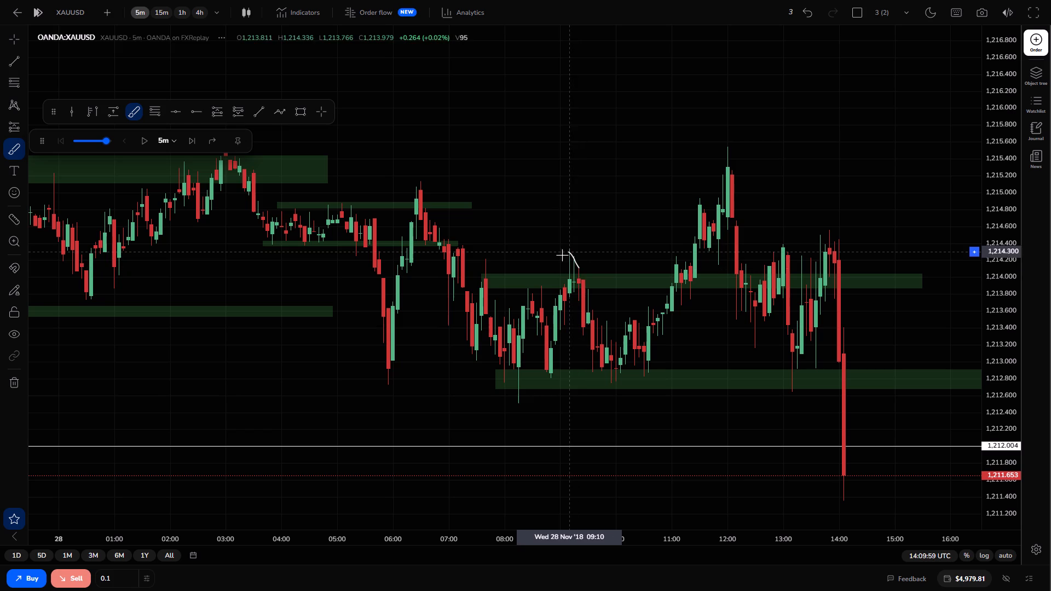
left_click_drag(562, 255, 581, 262)
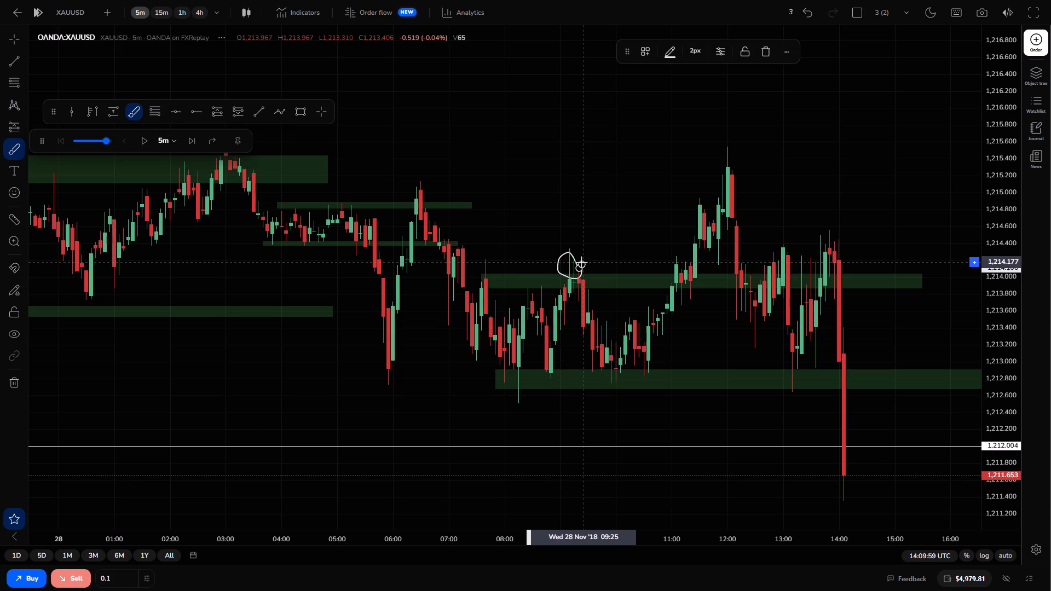
left_click(681, 257)
left_click(680, 256)
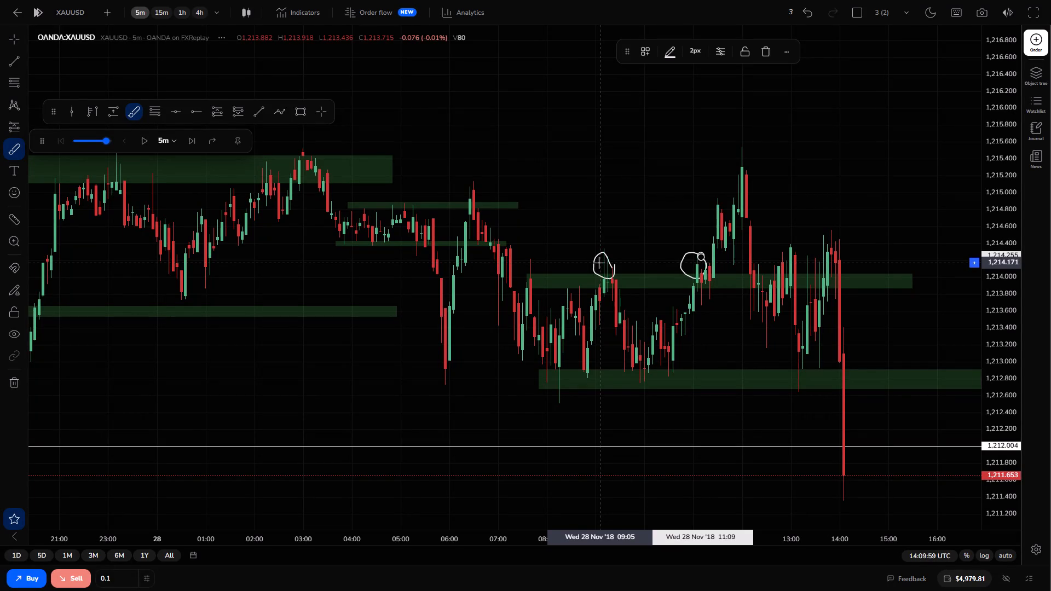
Draw a freehand arrow rising from the circle near 09:10 to about 1,214.57.
left_click_drag(599, 264, 592, 236)
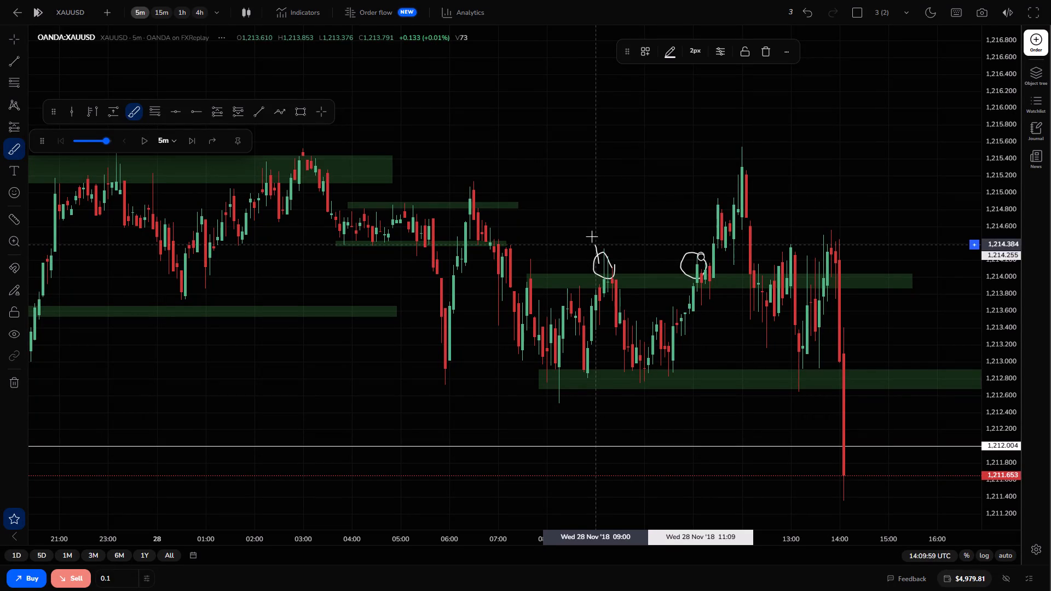
left_click_drag(592, 236, 590, 232)
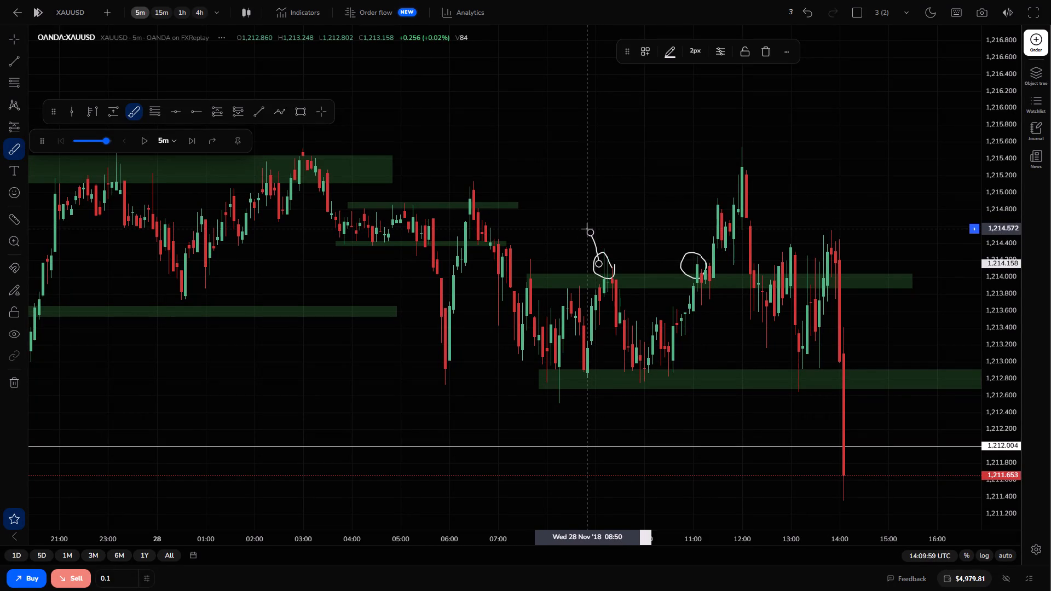
left_click_drag(587, 229, 586, 232)
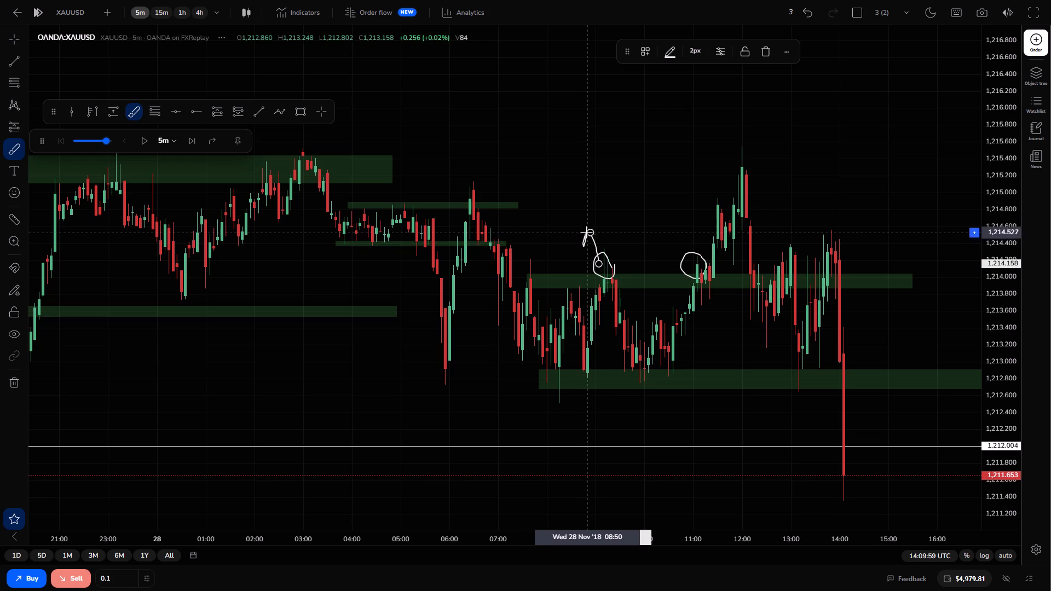
left_click_drag(586, 232, 603, 235)
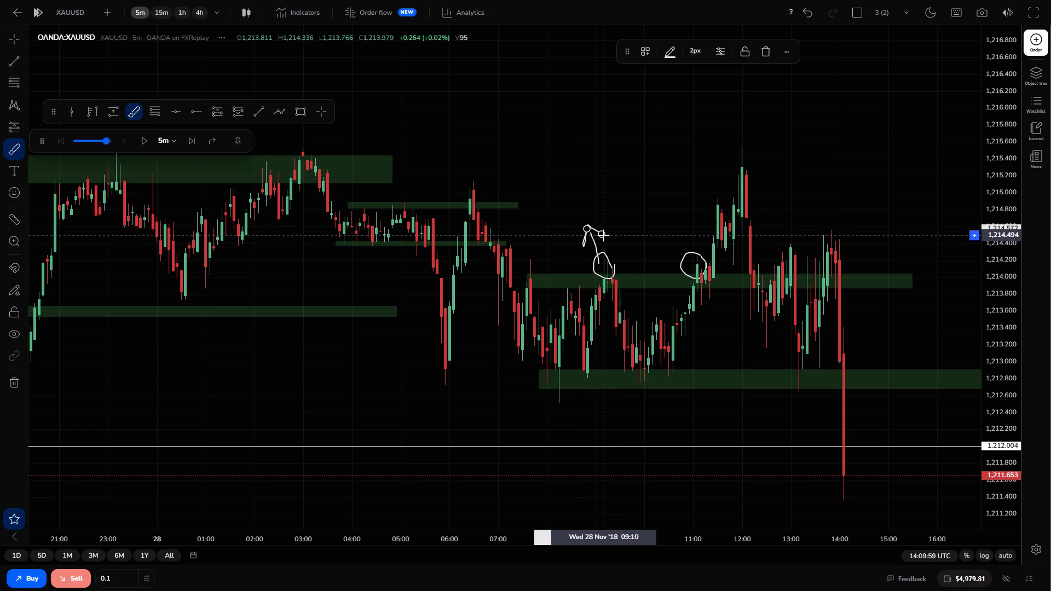
left_click(325, 113)
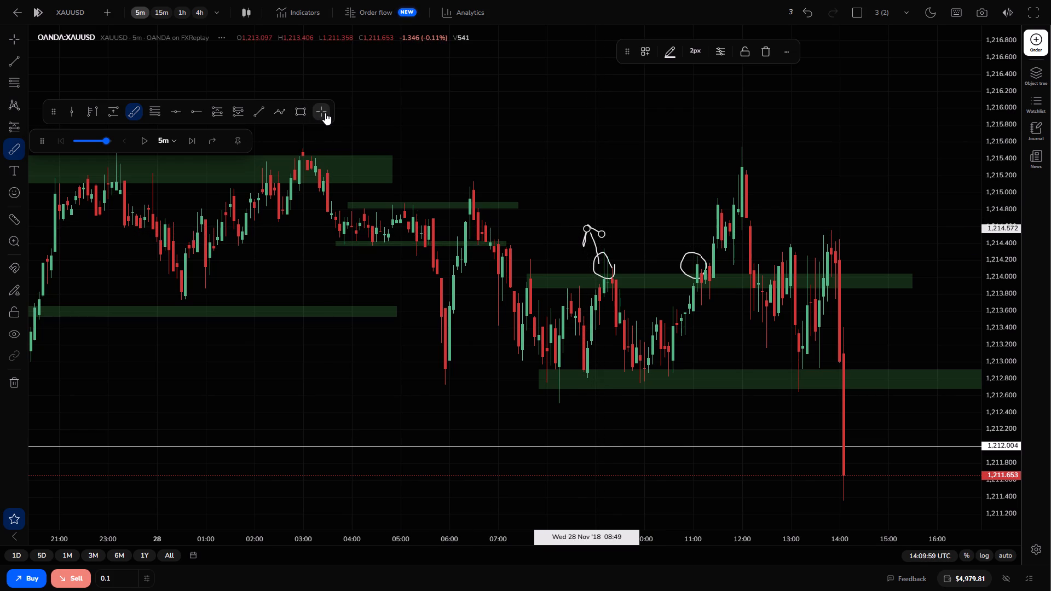
Add the text label "FIRST LQ SWEAP" above the arrow of the first circled high, at about 1,214.786.
left_click(7, 159)
left_click(9, 165)
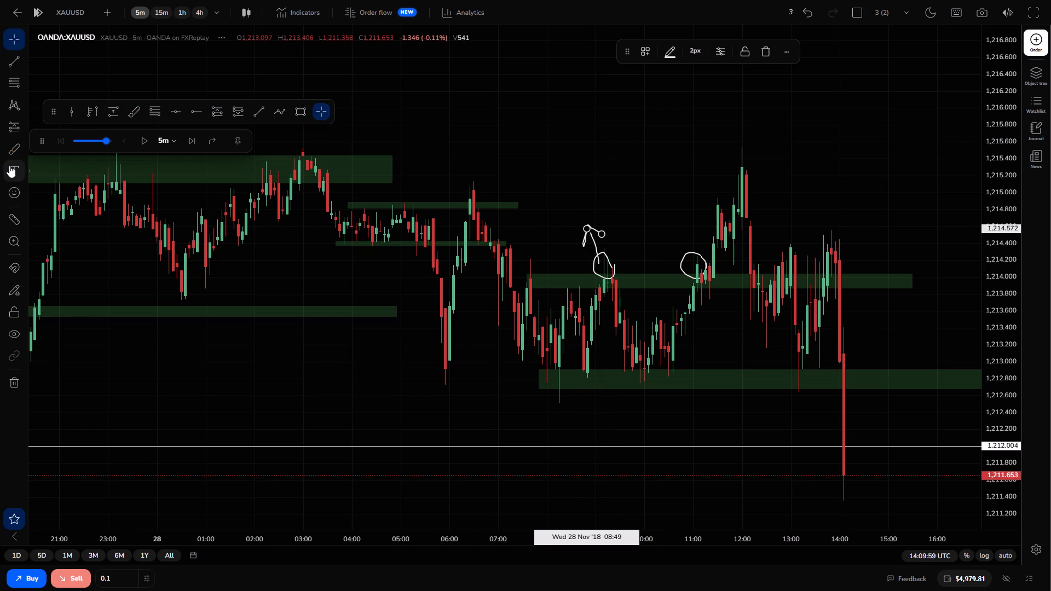
left_click(575, 211)
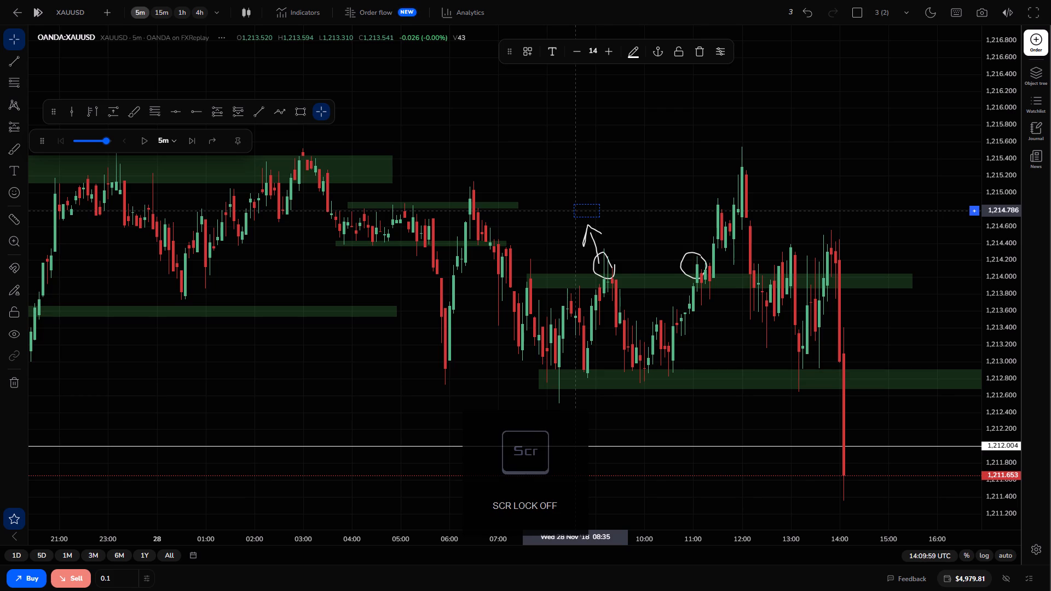
type("firas")
key("BackSpace")
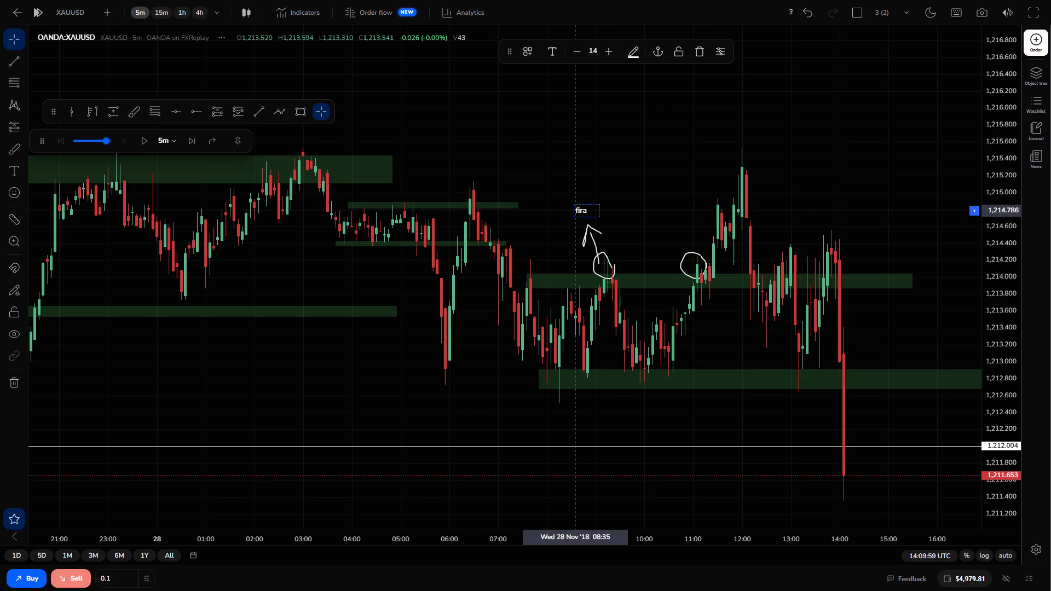
key("BackSpace")
key("BackSpace")
key("BackSpace")
key("BackSpace")
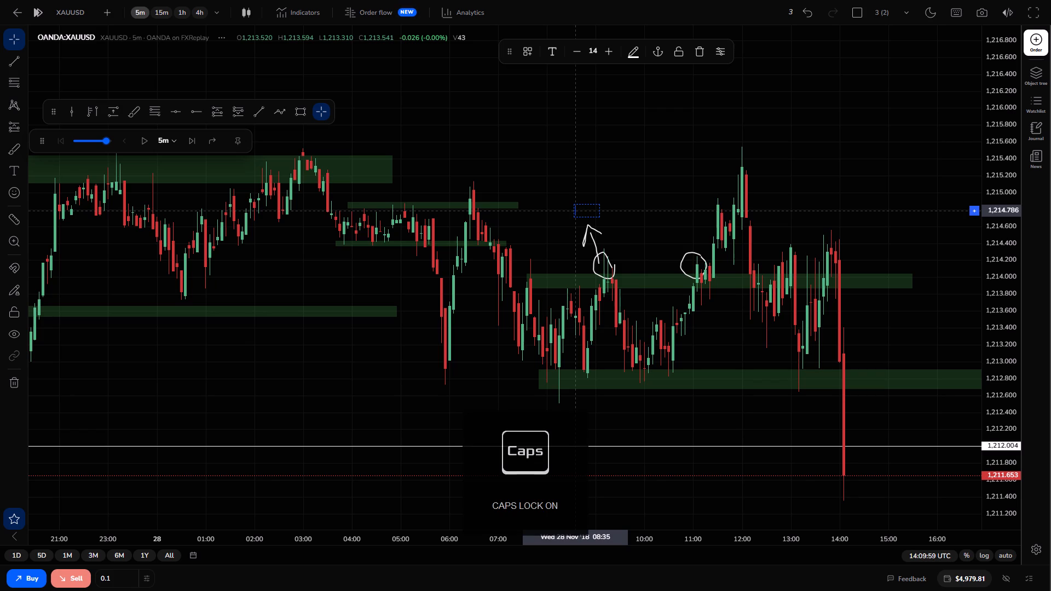
type("FIRST LQ SWEE")
key("BackSpace")
type("AP")
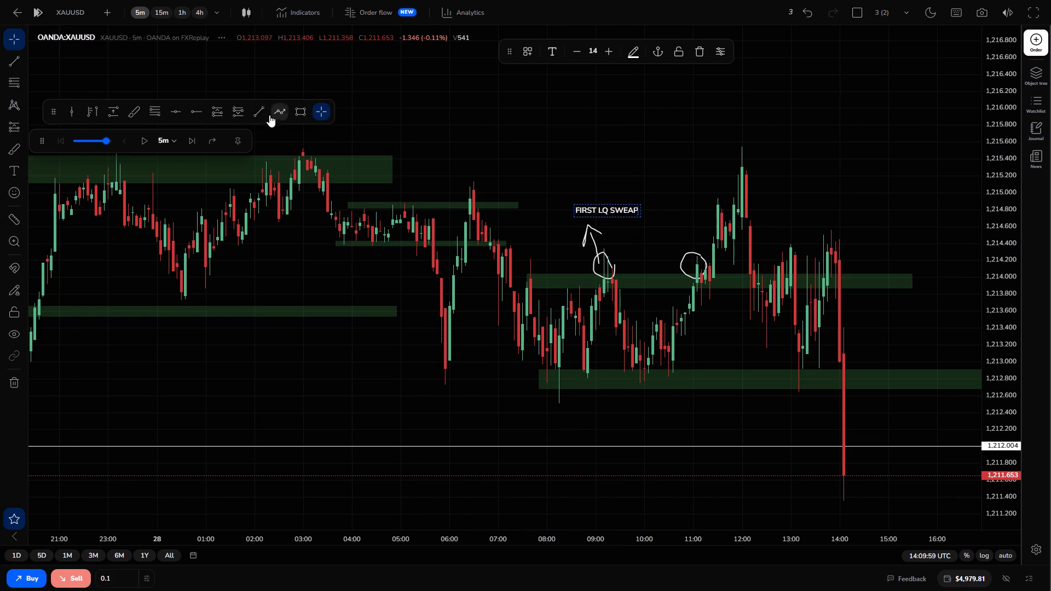
Draw a freehand arrow rising from the circle near 11:05 to about 1,214.55.
left_click(141, 113)
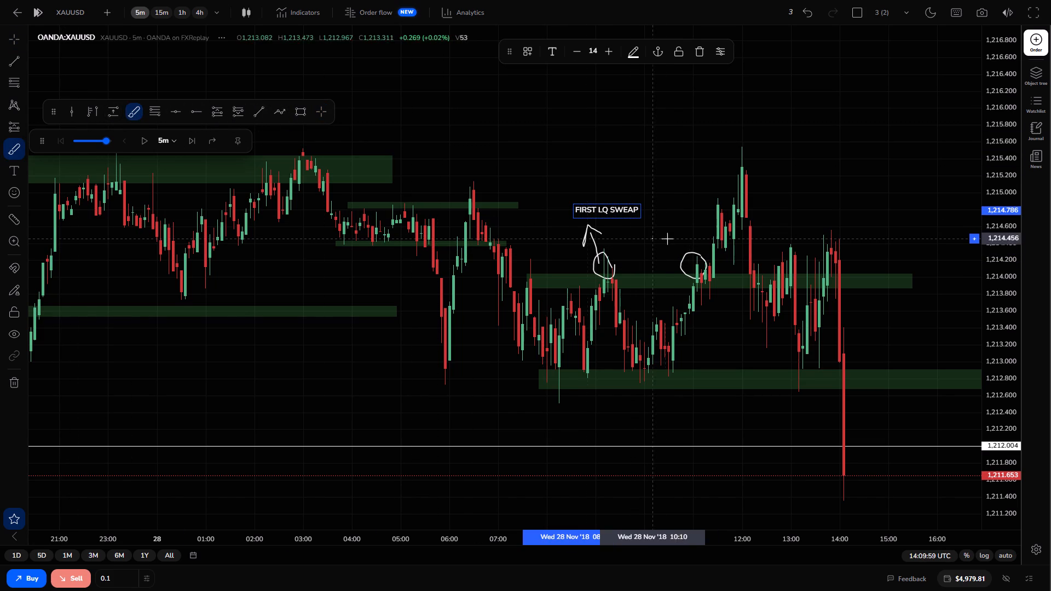
left_click_drag(689, 251, 686, 237)
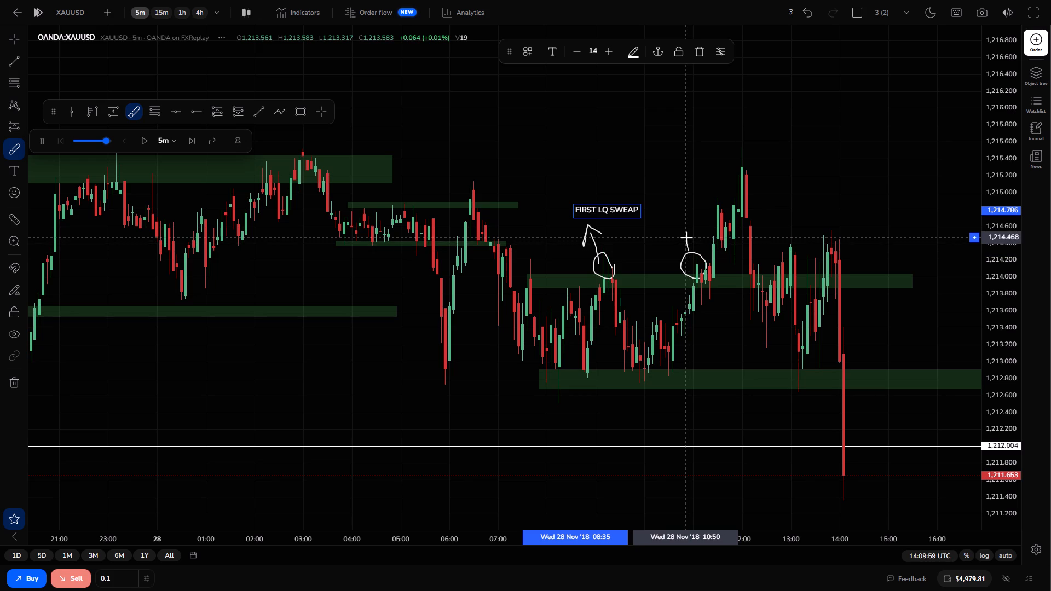
left_click_drag(686, 237, 686, 239)
left_click_drag(684, 231, 679, 241)
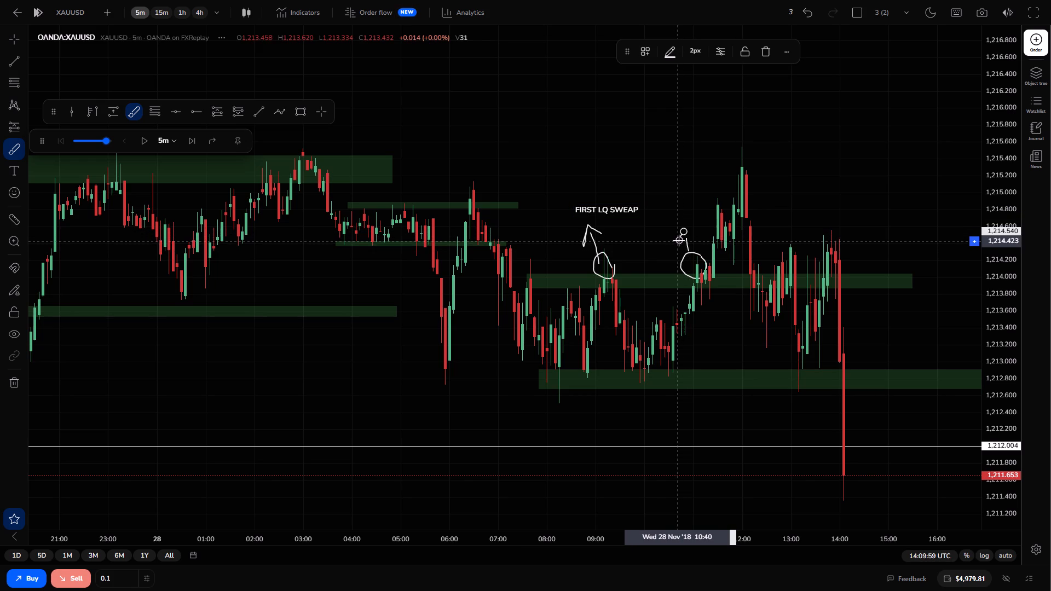
left_click_drag(686, 230, 695, 241)
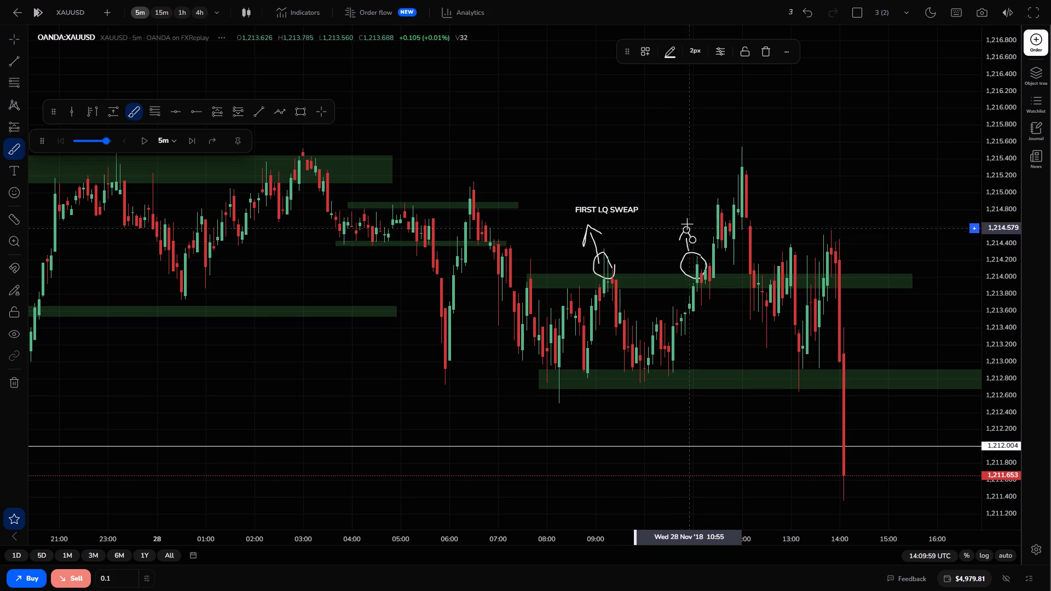
Add the text label "2 LQ" above the arrow of the second circled high, near 11:05.
left_click(8, 165)
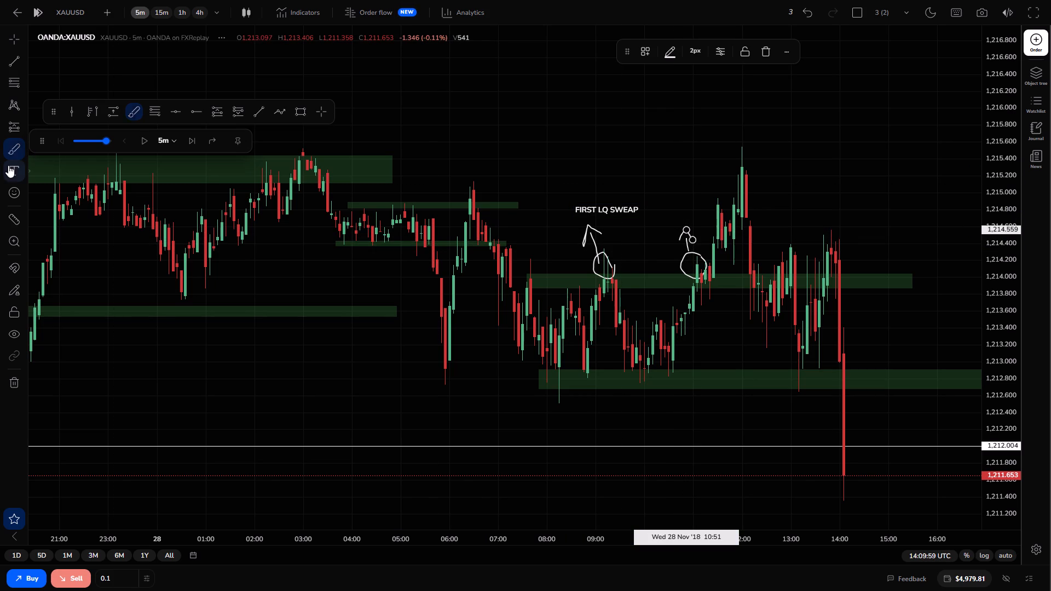
left_click(681, 219)
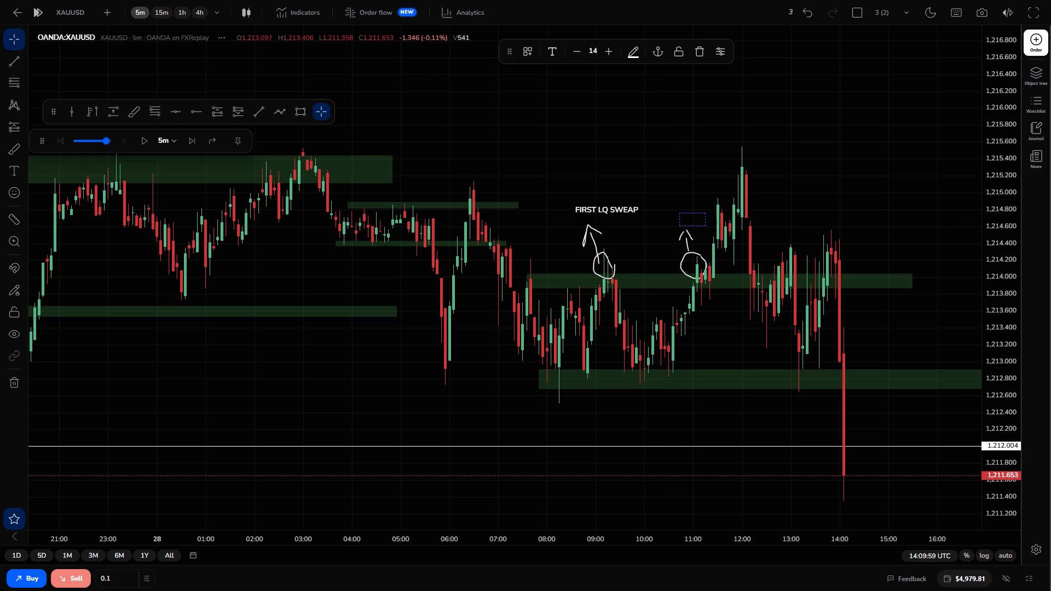
type("2 LQ")
left_click(694, 184)
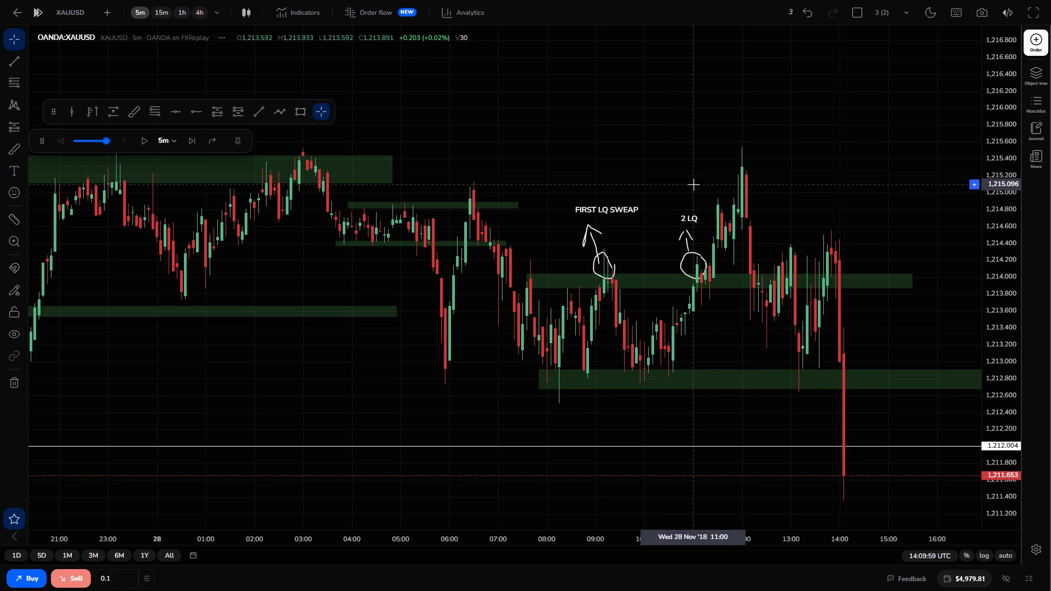
Circle the highs along the upper green zone at about 1,215.4, from about 18:10 to 03:45, with the Brush tool.
left_click_drag(687, 202, 715, 226)
left_click_drag(619, 176, 685, 189)
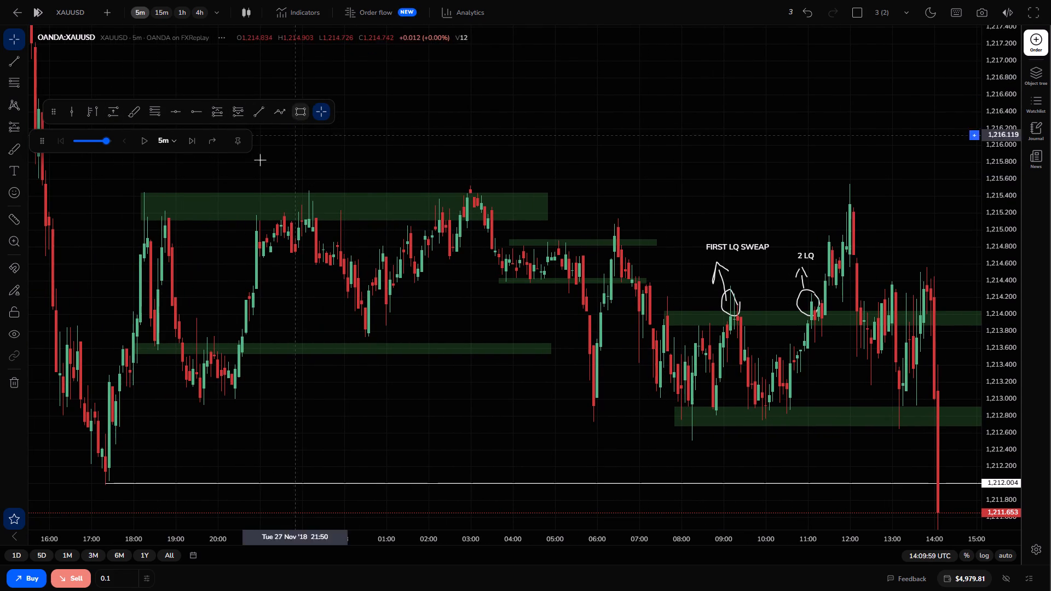
left_click(126, 113)
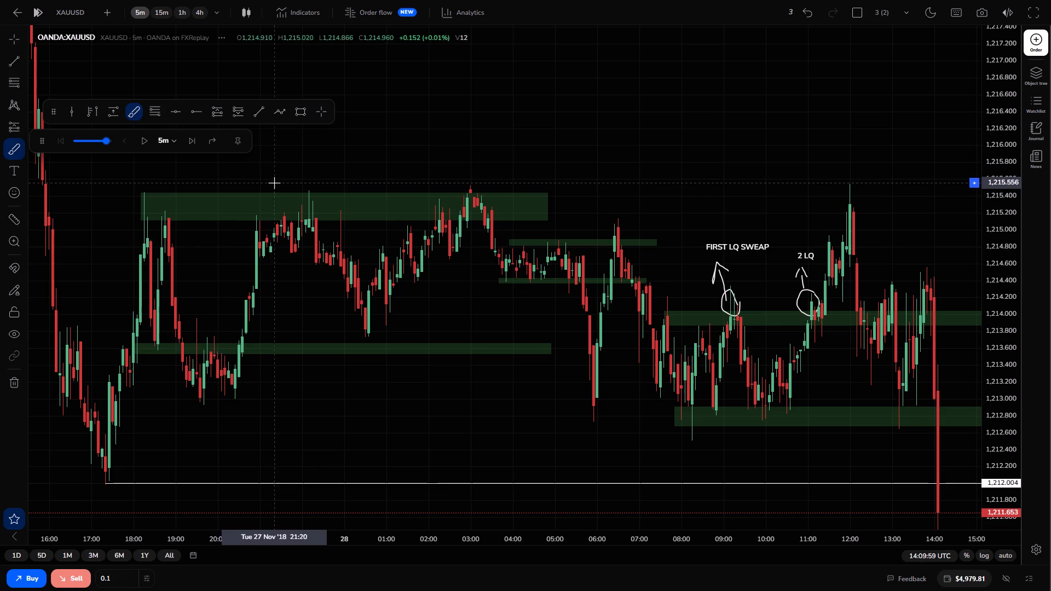
left_click_drag(308, 175, 154, 199)
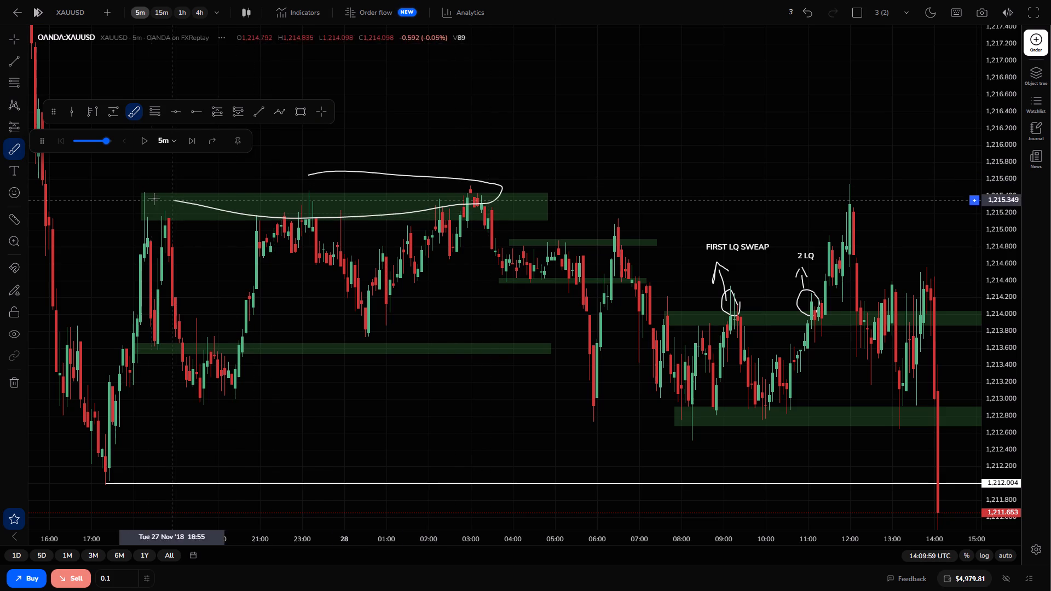
left_click_drag(154, 199, 333, 173)
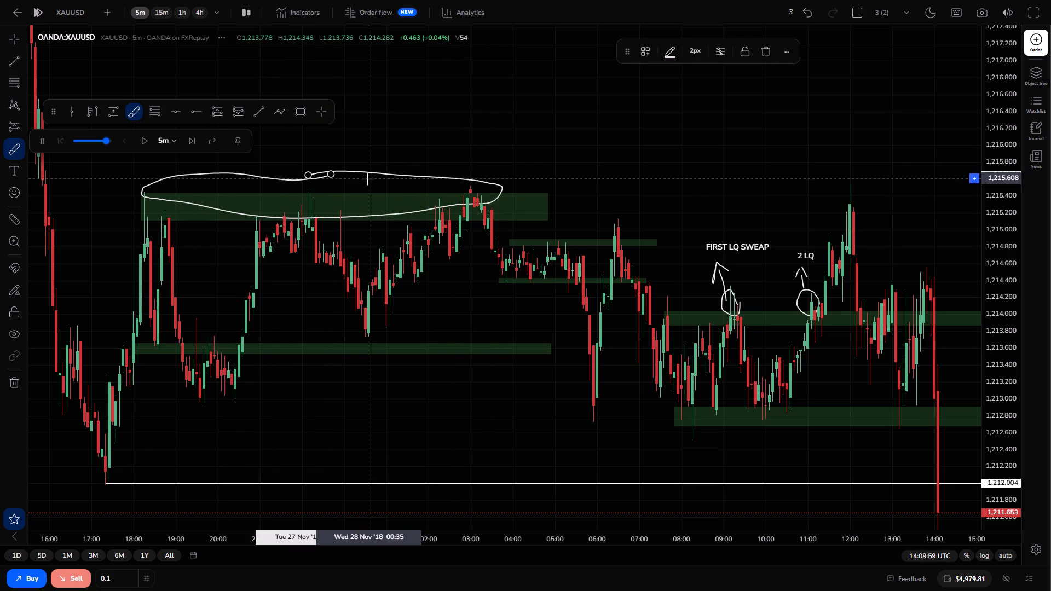
Draw a freehand arrow rising from the large circle near 00:35 to about 1,216.3.
left_click_drag(367, 179, 419, 128)
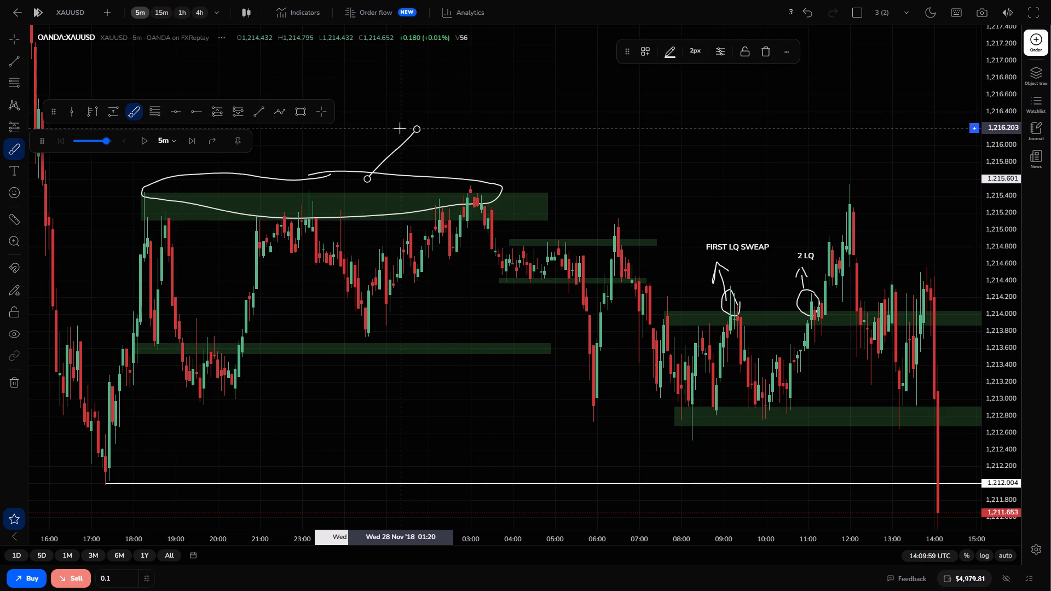
left_click_drag(400, 128, 431, 148)
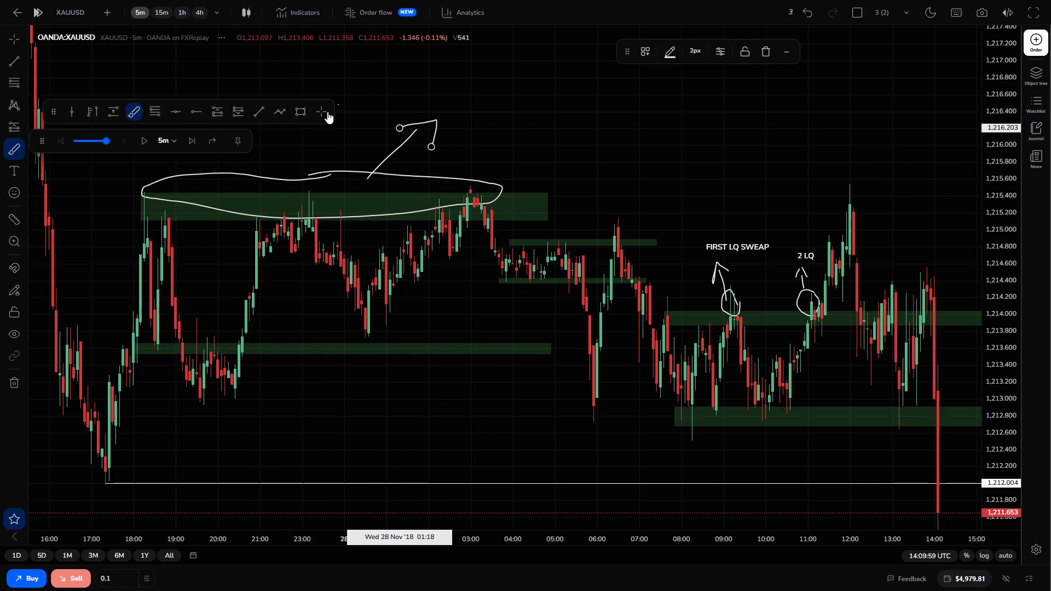
left_click(327, 112)
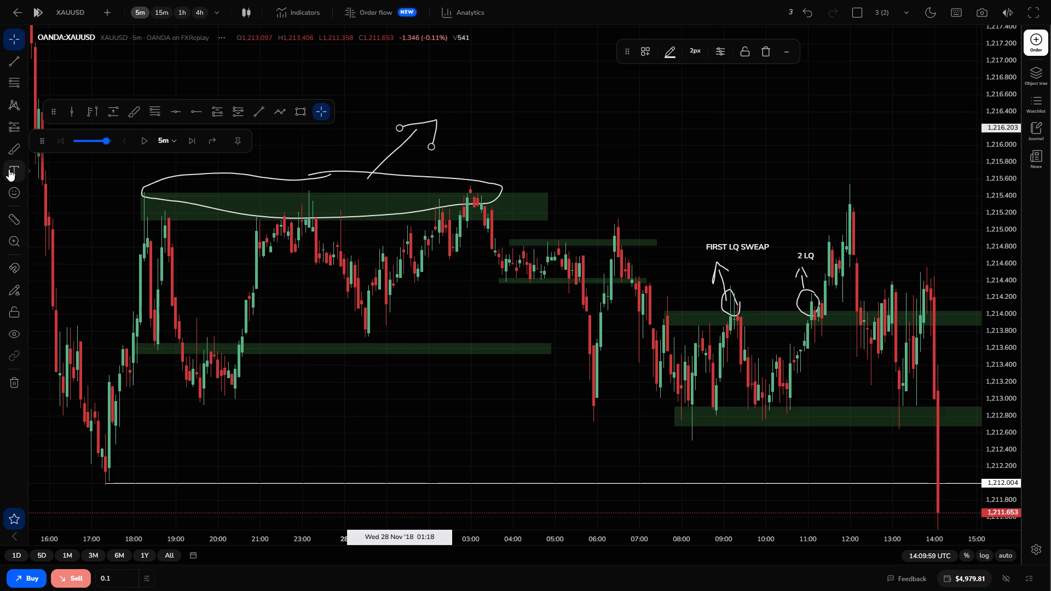
Add a text note beside the large circle's arrow, at about 1,216.5, reading "WHEN THE LQ HAPPENED AND AGAIN IT CAME AT SUPPLY".
left_click(9, 169)
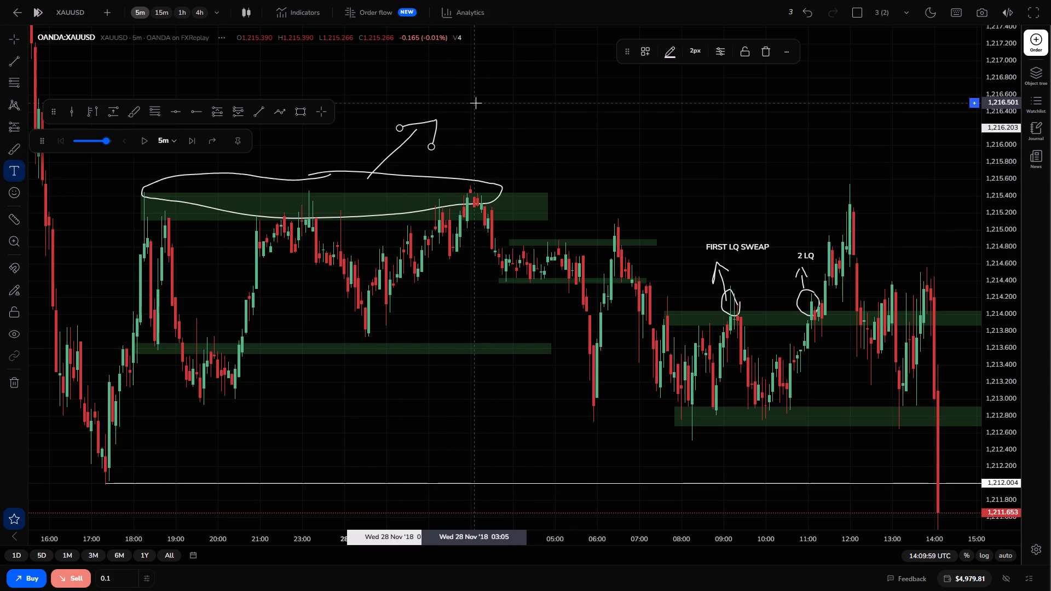
left_click(476, 103)
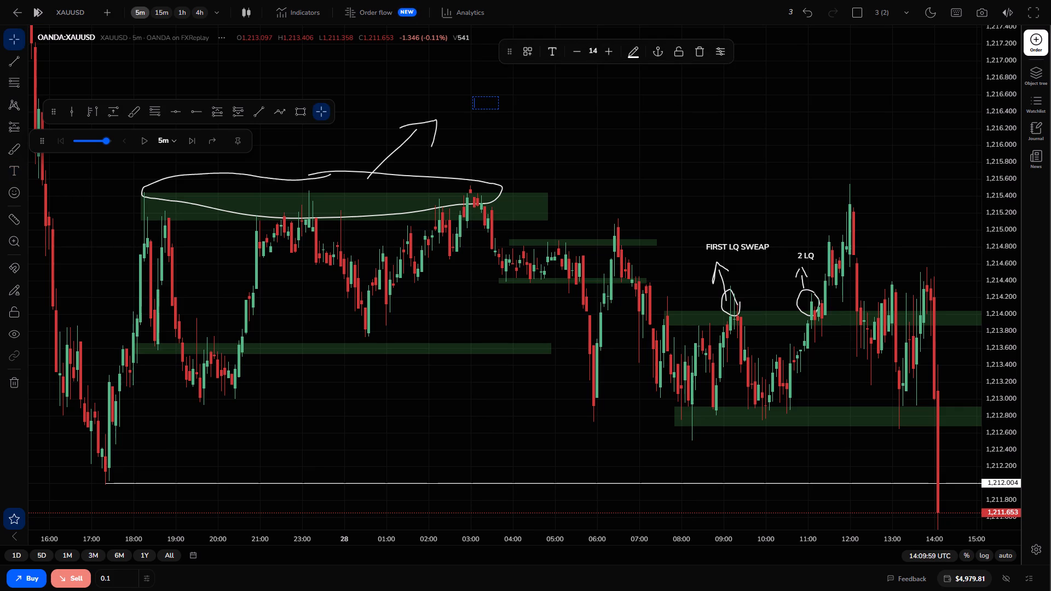
type("WHEN T")
key("BackSpace")
type("THE")
key("space")
type("LQ")
key("space")
type("HAPPEN")
key("space")
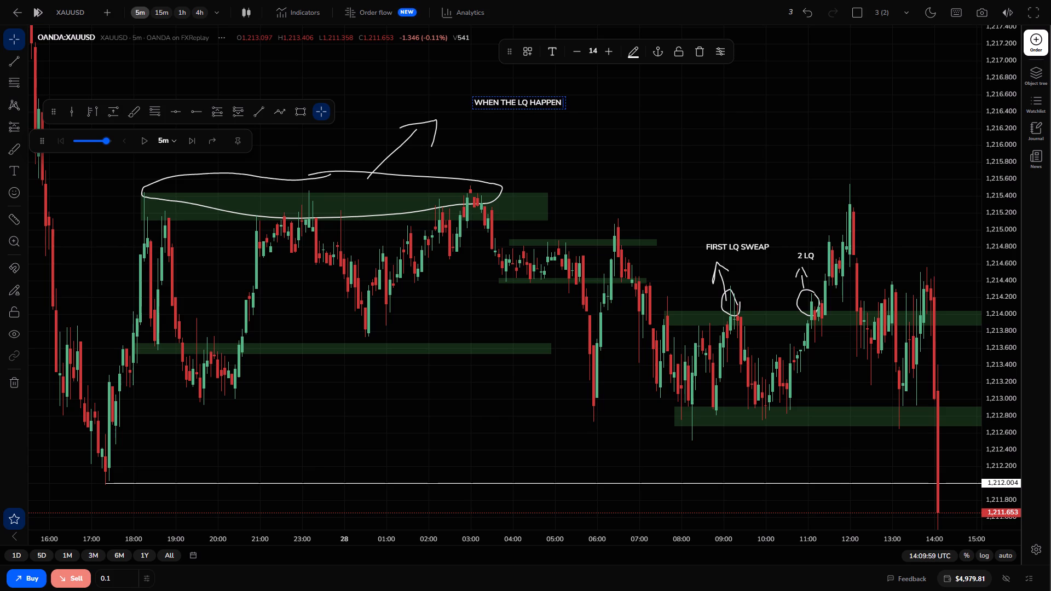
key("BackSpace")
type("ED AND AGAIN")
key("space")
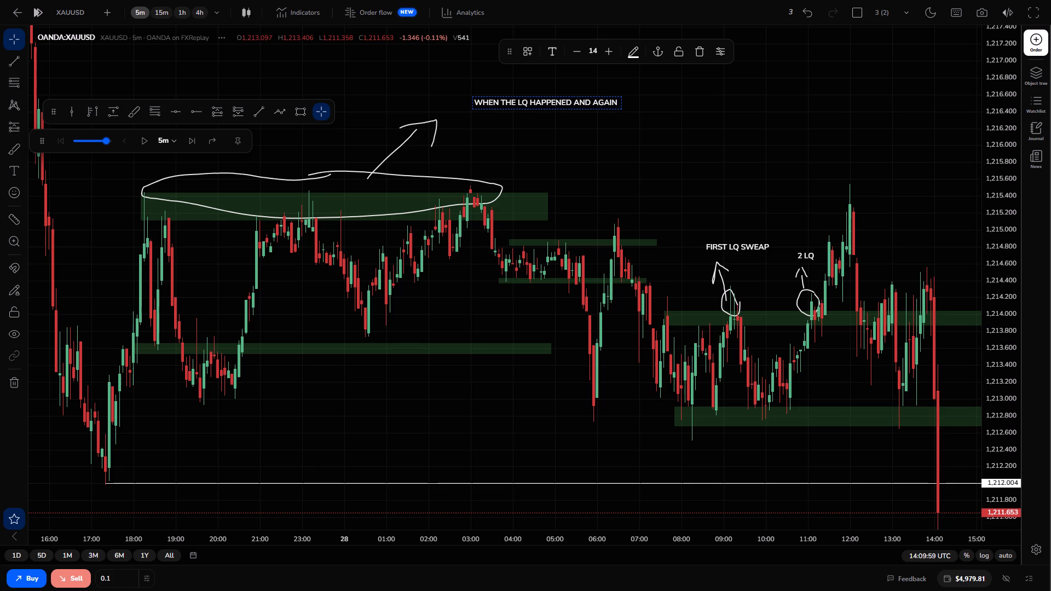
type("IT")
key("space")
type("CAME")
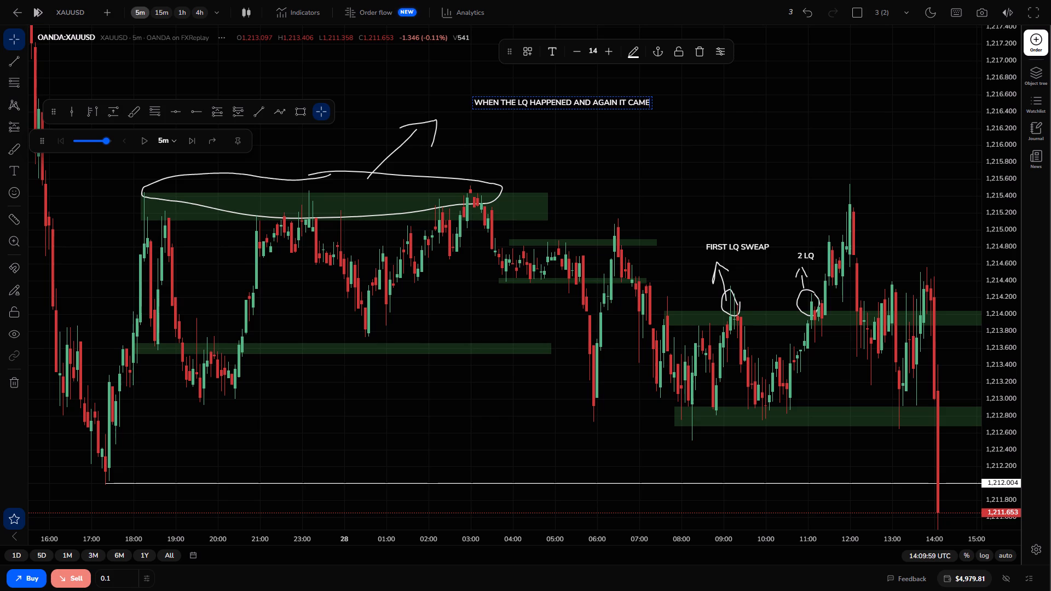
key("space")
type("AT S")
type("PLLY")
key("BackSpace")
key("BackSpace")
key("BackSpace")
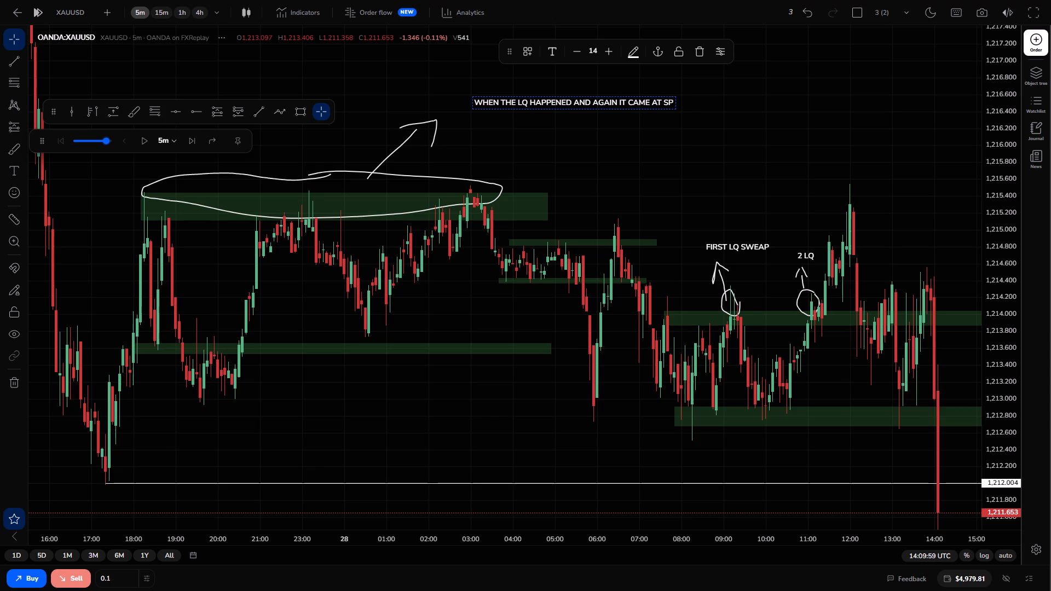
key("BackSpace")
type("UPPLY")
key("space")
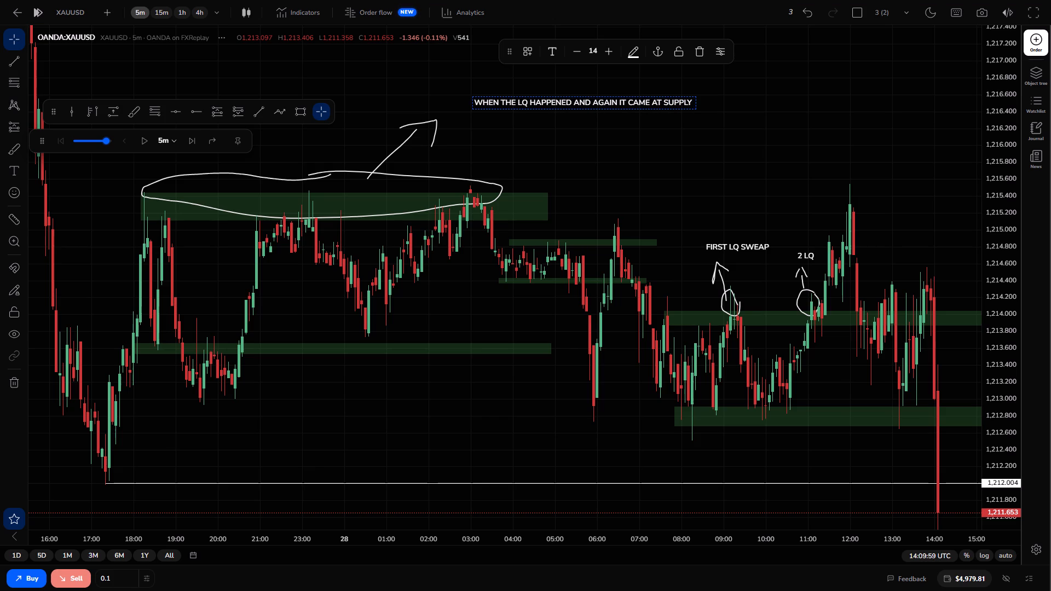
Add a second line to the note reading "ZONE BY NOT SWEAPING THE DEMAND ZONE".
key("Return")
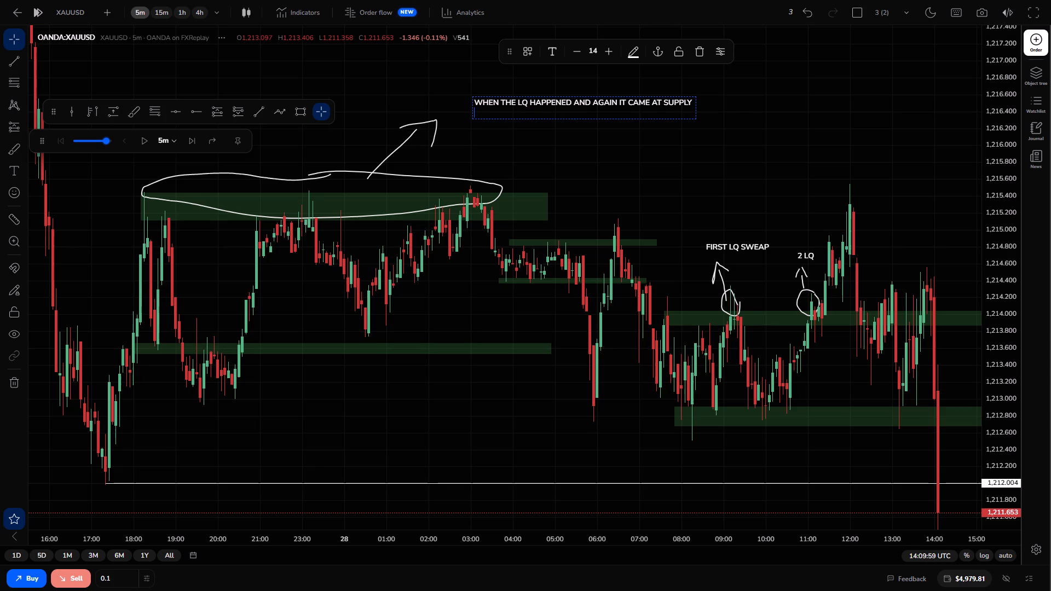
type("ZONE BY NOT")
key("space")
type("SWEAPING THE")
key("space")
type("DEMA")
type("ND ZONE")
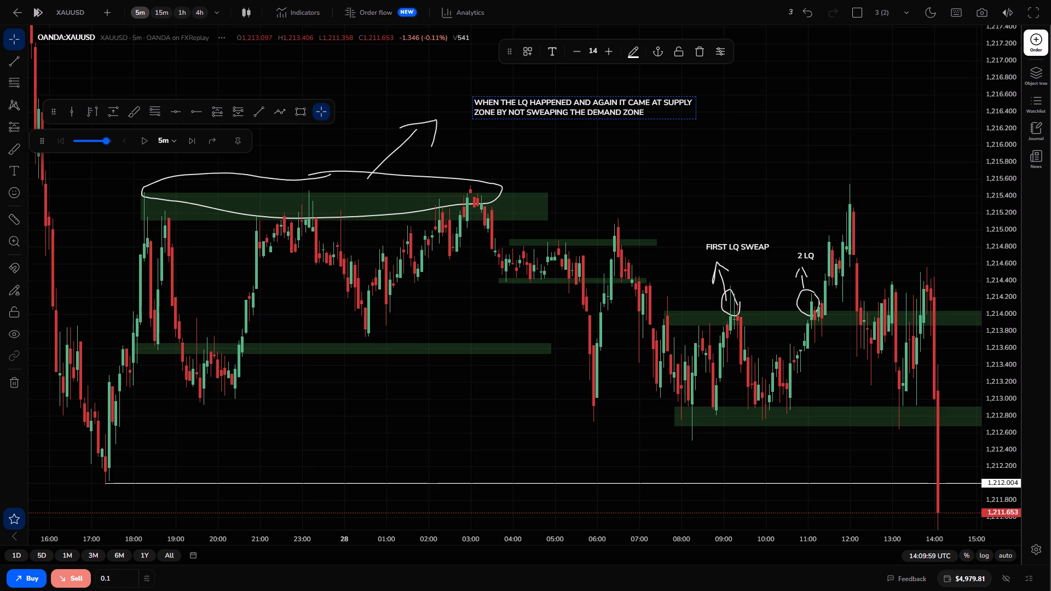
Add a separate paragraph to the note, below a blank gap, reading "IT SWEAPS THE LQ WHICH IS NOT SWEAPED LIKE THIS".
key("Return")
key("Return")
key("Return")
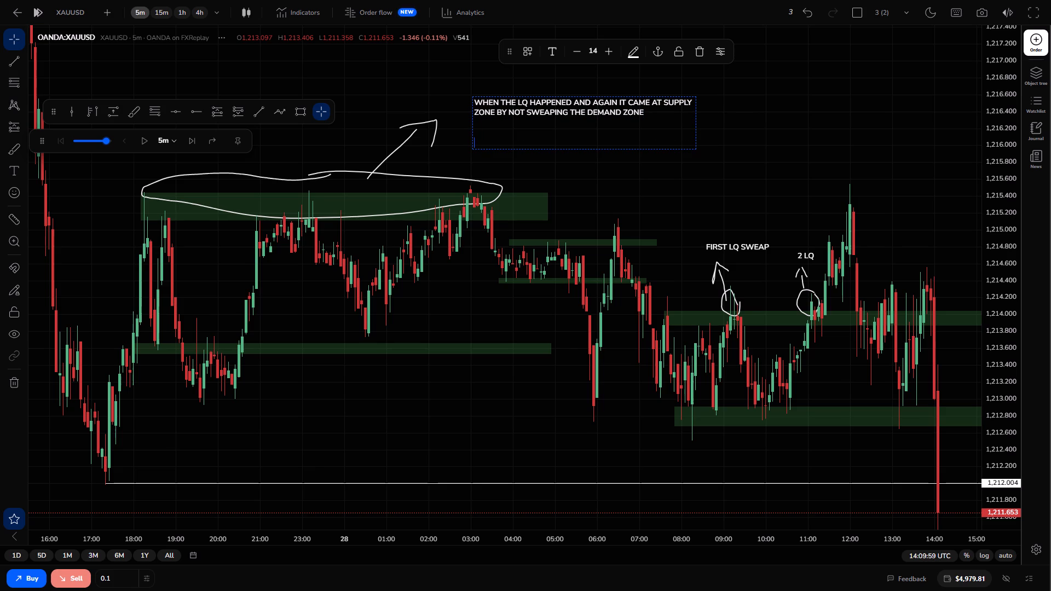
type("IT")
key("space")
type("IT")
key("space")
key("BackSpace")
key("BackSpace")
key("BackSpace")
type("SW")
type("EAP")
type("S")
key("space")
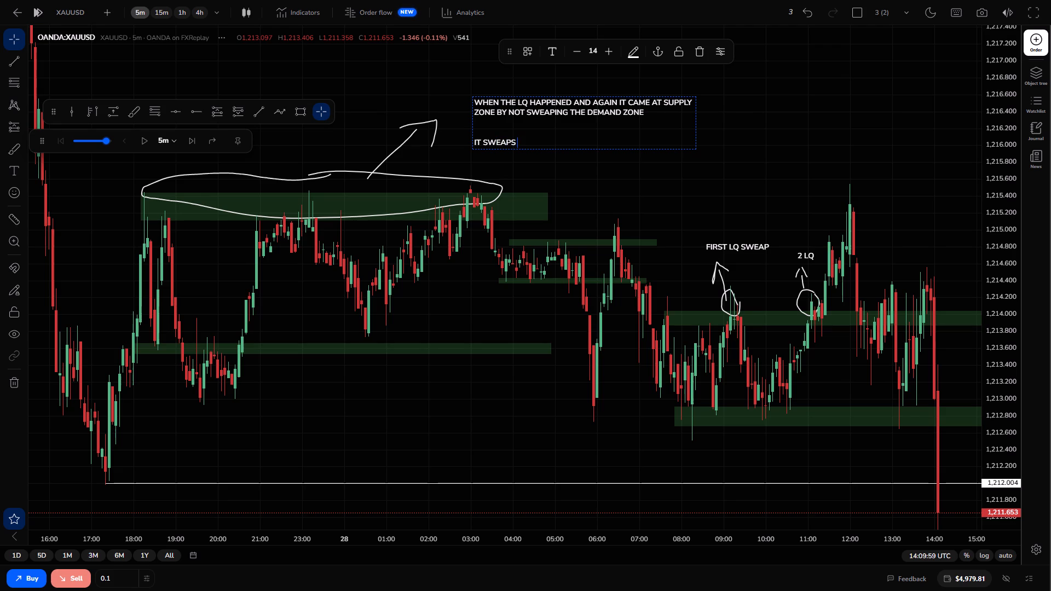
type("THE")
key("space")
type("LQ")
key("space")
type("WHICH")
key("space")
type("IS NOT SWEAPED LIKE THIS")
key("space")
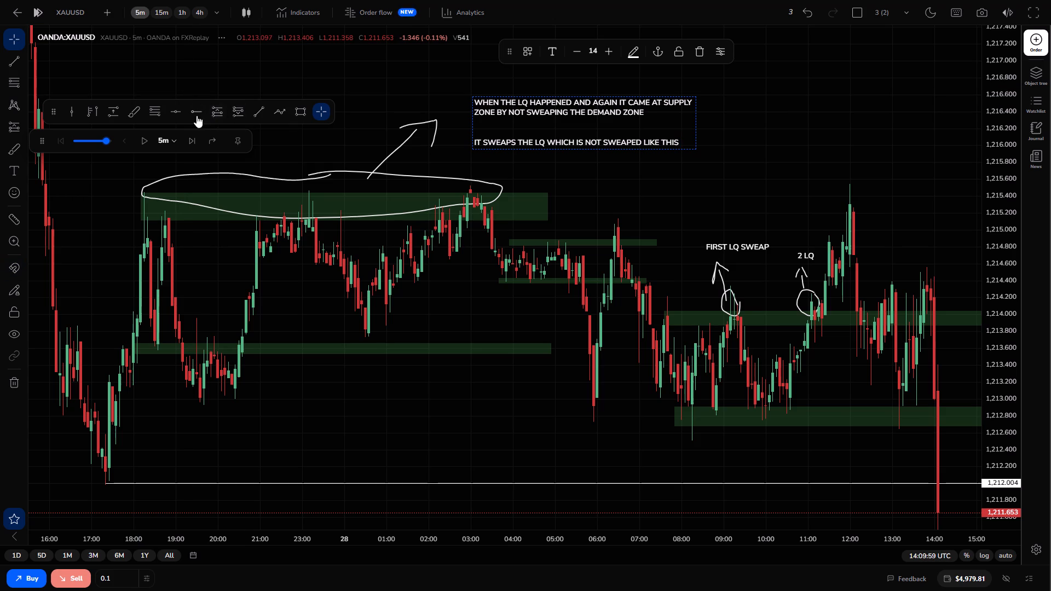
Circle the price high near 12:00, at about 1,215.5, with the Brush tool.
left_click(136, 114)
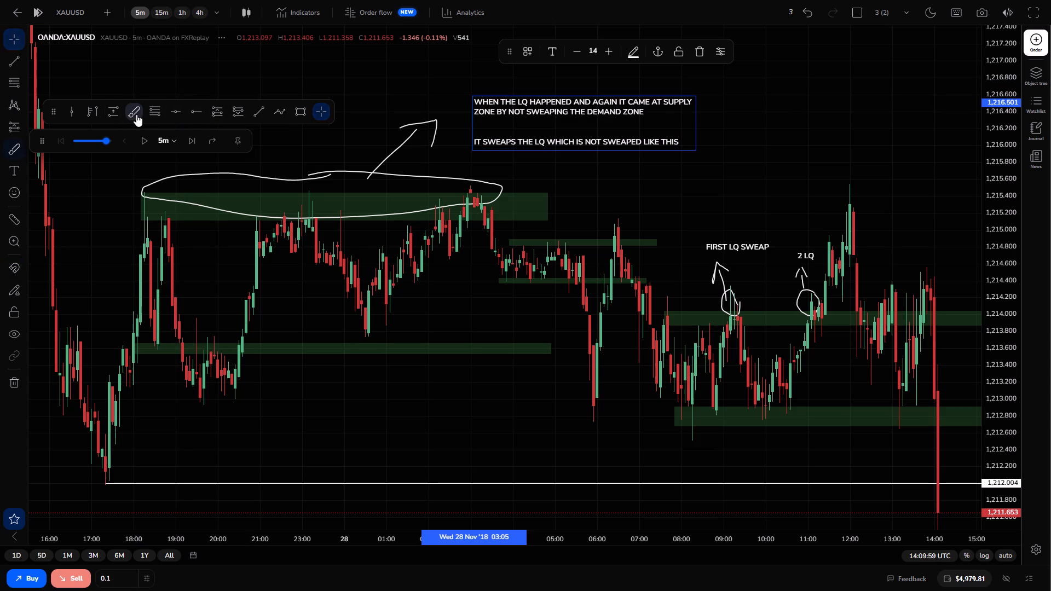
left_click(864, 190)
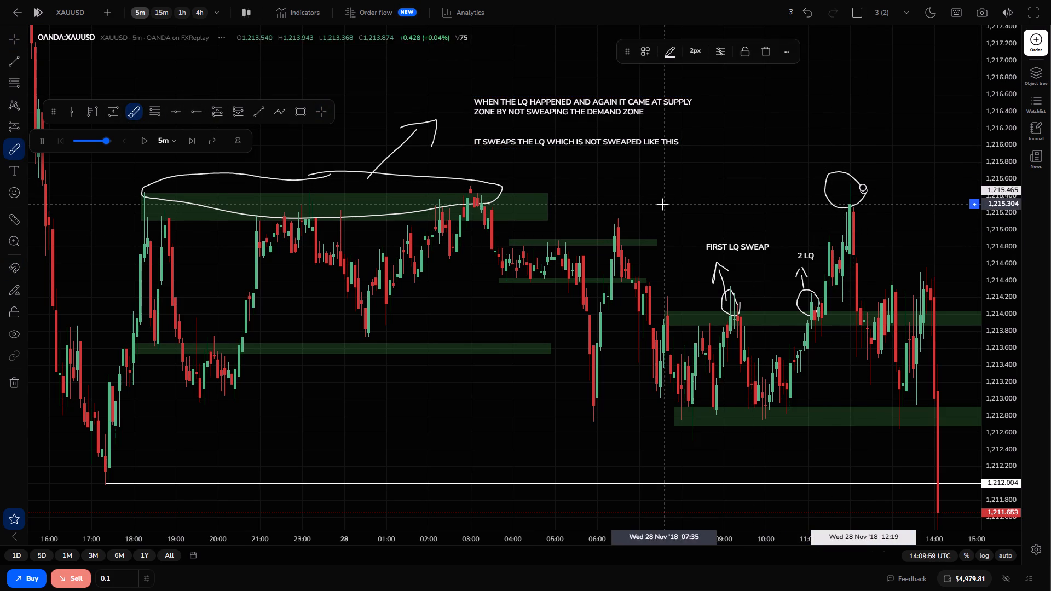
Draw a freehand curved arrow from the large circle near 03:40 to about 11:00, pointing at the circled 12:00 high.
left_click_drag(498, 182, 776, 205)
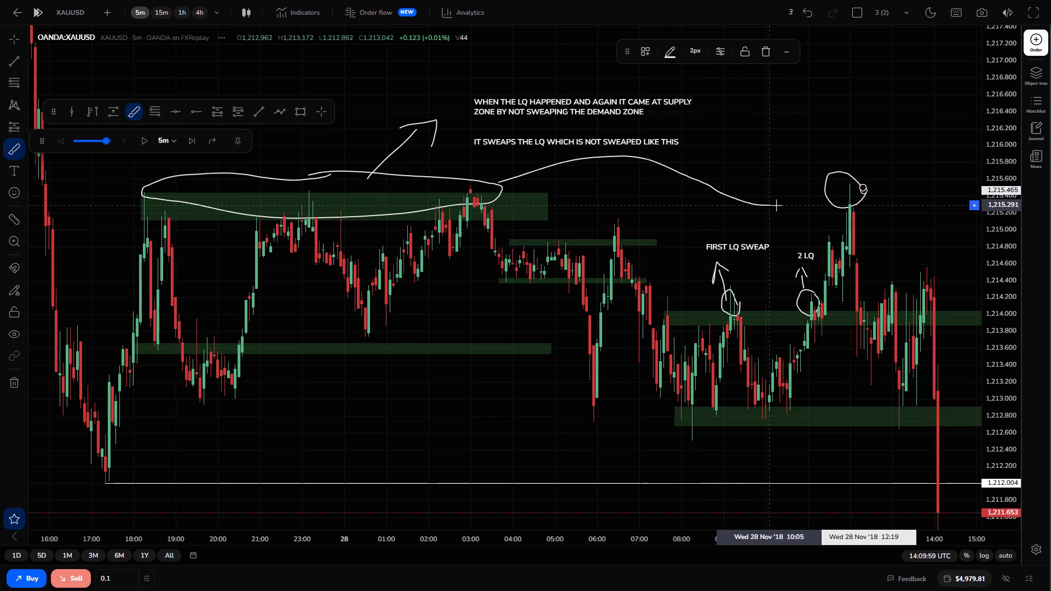
left_click_drag(776, 205, 798, 191)
left_click_drag(777, 179, 806, 185)
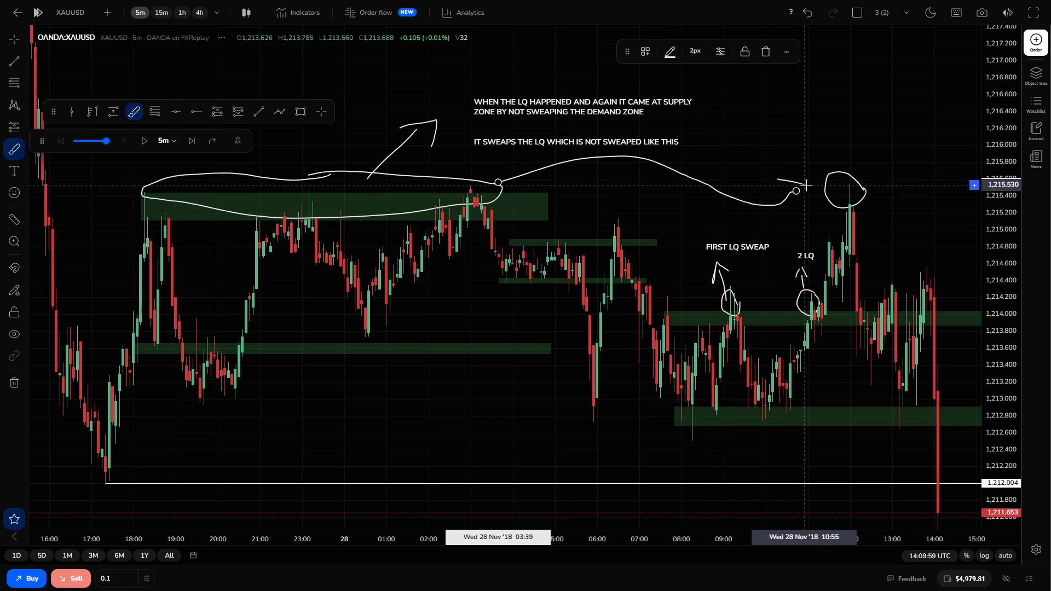
left_click_drag(806, 185, 804, 204)
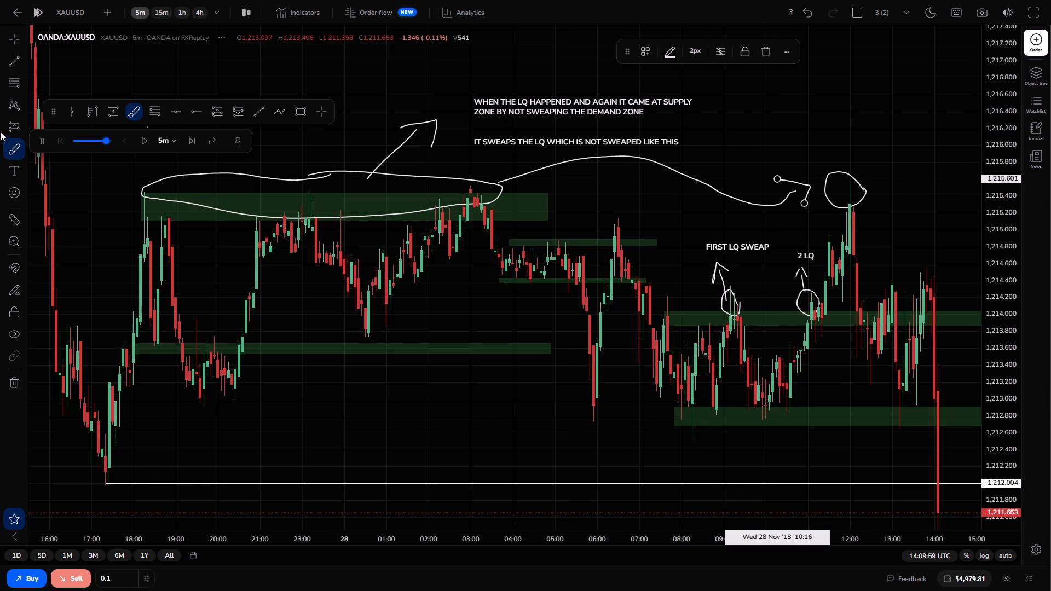
Add a text label under the curved arrow, near 08:30 at about 1,215.3, reading "SWEAPED".
left_click(18, 175)
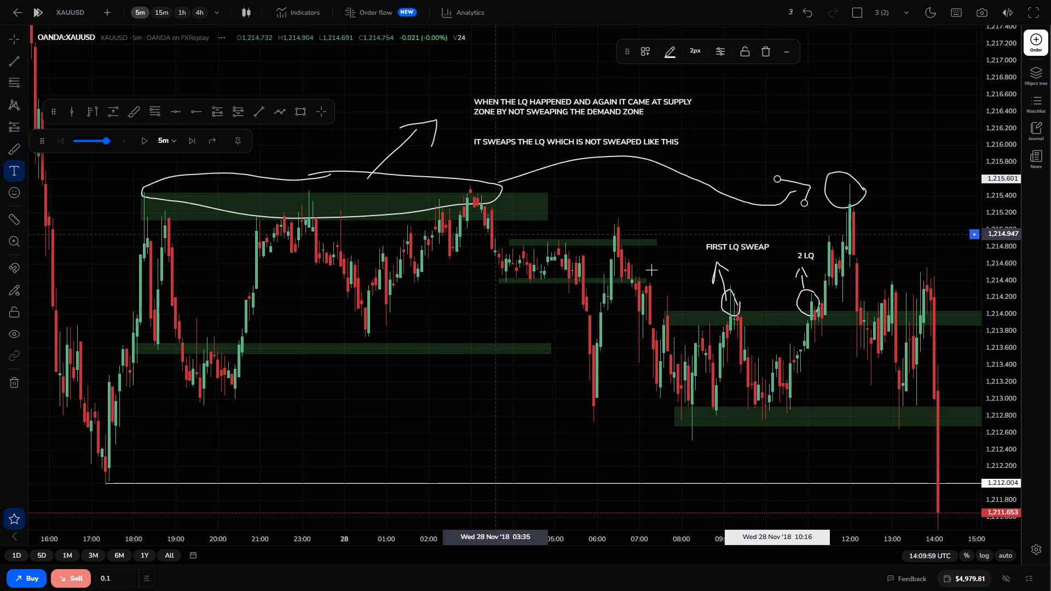
left_click(700, 204)
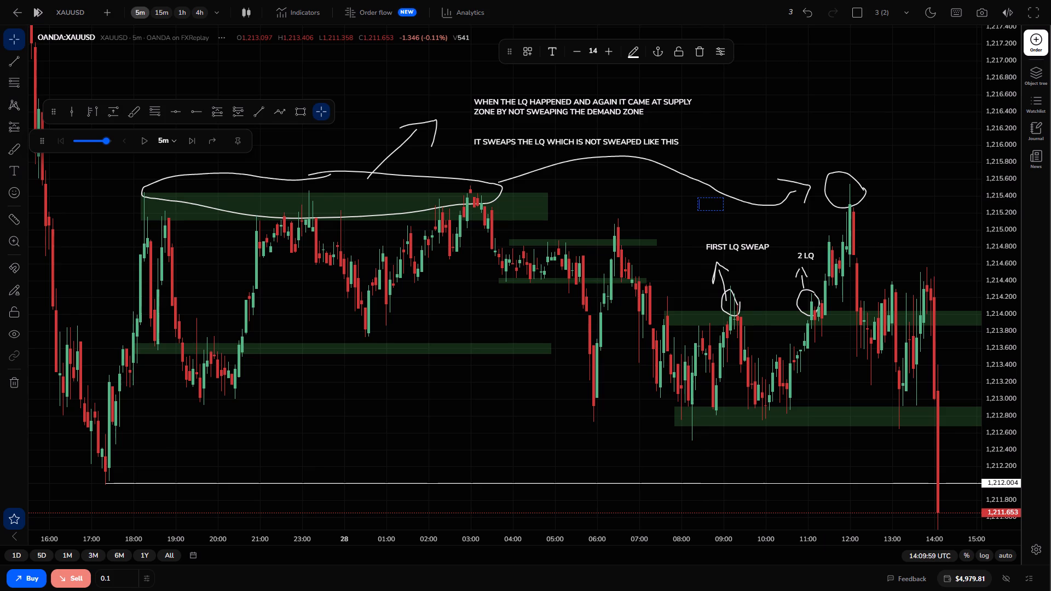
type("SWEAPED")
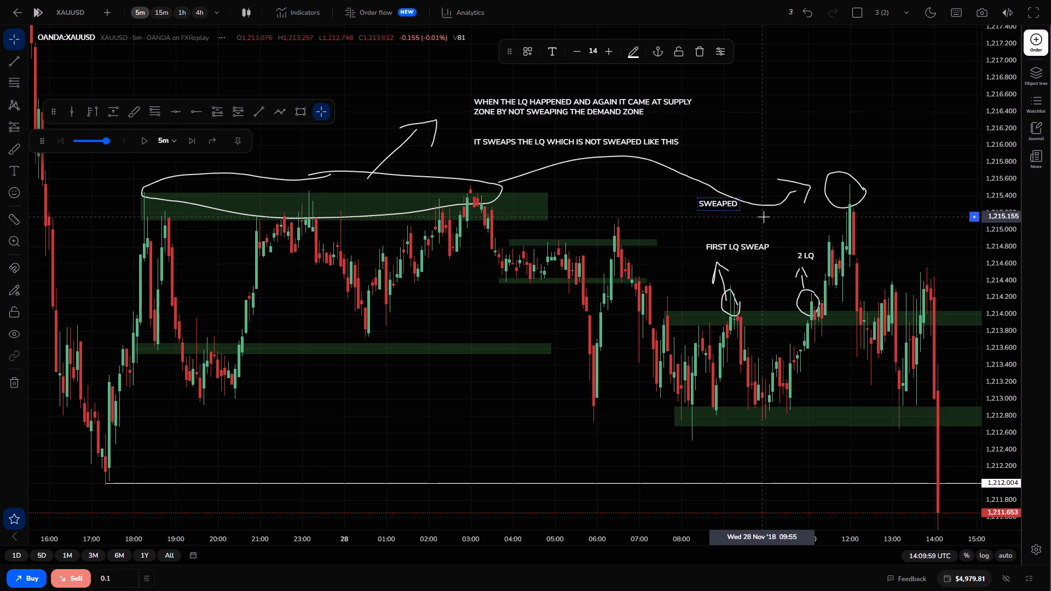
left_click(748, 164)
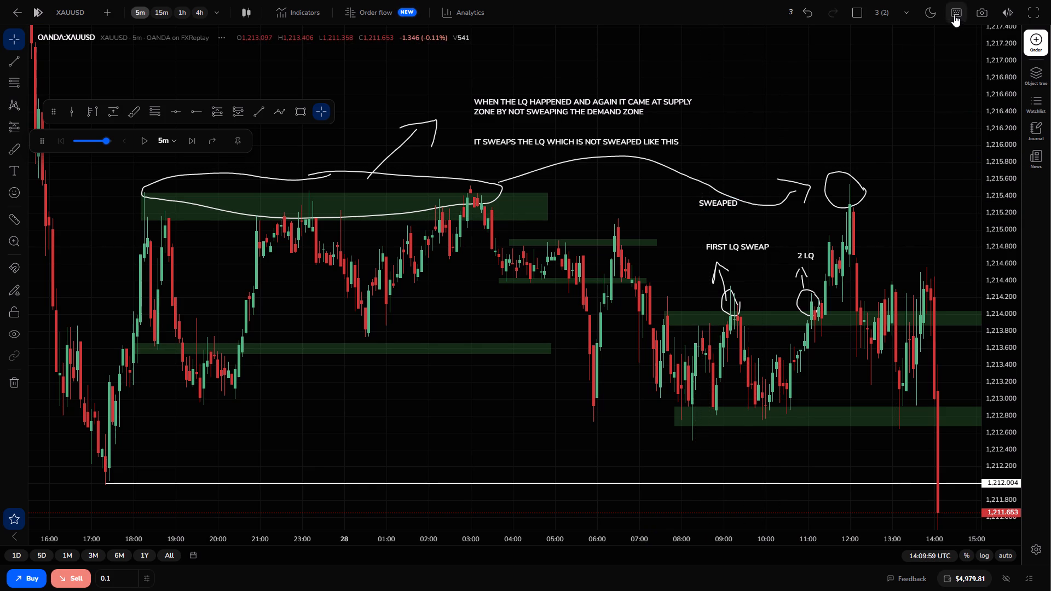
Download an image of the annotated chart.
left_click(984, 11)
left_click(929, 55)
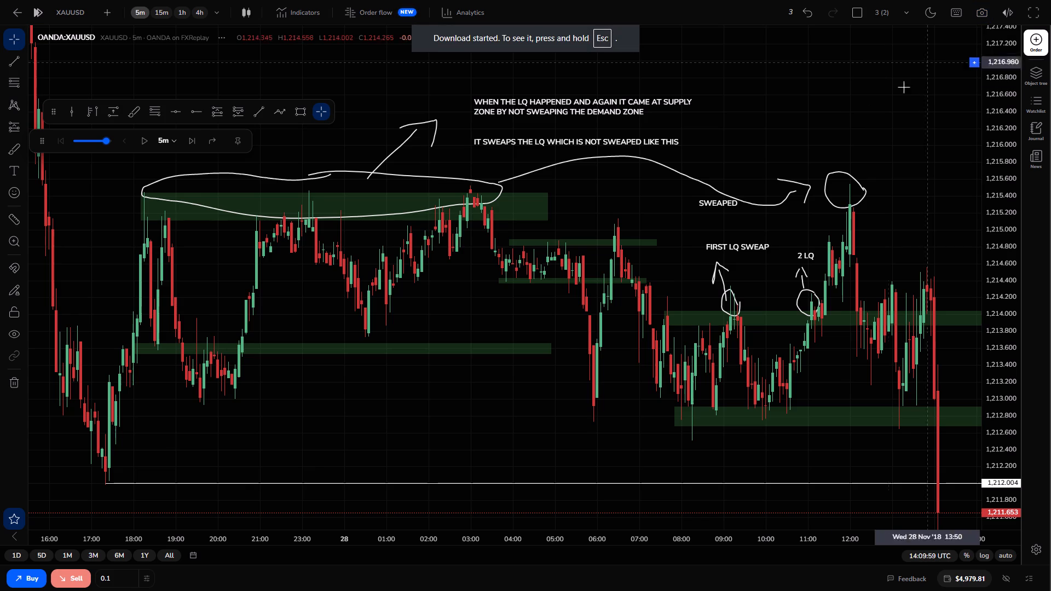
left_click(793, 195)
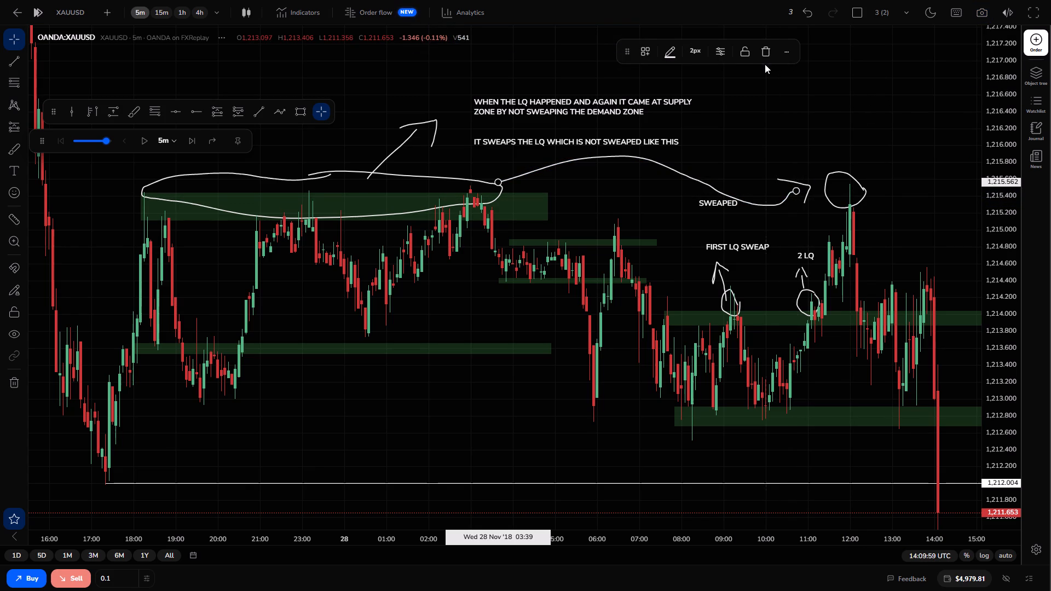
left_click(772, 102)
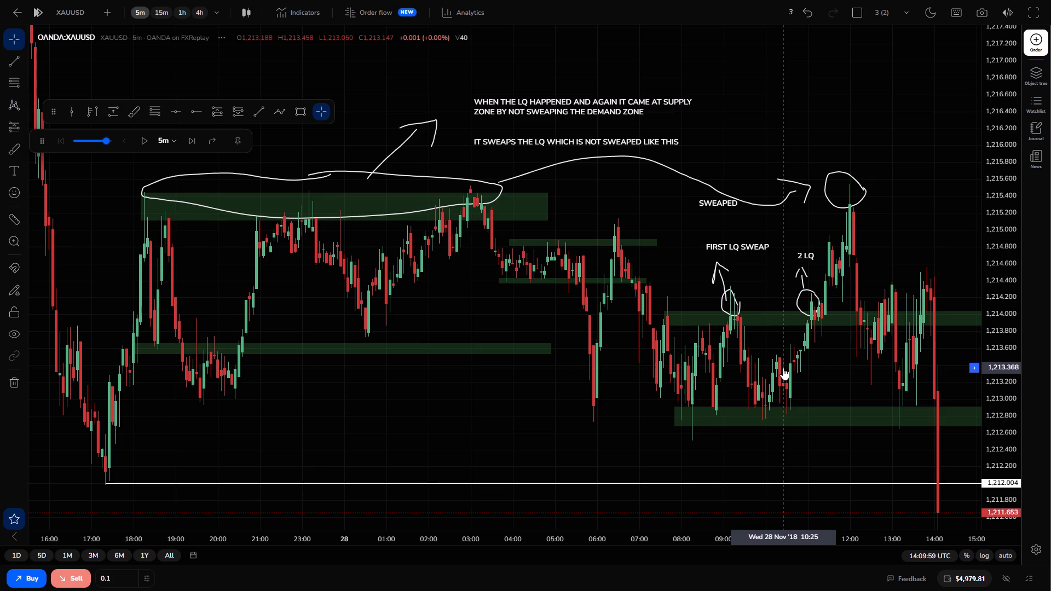
Exit full screen, switch to STRATEGY.md in Notepad and reread the notes under RECTIFICATIONS.
key("F11")
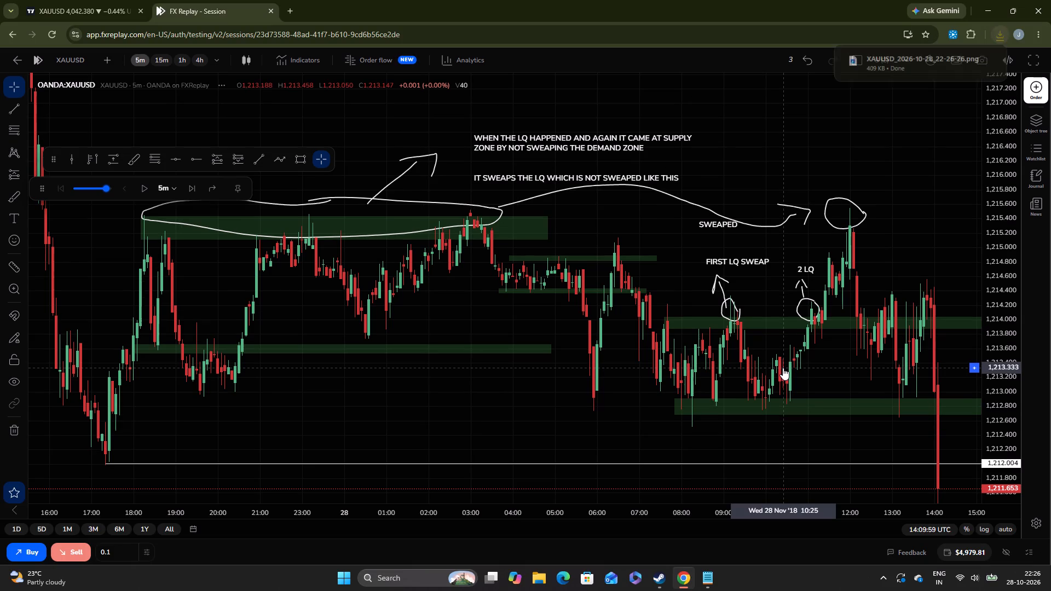
key("F8")
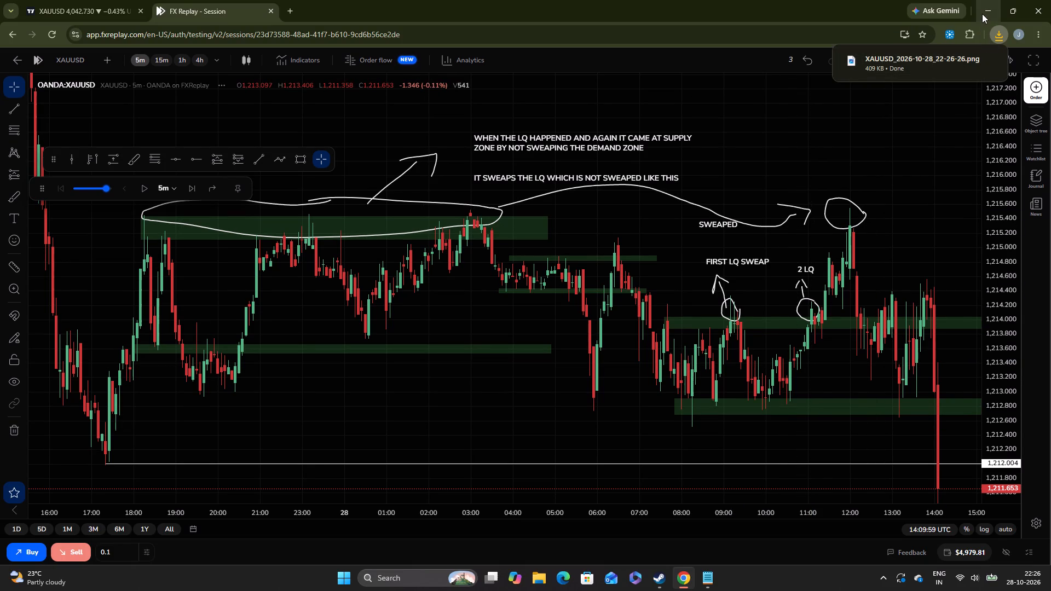
left_click(713, 573)
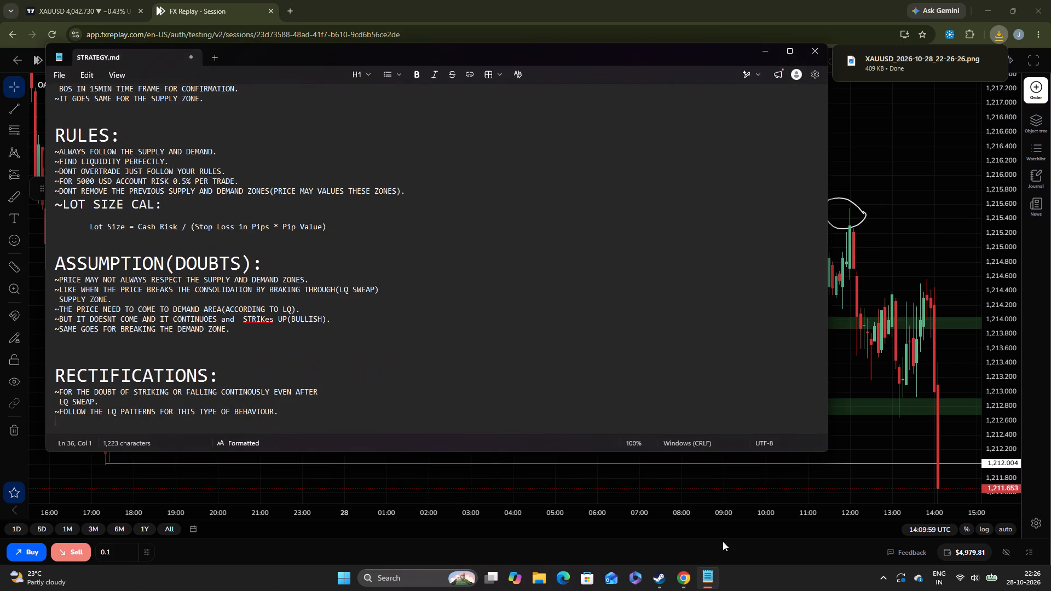
scroll(568, 395, "down", 2)
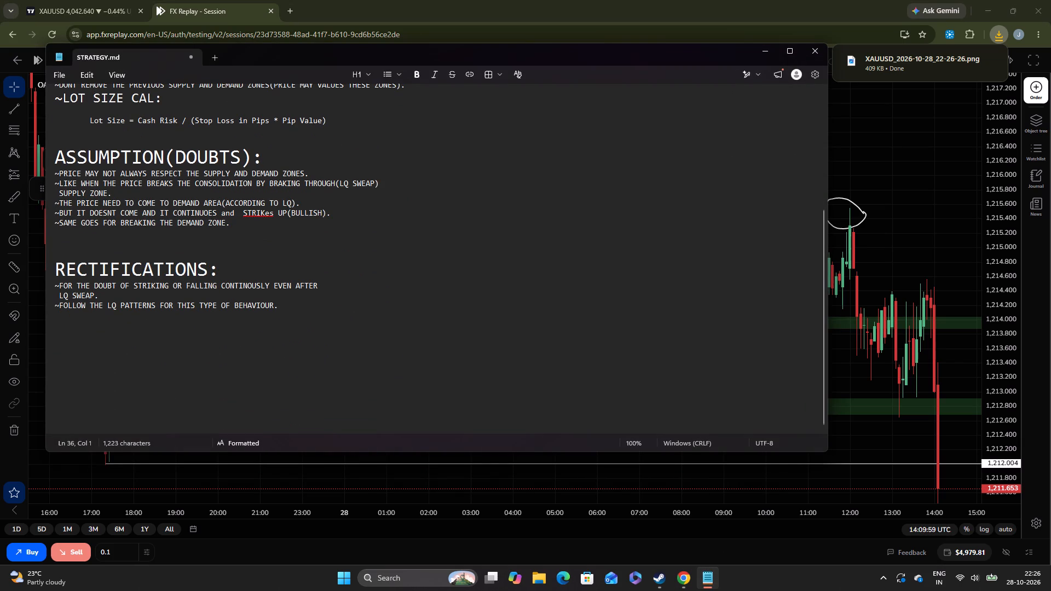
left_click(280, 310)
left_click(321, 286)
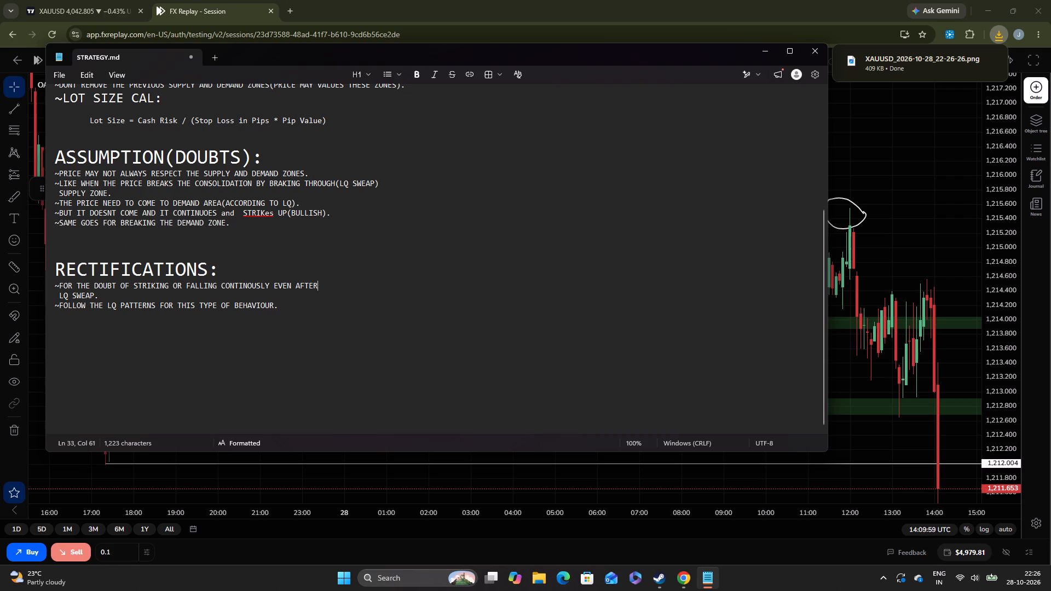
left_click(106, 293)
Insert four blank lines after the "FOLLOW THE LQ PATTERNS" note and apply the Title style to the new last line.
left_click(276, 308)
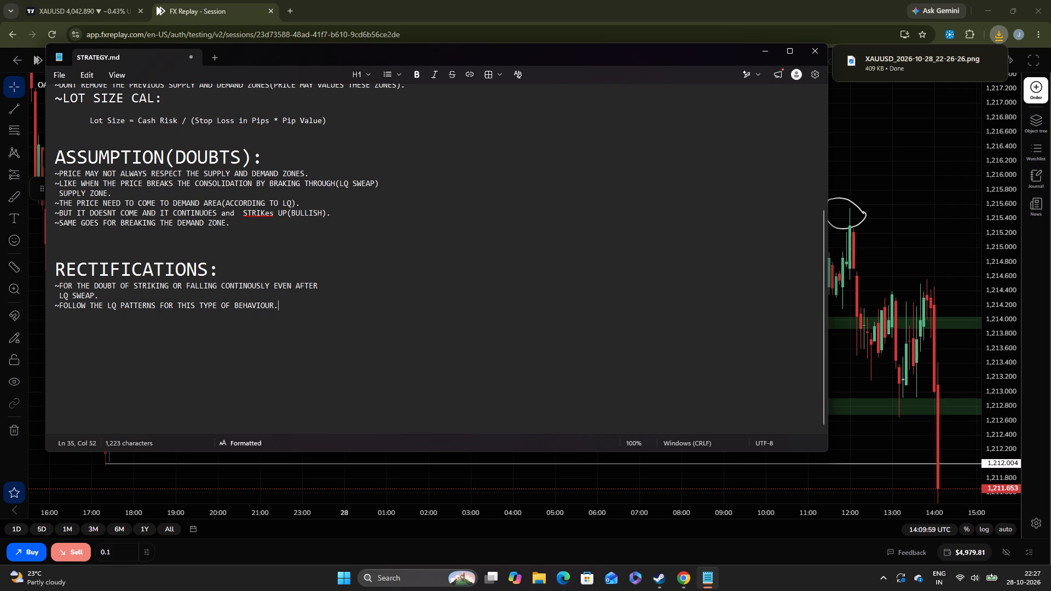
key("Return")
key("Return")
key("Return")
key("Return")
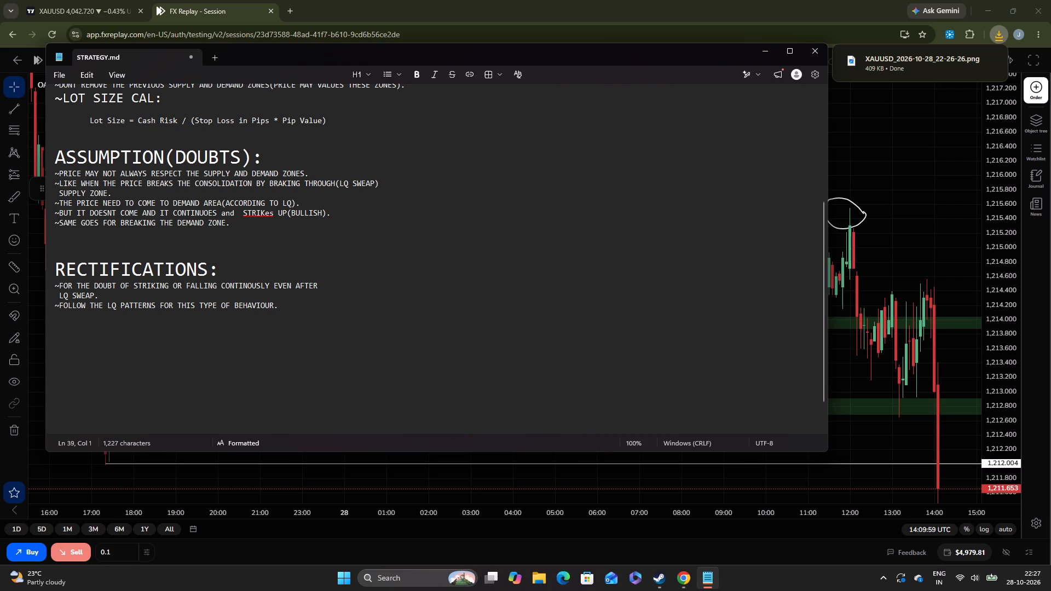
left_click(362, 74)
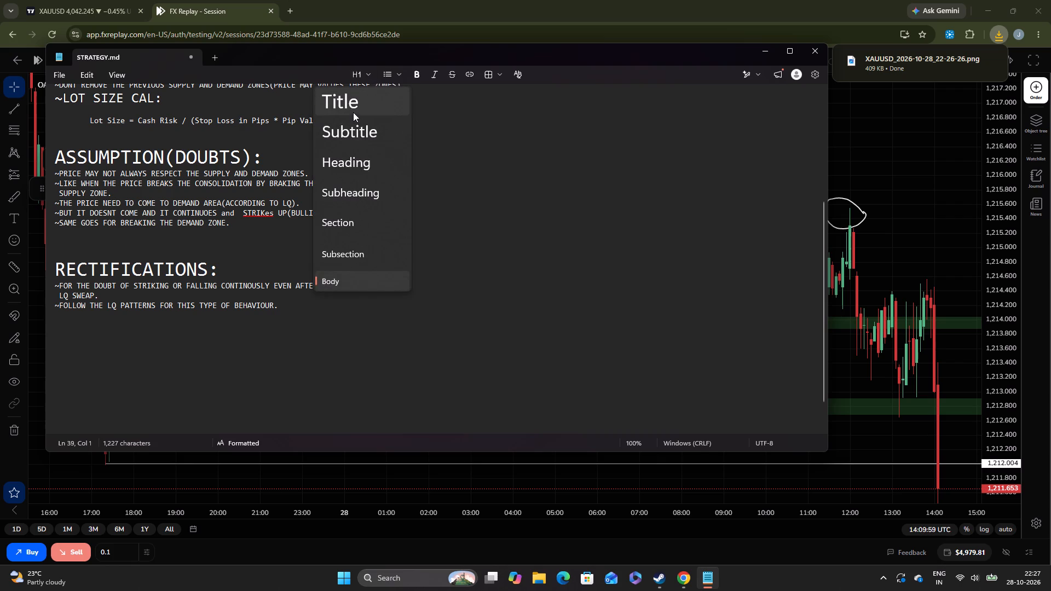
left_click(354, 111)
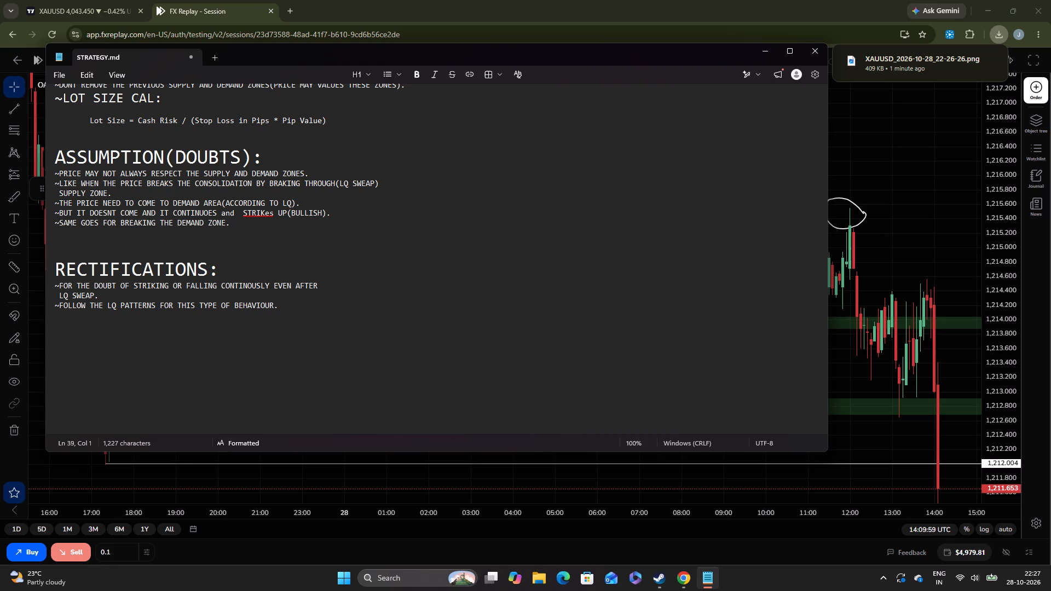
Four lines below the "FOLLOW THE LQ PATTERNS" note, add a Title-style heading reading "IM:".
left_click(284, 308)
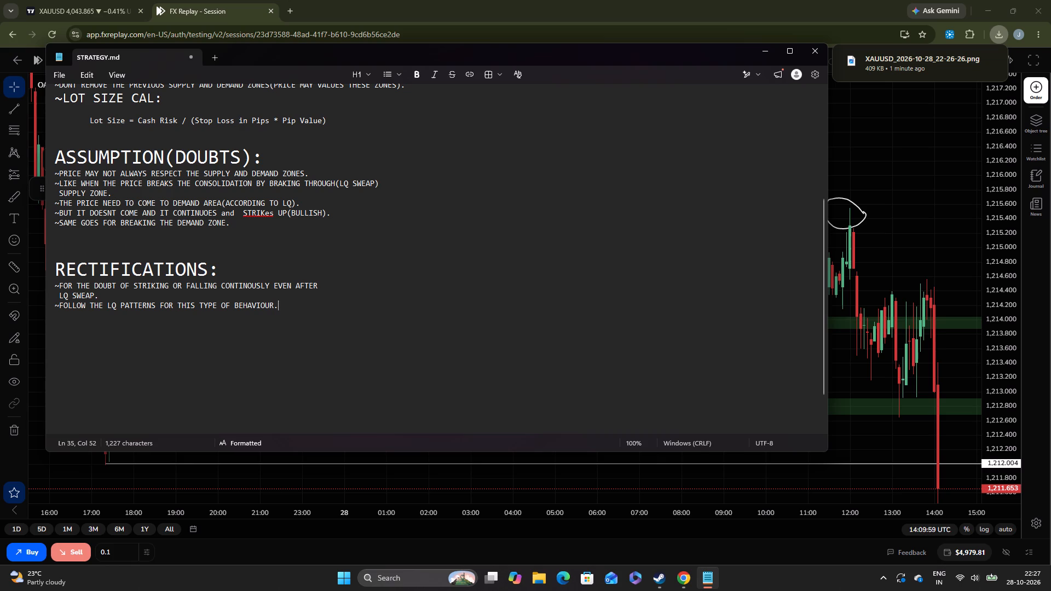
key("Return")
key("Return")
key("Return")
key("Return")
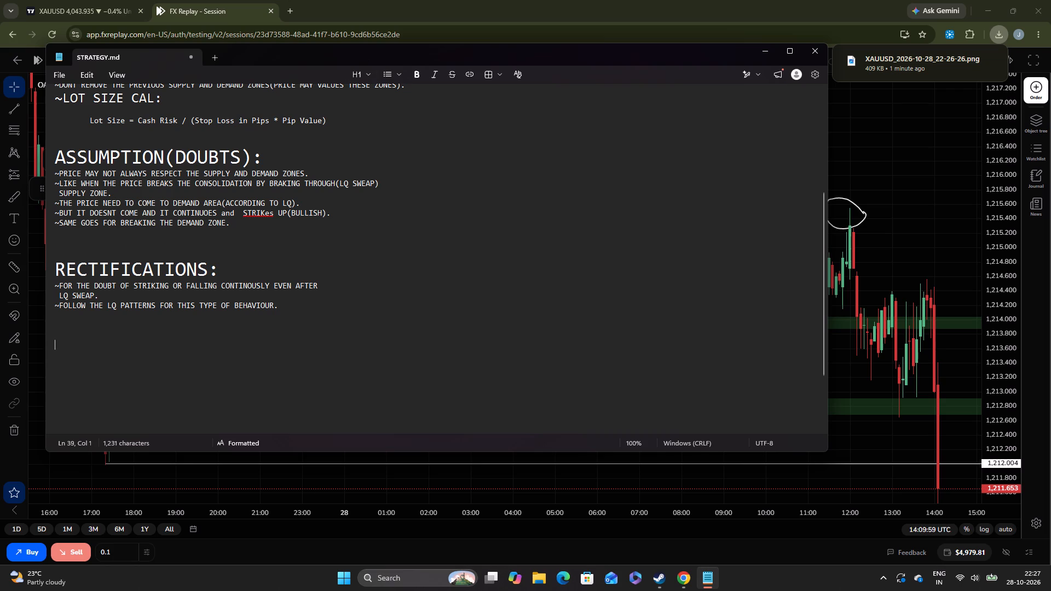
left_click(359, 76)
left_click(354, 111)
type("im")
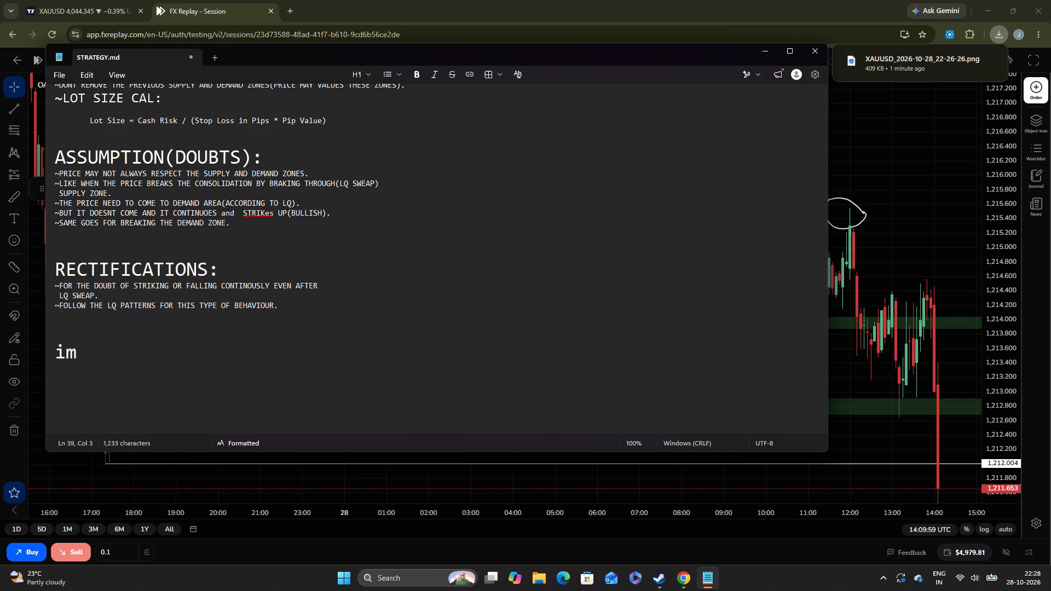
key("BackSpace")
key("BackSpace")
type("I,")
key("BackSpace")
key("m")
type(":\\")
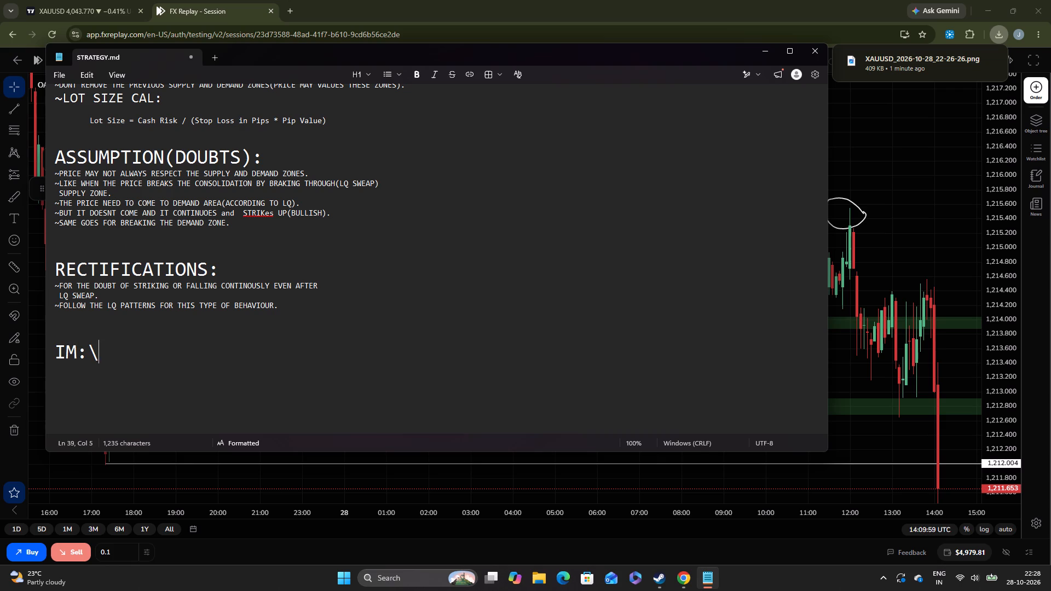
key("BackSpace")
Start a note on the line under the "IM:" heading with the text "~WHEN THE P".
key("Return")
key("shift+asciitilde")
type("WHEN THE")
key("space")
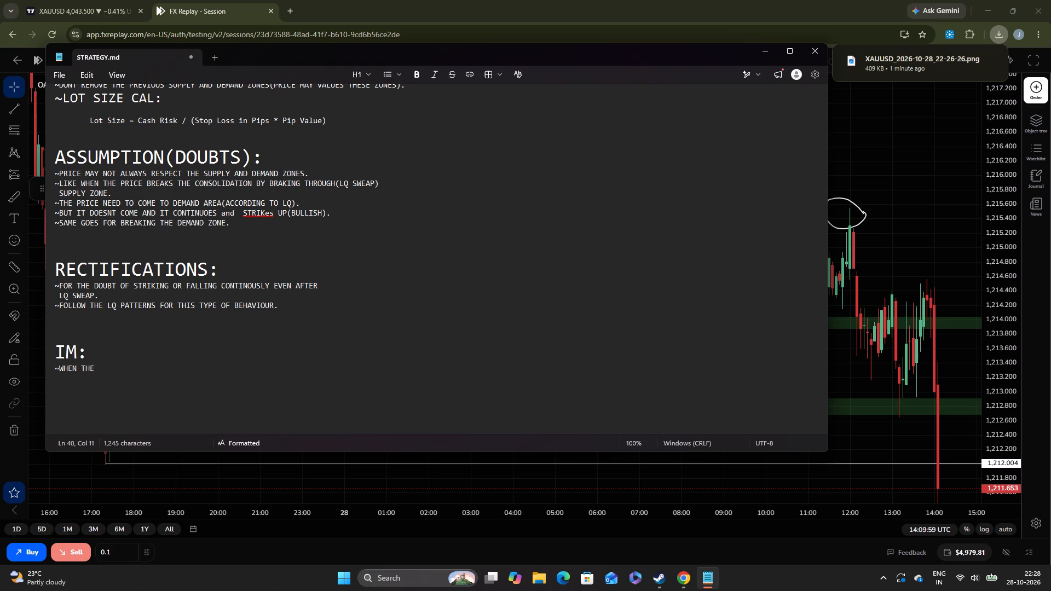
key("p")
Return to the FX Replay chart and delete the "WHEN THE LQ HAPPENED" text note and the long curved line below it.
left_click(758, 57)
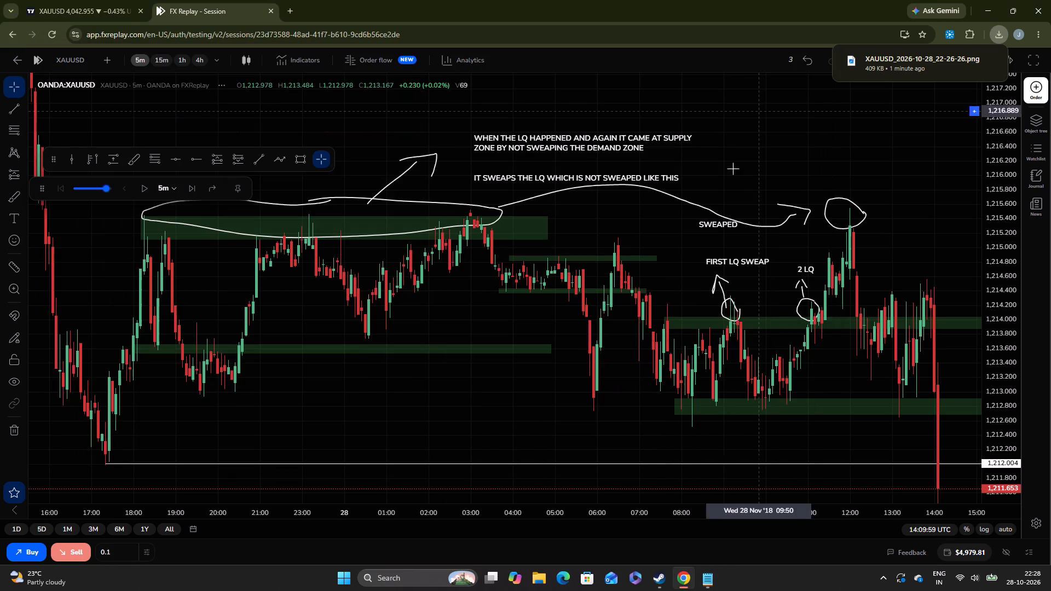
left_click_drag(736, 187, 698, 163)
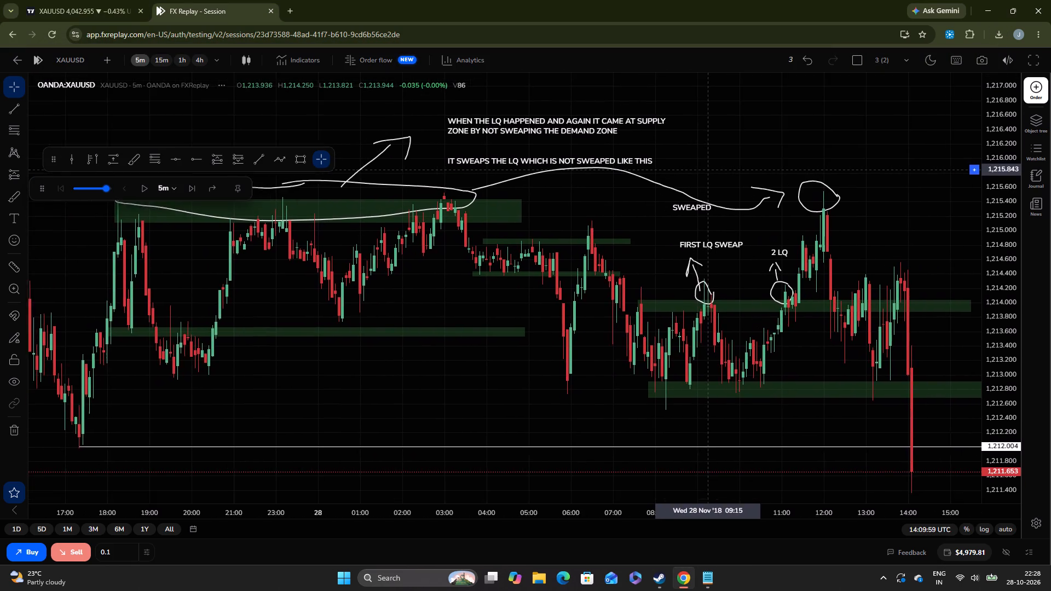
left_click_drag(698, 163, 645, 237)
left_click(587, 204)
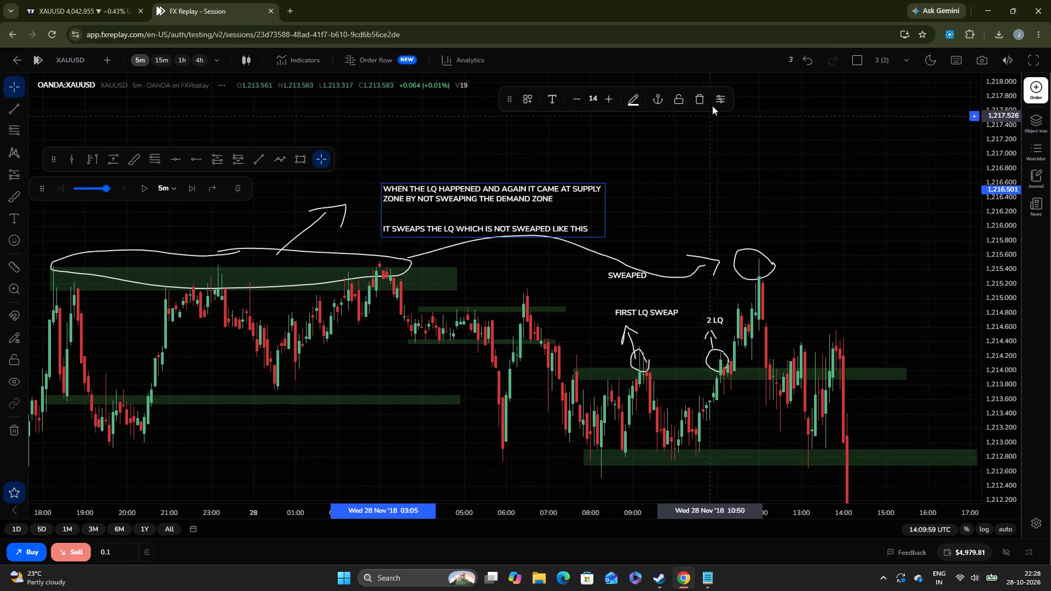
left_click(699, 101)
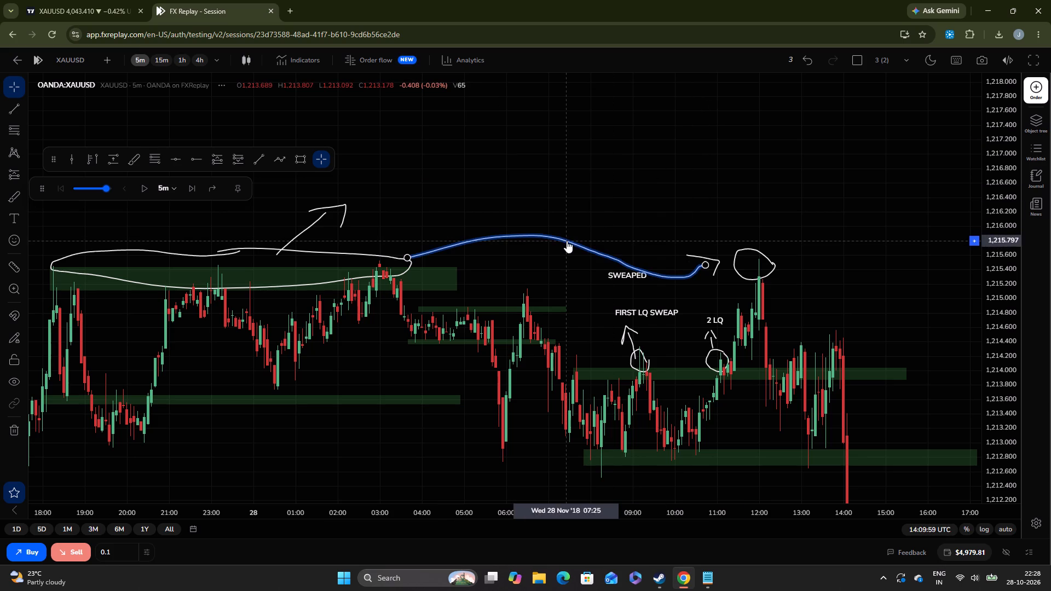
left_click(567, 241)
left_click(760, 94)
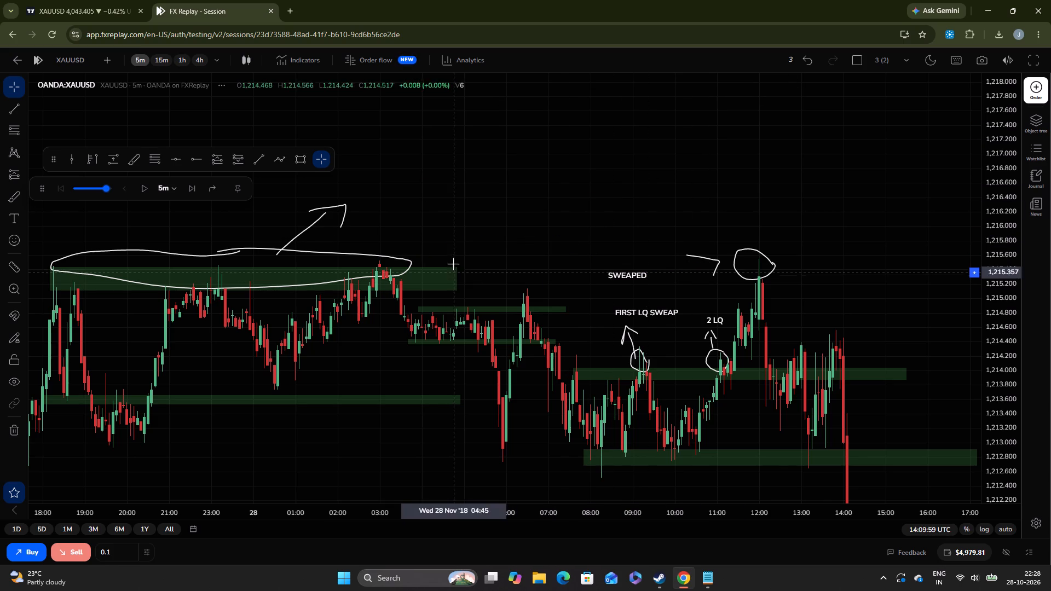
Delete the hand-drawn arrow's shaft and head above the upper supply zone and the ellipse around that zone.
left_click(401, 264)
left_click(405, 256)
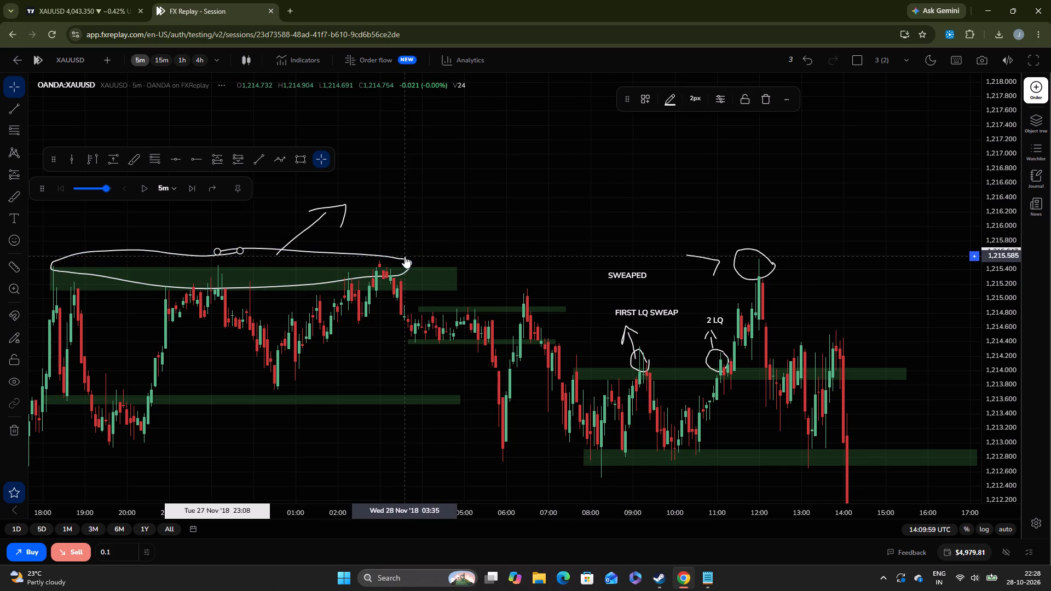
left_click(330, 212)
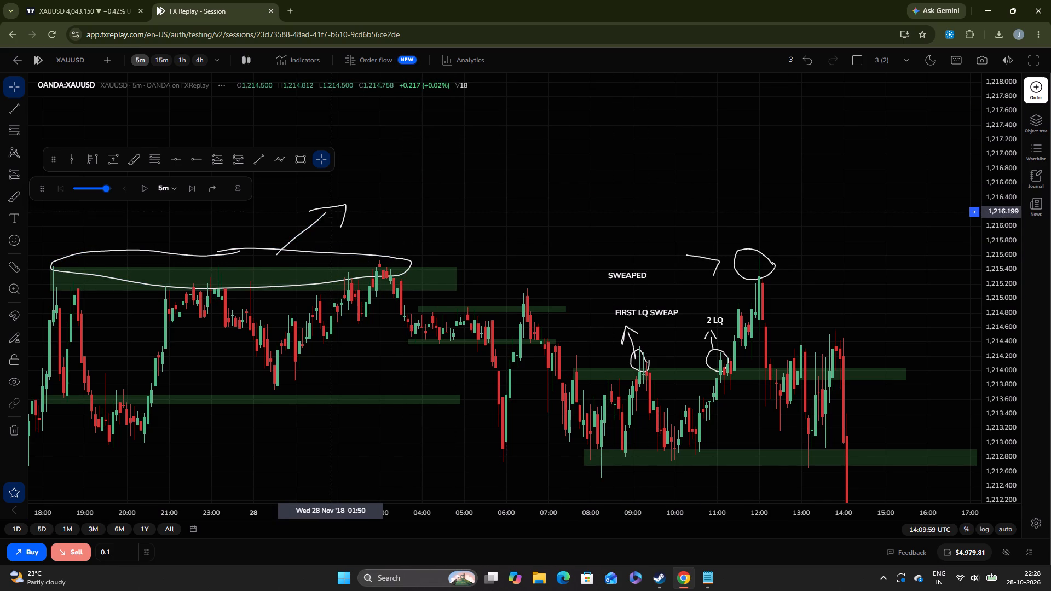
left_click(320, 217)
left_click(767, 104)
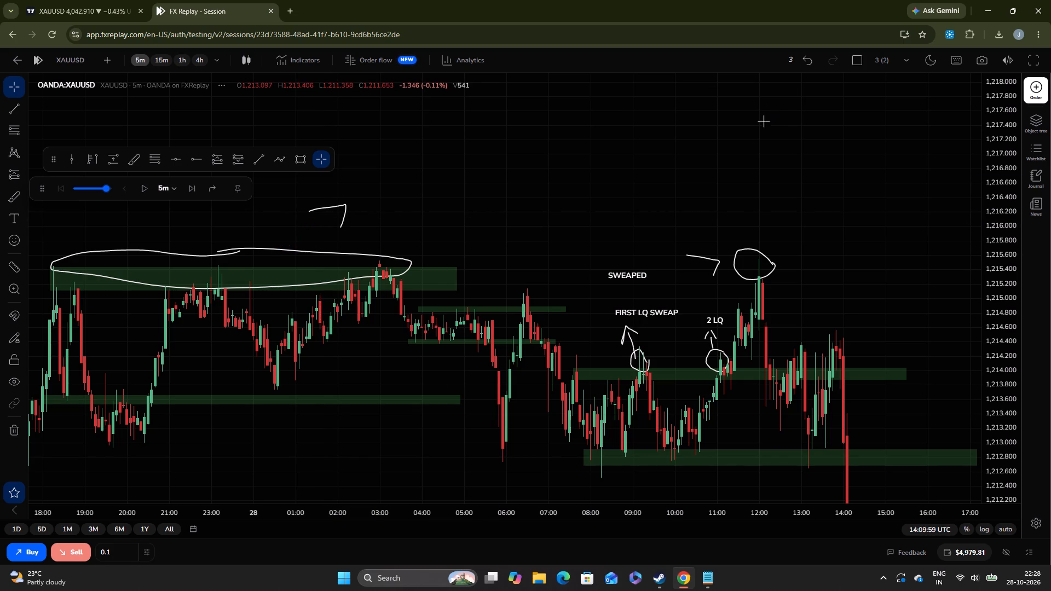
left_click(343, 212)
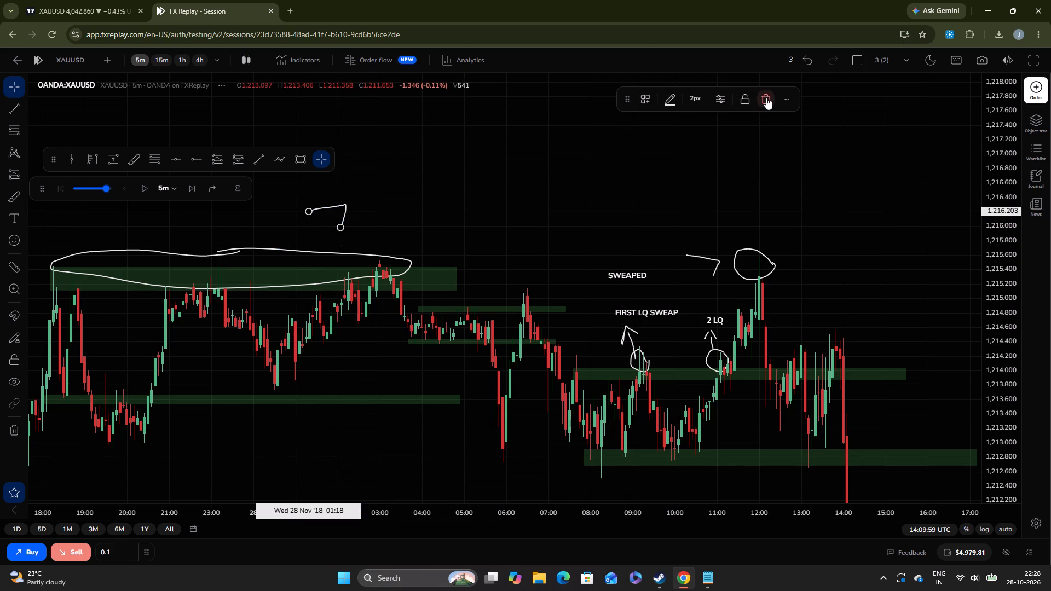
left_click(766, 97)
left_click(384, 258)
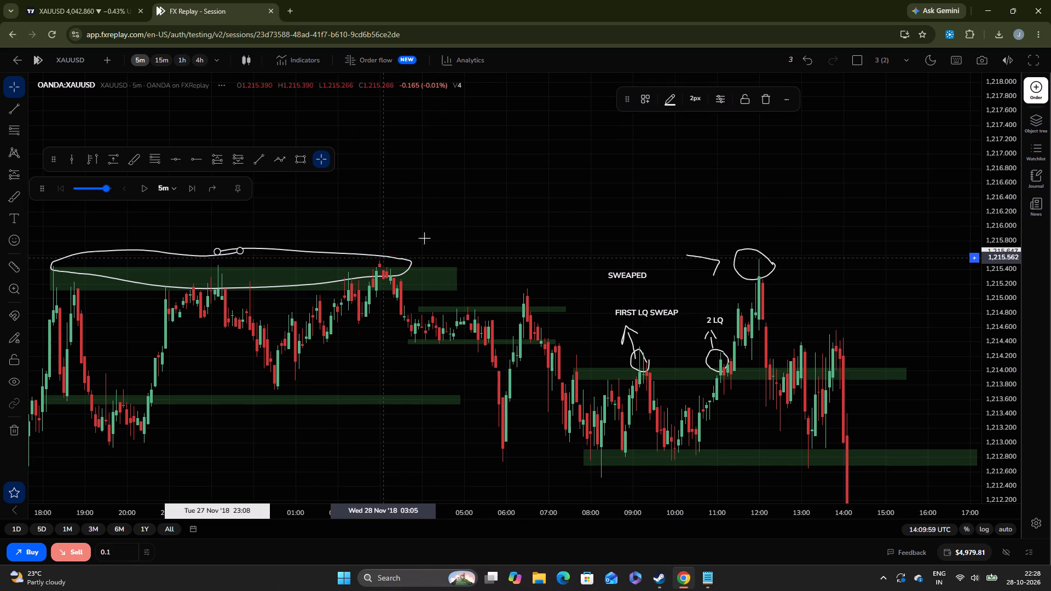
left_click(760, 91)
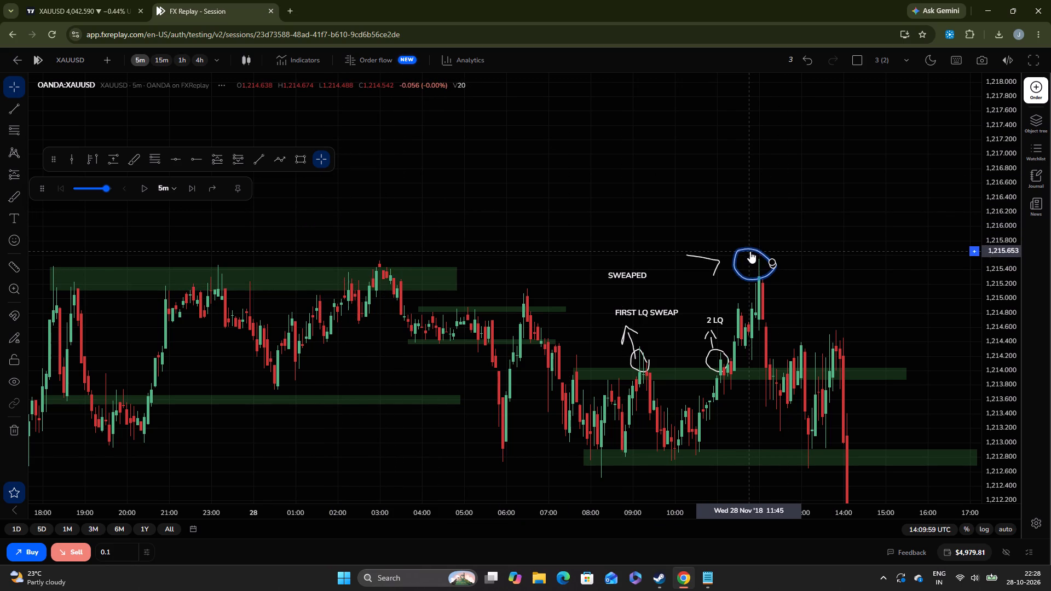
Delete the circle around the 12:00 high, the arrowhead beside it and the "SWEAPED" label.
left_click(750, 251)
left_click(761, 100)
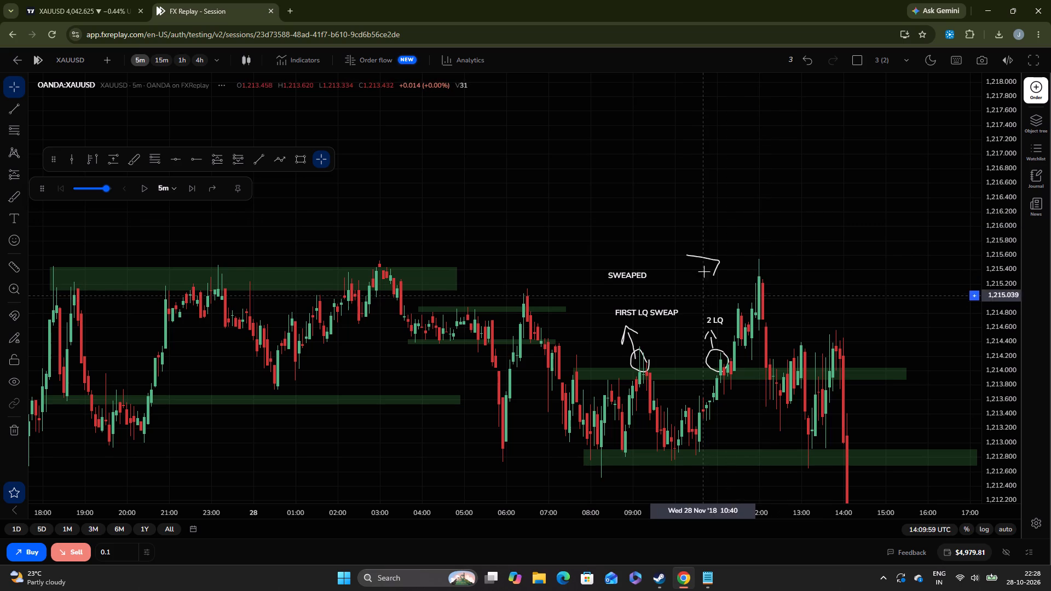
left_click(714, 261)
left_click(763, 102)
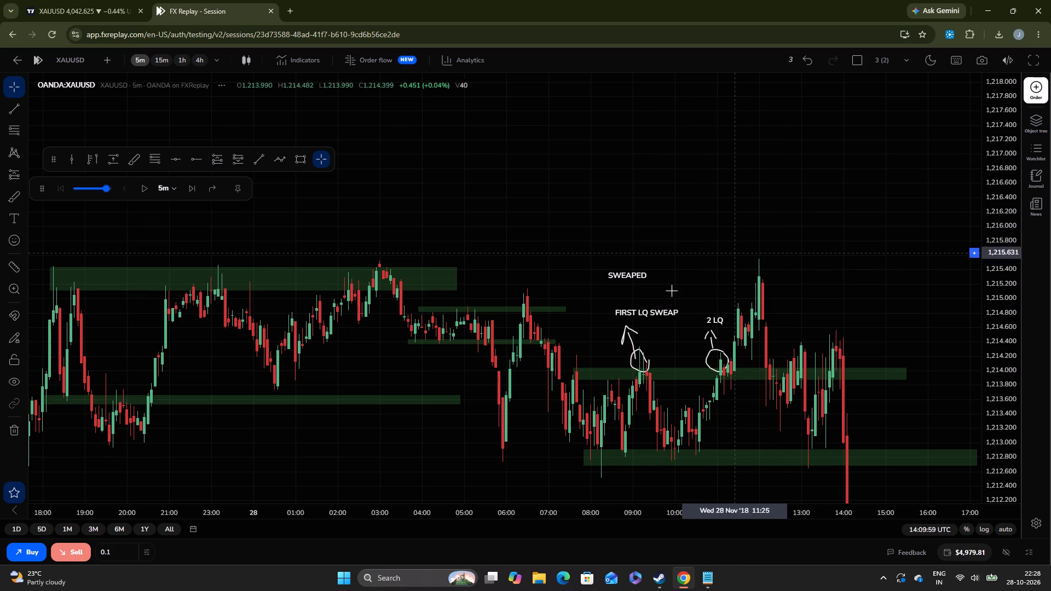
left_click(642, 271)
left_click(696, 100)
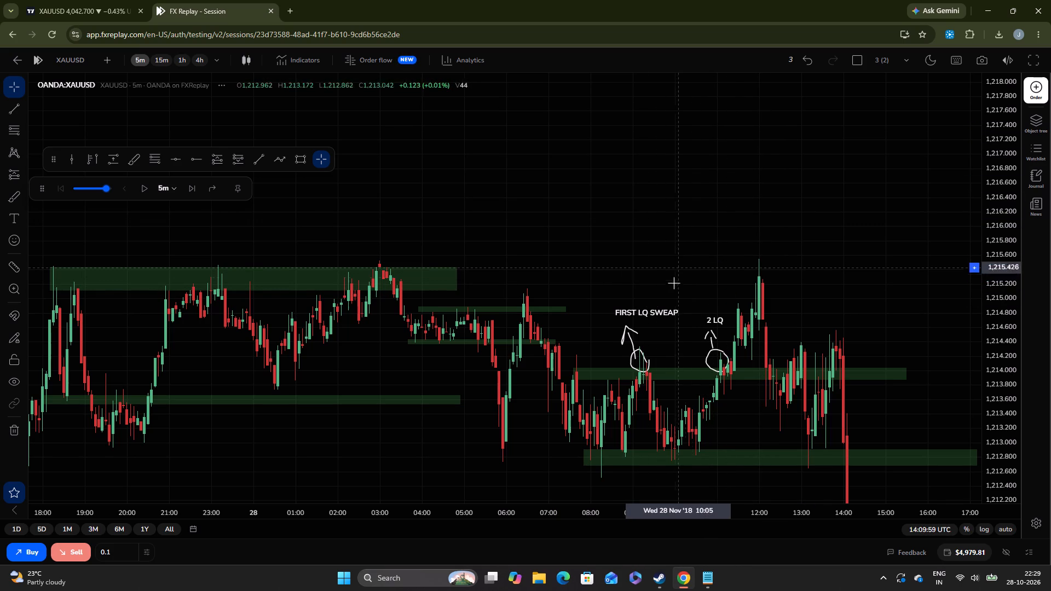
Delete the "FIRST LQ SWEAP" and "2 LQ" text labels.
left_click(668, 304)
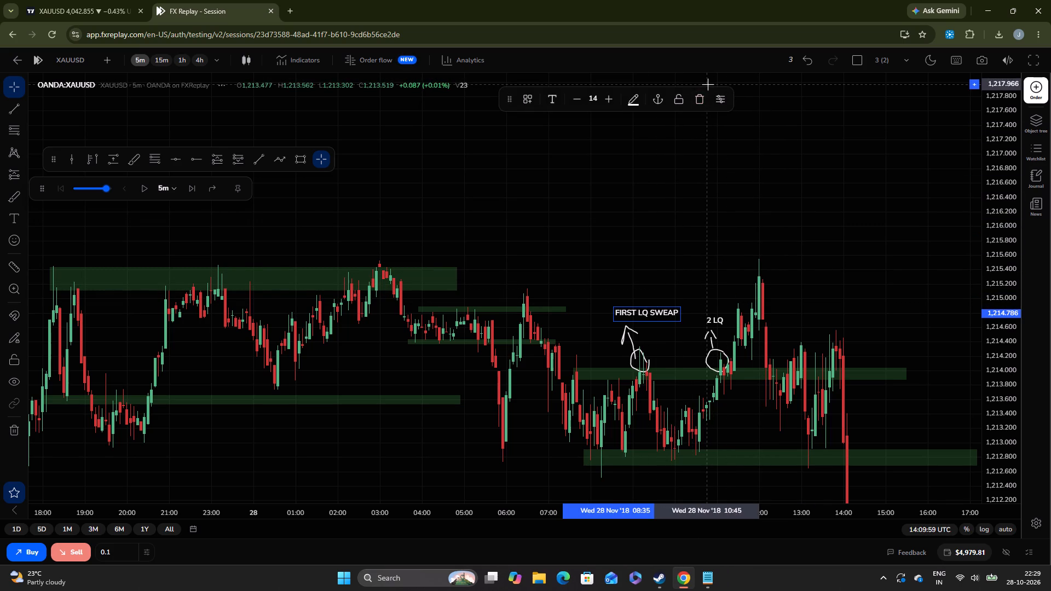
left_click(704, 100)
left_click(706, 323)
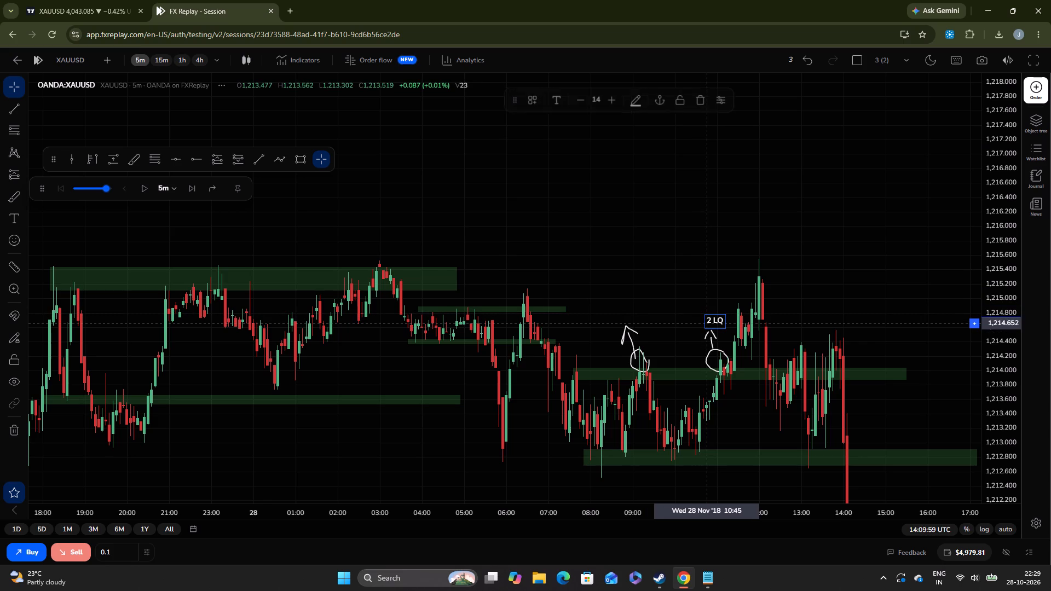
left_click(698, 106)
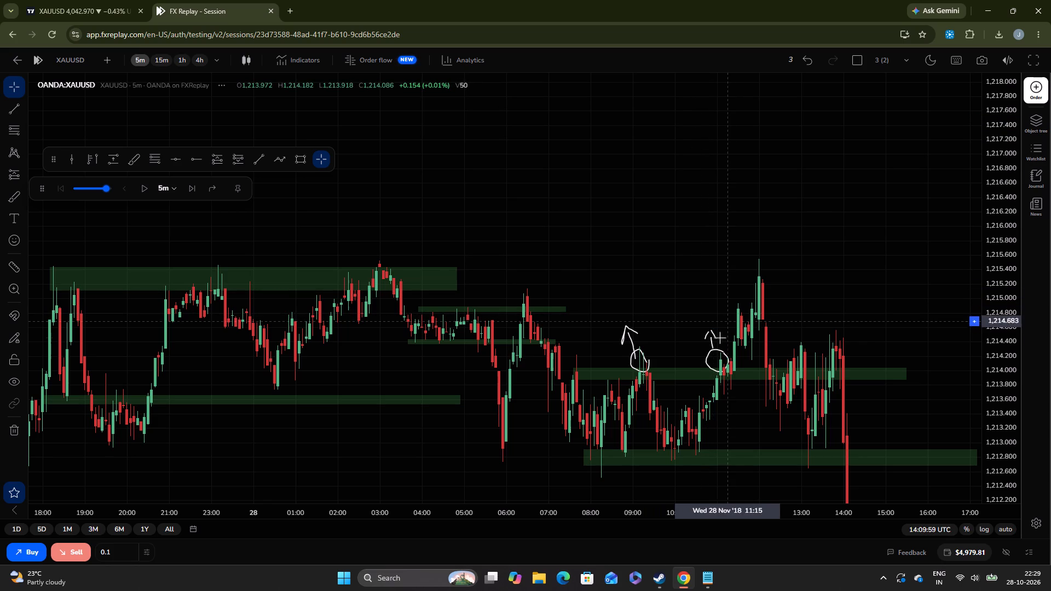
Delete the hand-drawn circle near 11:00 at the supply zone and all the arrow strokes above it.
left_click(714, 340)
left_click(760, 109)
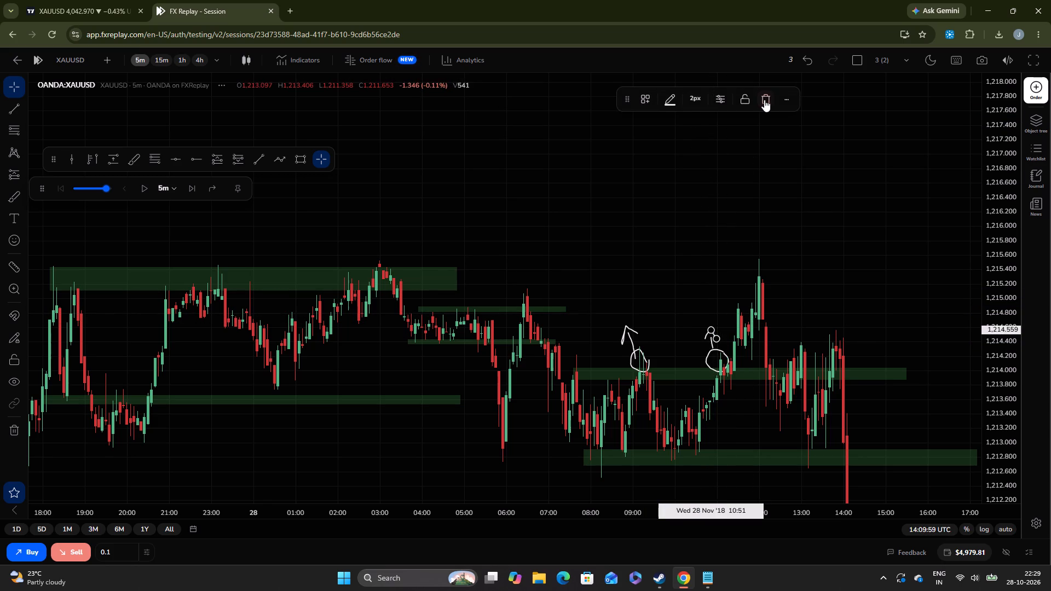
left_click(765, 100)
left_click(708, 365)
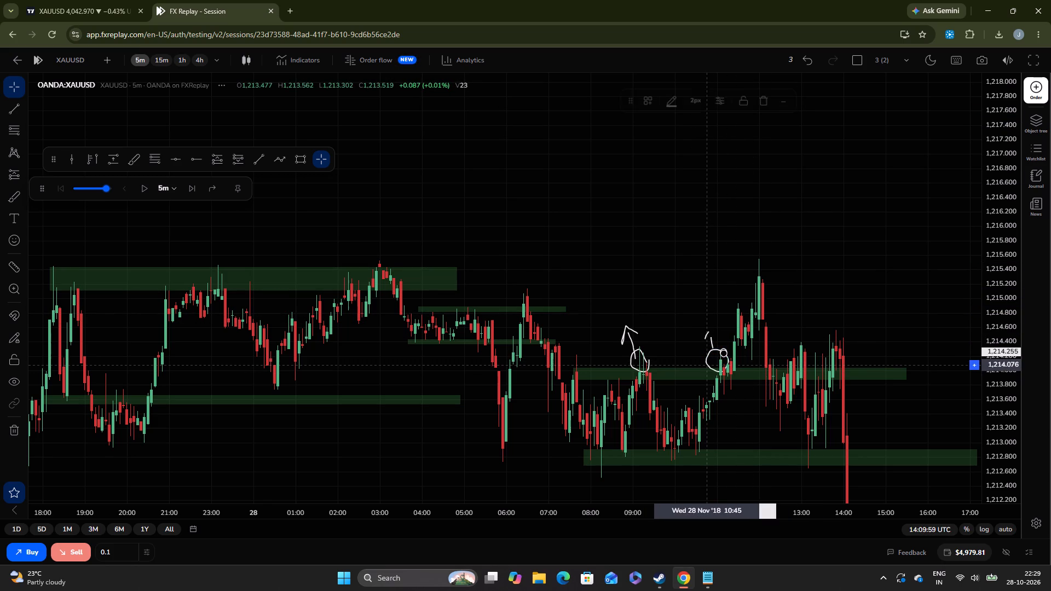
left_click(765, 102)
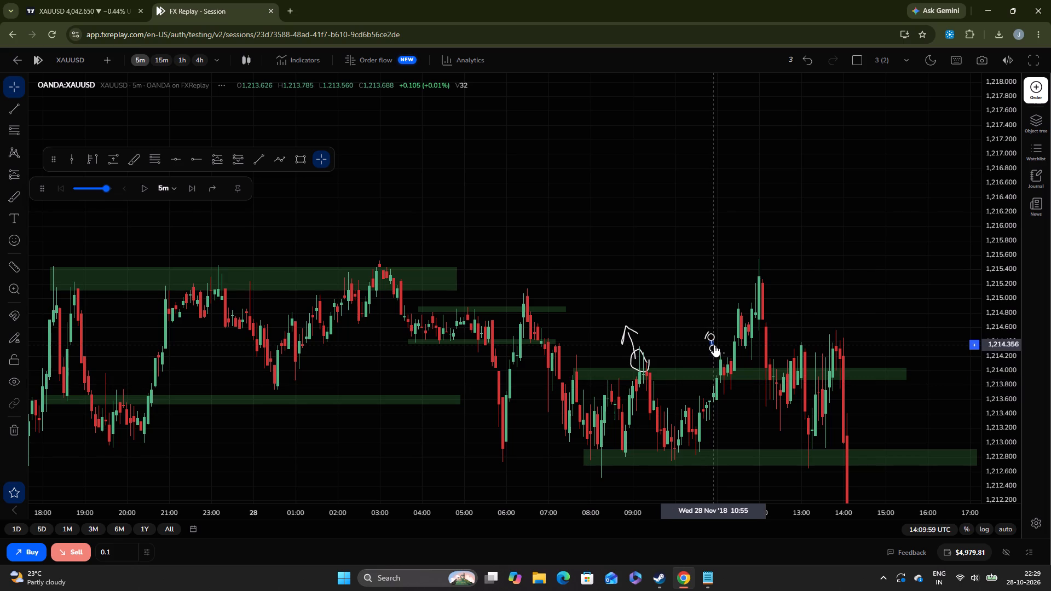
left_click(714, 345)
left_click(764, 111)
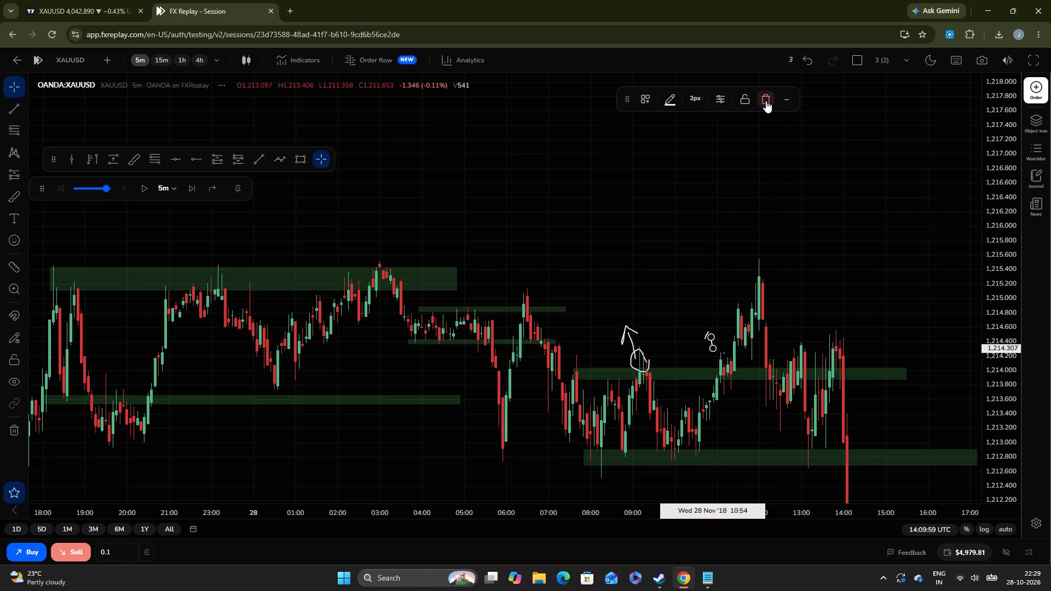
left_click(766, 101)
left_click(708, 331)
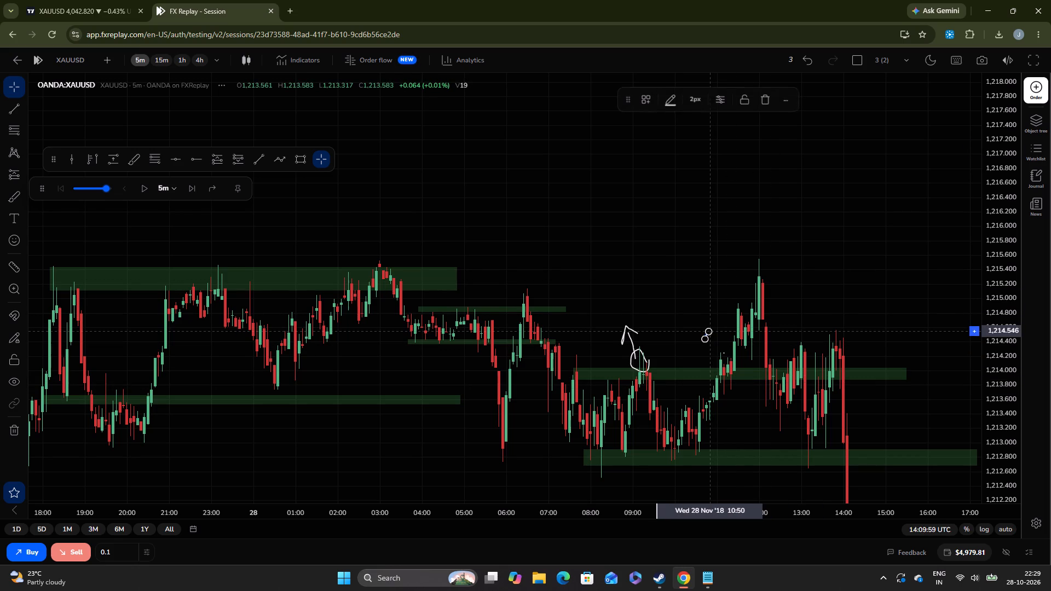
left_click(769, 102)
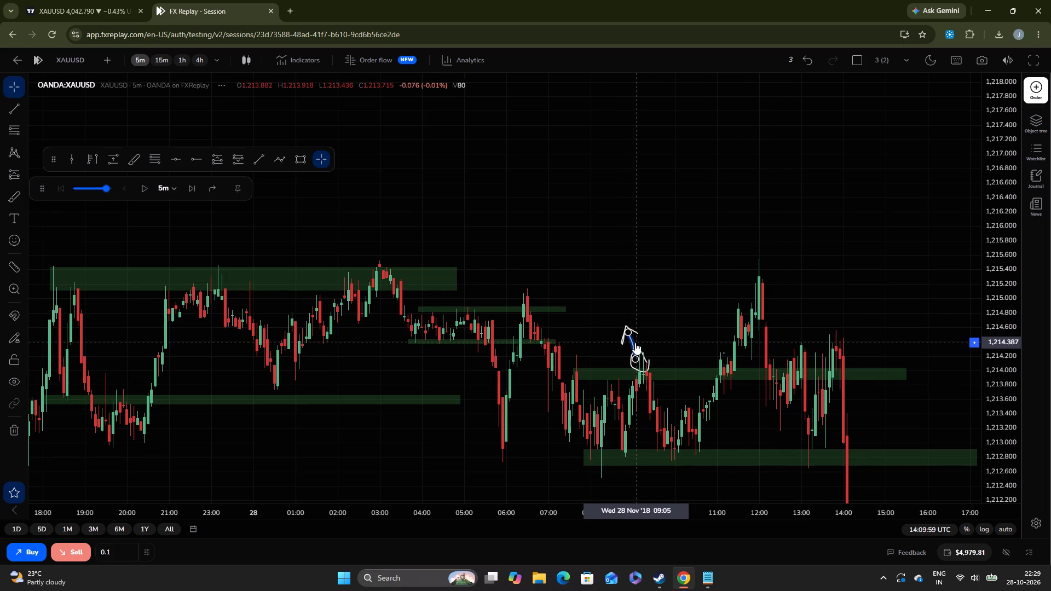
Delete the shaft and head of the hand-drawn arrow above the circle near 09:15.
left_click(635, 343)
left_click(759, 94)
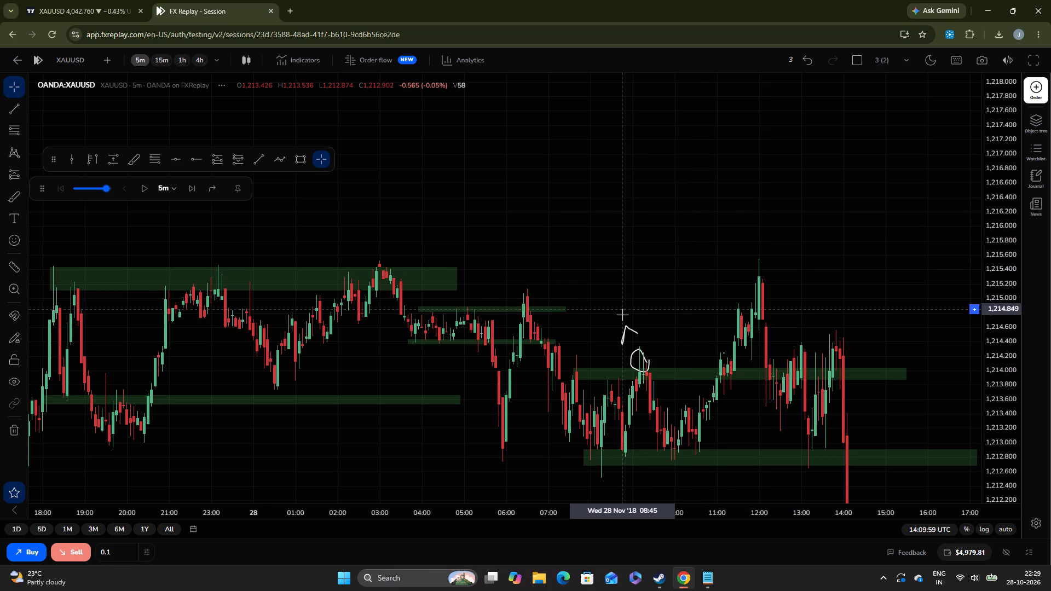
left_click(625, 327)
left_click(769, 103)
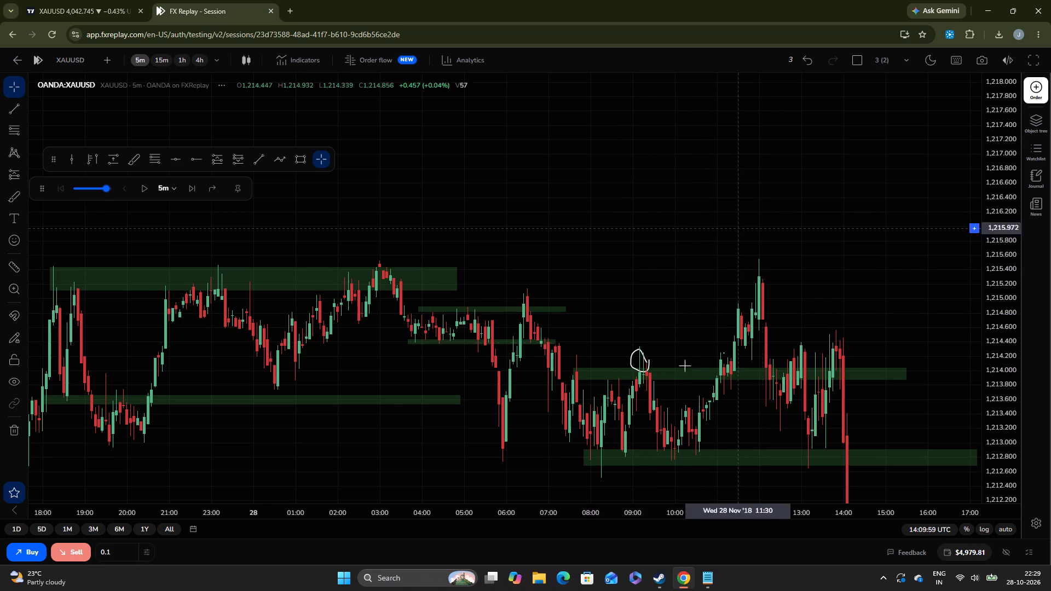
Delete the remaining hand-drawn circle around the high near 09:15 at the supply zone.
left_click(645, 369)
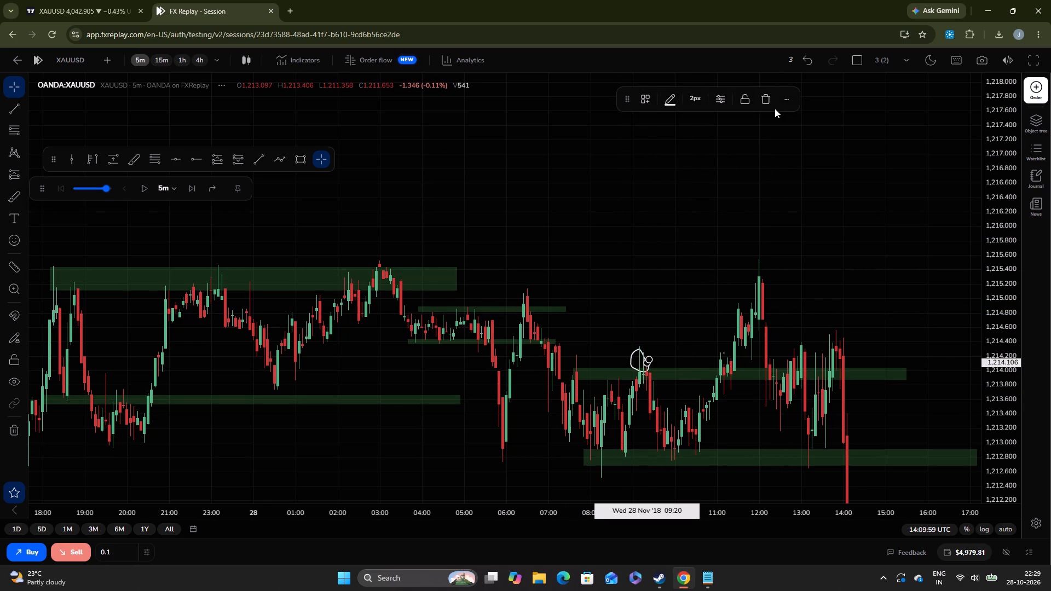
left_click(765, 101)
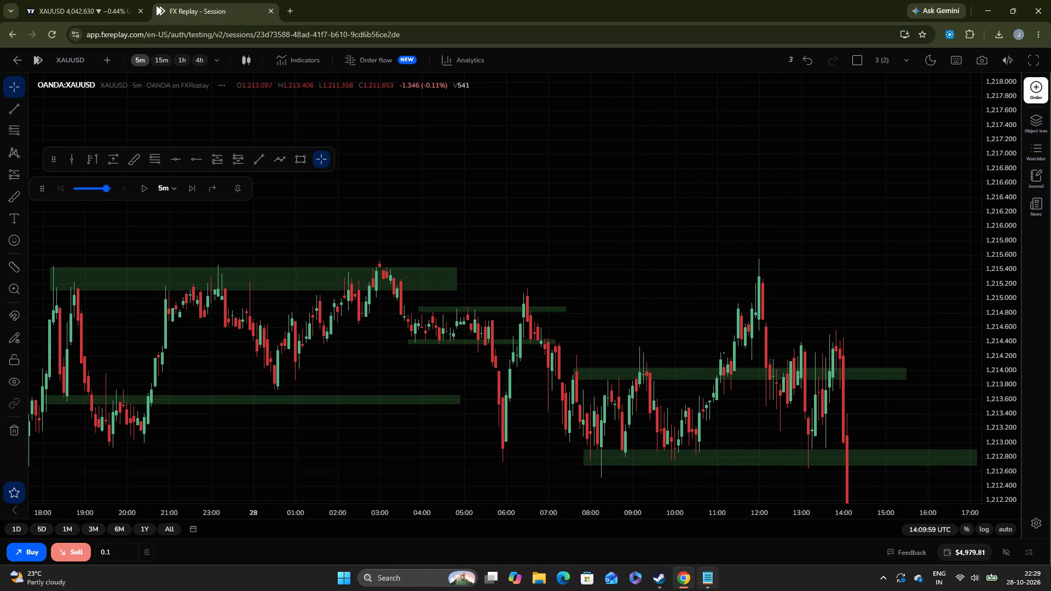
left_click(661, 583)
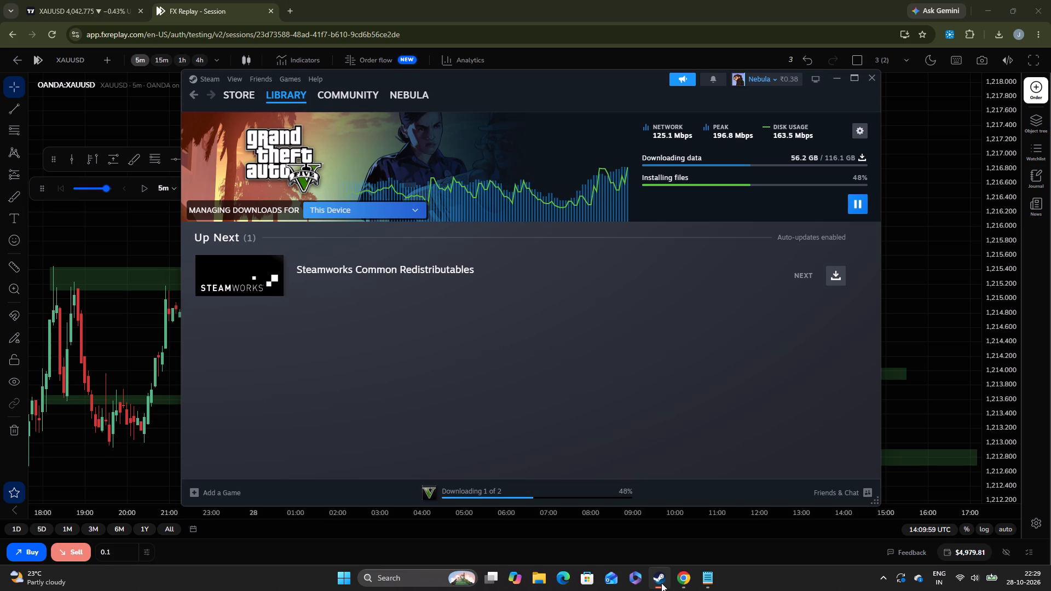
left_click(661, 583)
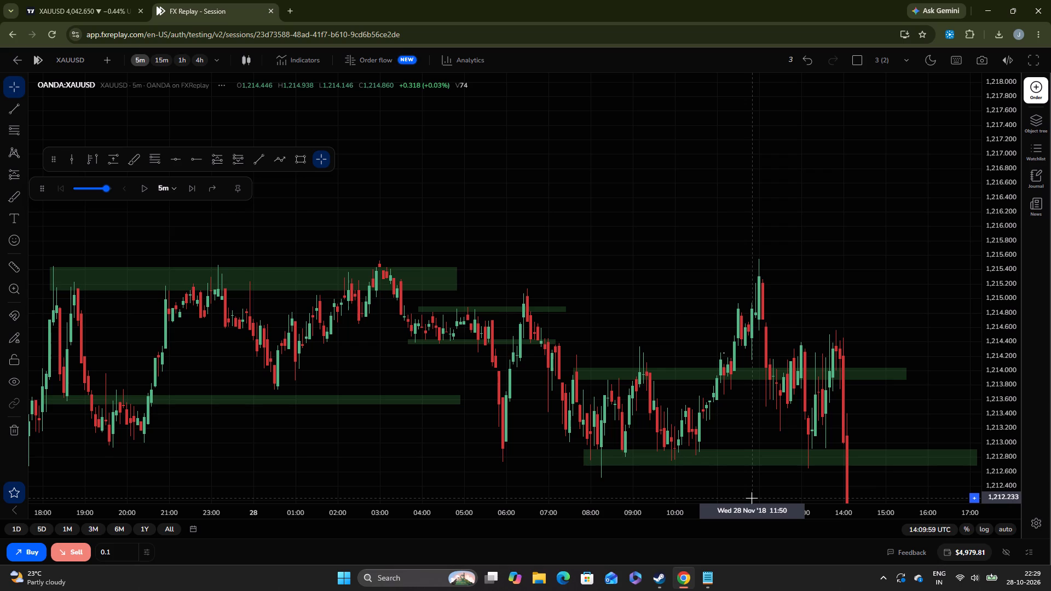
Display the replay chart in full screen.
key("F11")
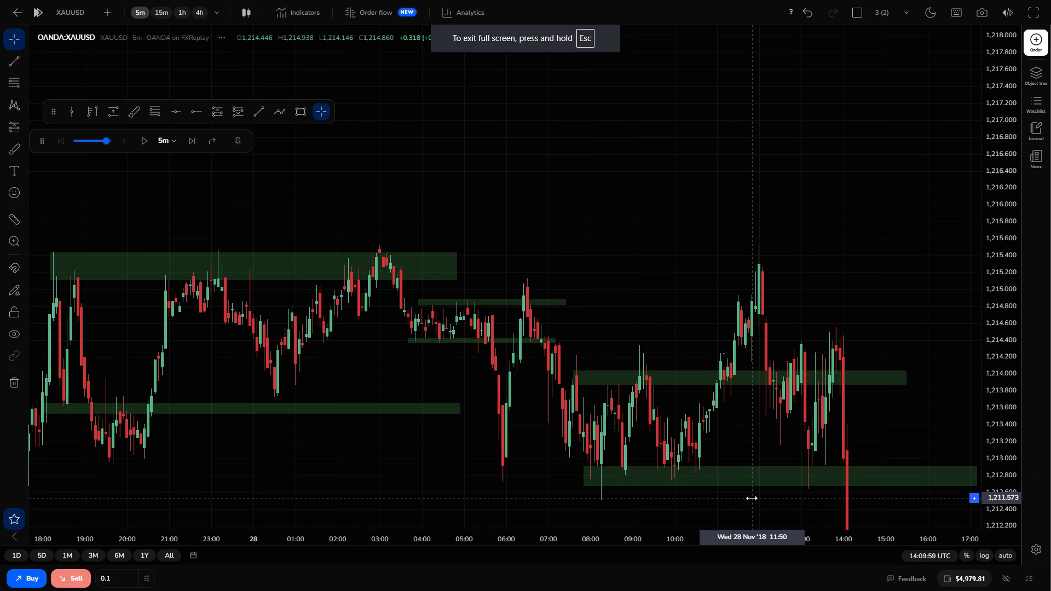
left_click(729, 444)
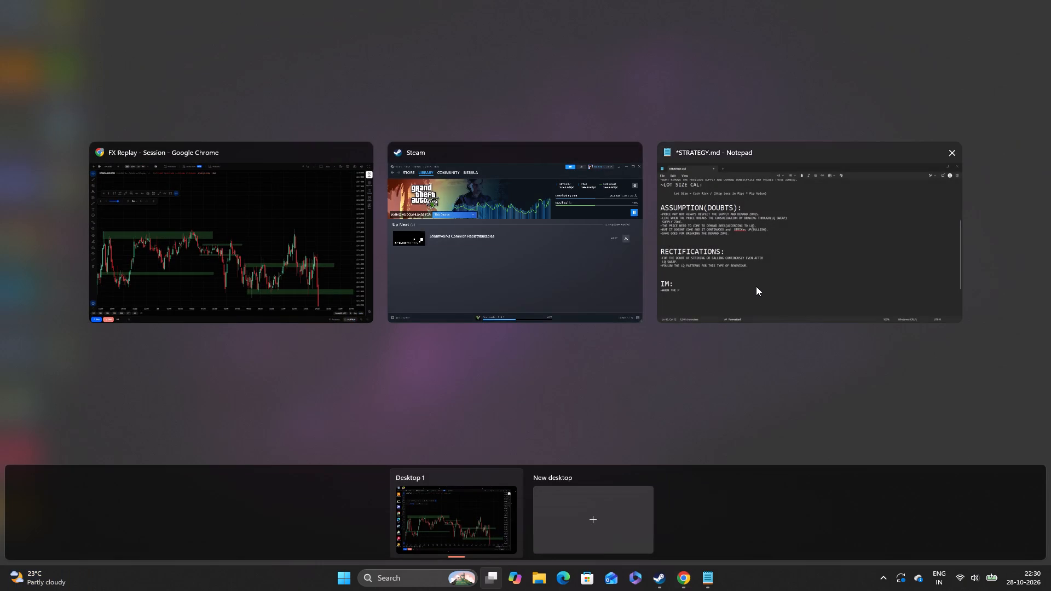
Switch to STRATEGY.md in Notepad and complete the start of the IM note as "~WHEN THE PRICE LQ SWEAP".
left_click(756, 286)
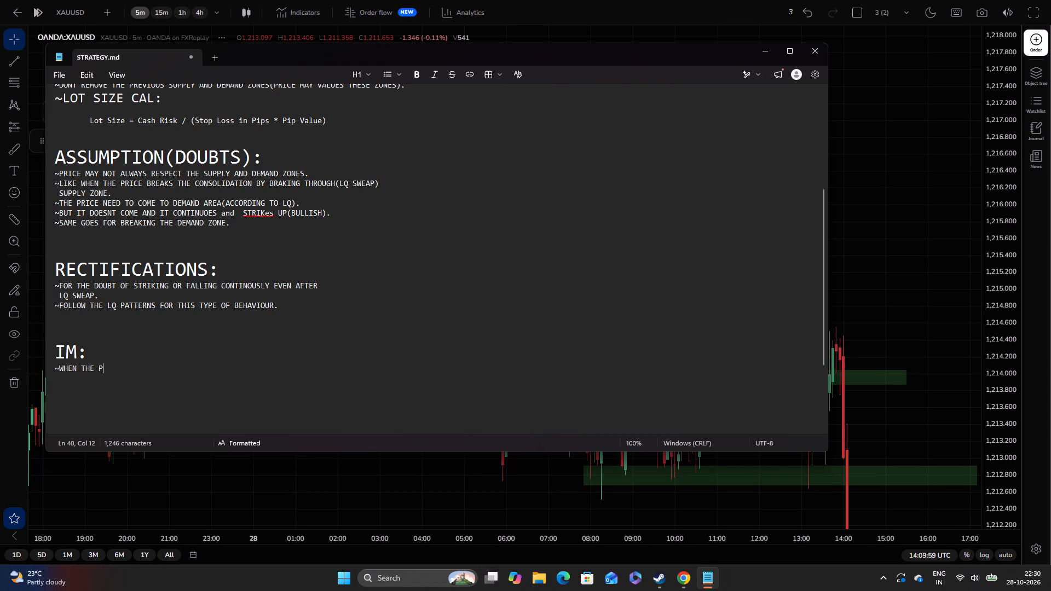
type("RICE")
key("space")
left_click(135, 373)
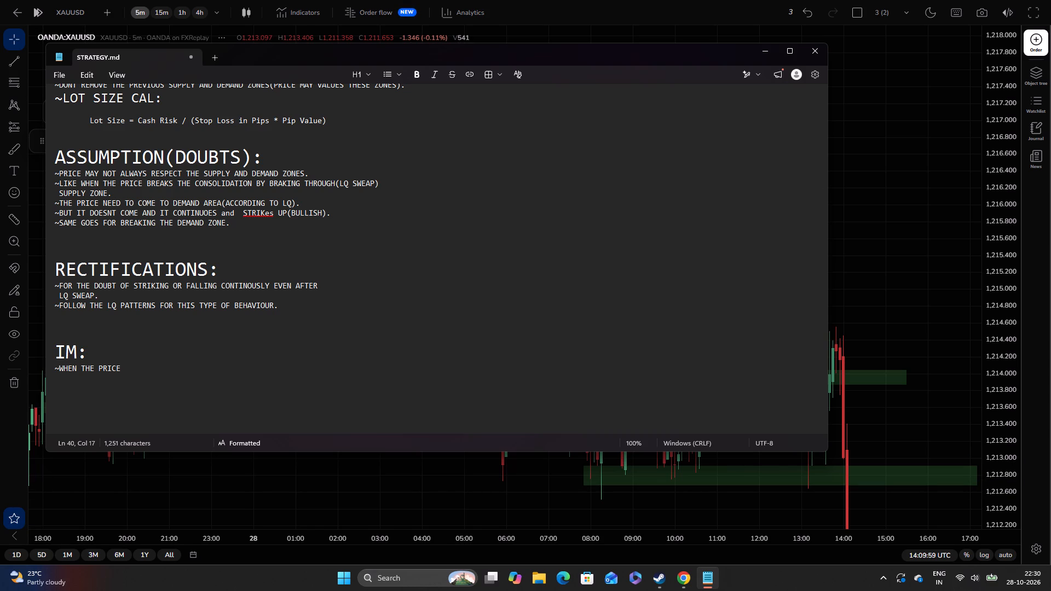
type("LQ SWEPA")
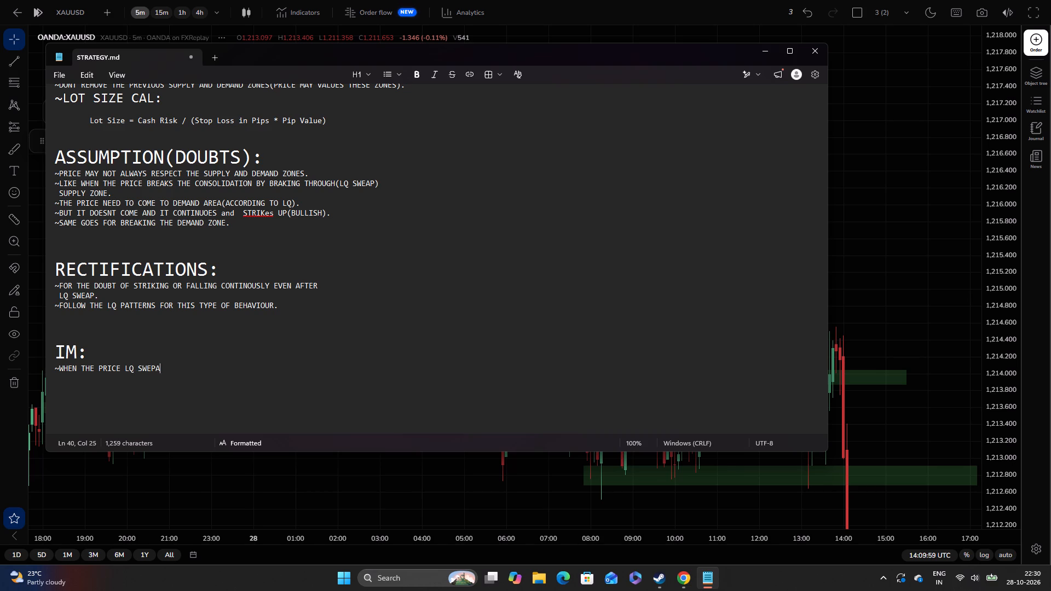
key("BackSpace")
key("BackSpace")
type("AP")
key("space")
Continue the IM note with "THE SUPPLY ZONE".
type("HTE")
key("space")
key("BackSpace")
key("BackSpace")
key("BackSpace")
key("BackSpace")
type("THE")
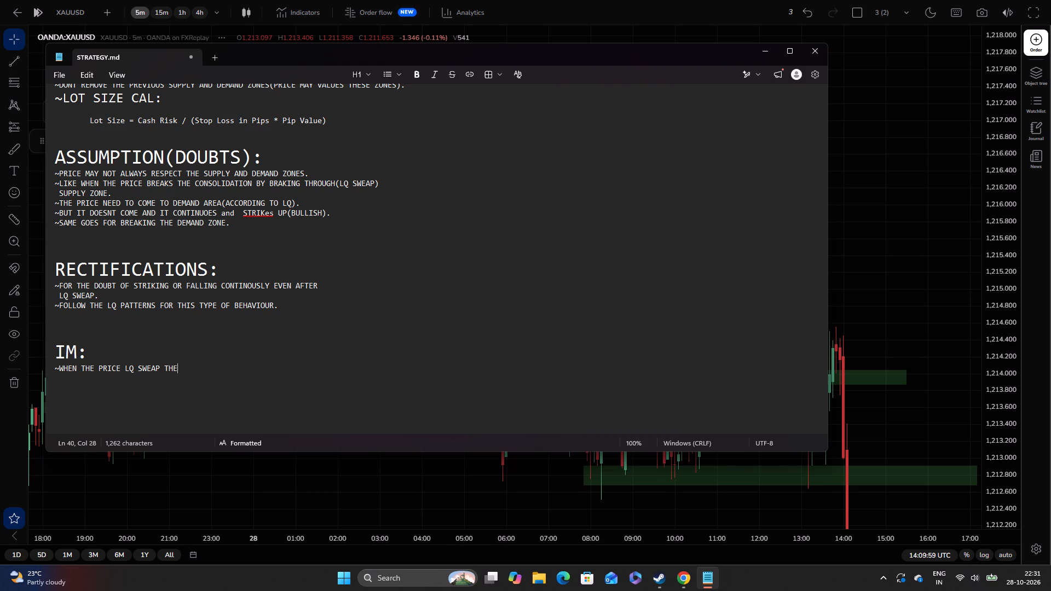
key("space")
type("SUP")
type("PLY")
key("space")
type("Z")
type("ONE")
key("space")
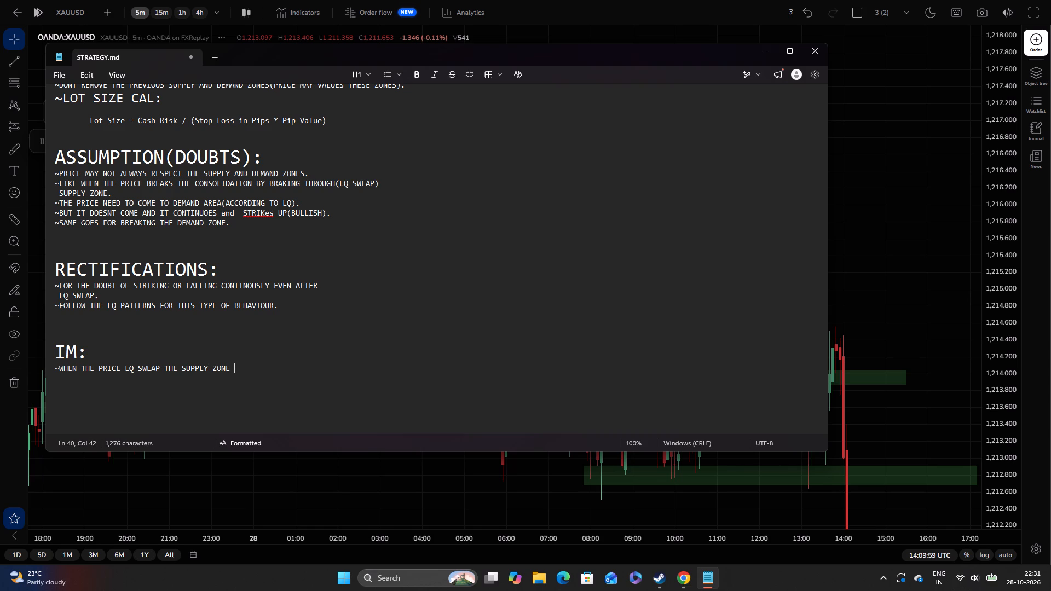
Extend the same IM line with "AND THIS LQ DIDN'T".
type("AND DIDN")
type("'T")
key("space")
key("Left")
key("Left")
key("Left")
key("Left")
key("Left")
key("Left")
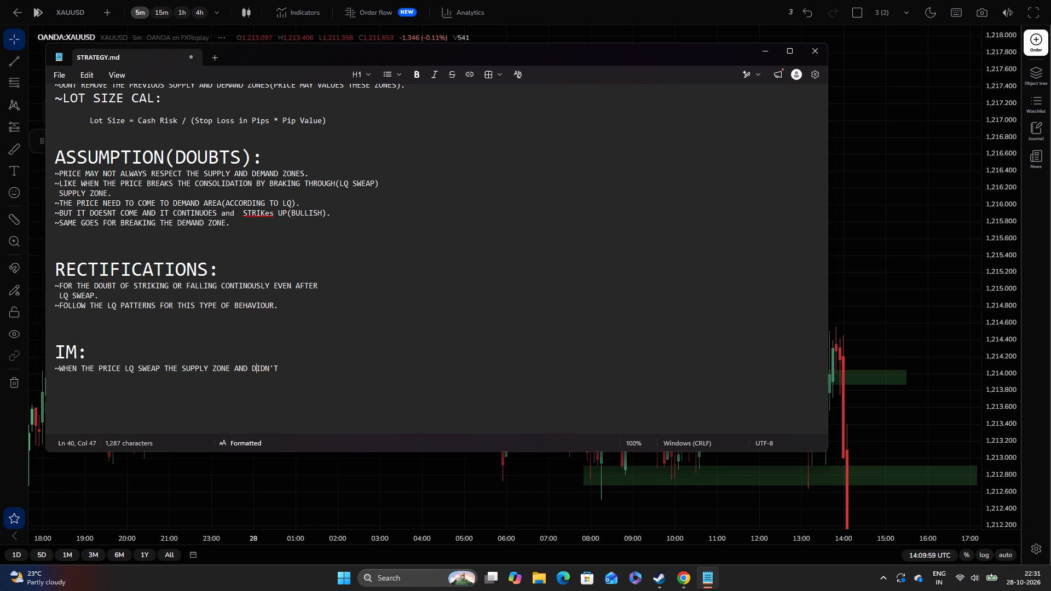
key("Left")
type("THIS LQ")
key("space")
key("Right")
key("Right")
key("Right")
key("Right")
key("Right")
key("Right")
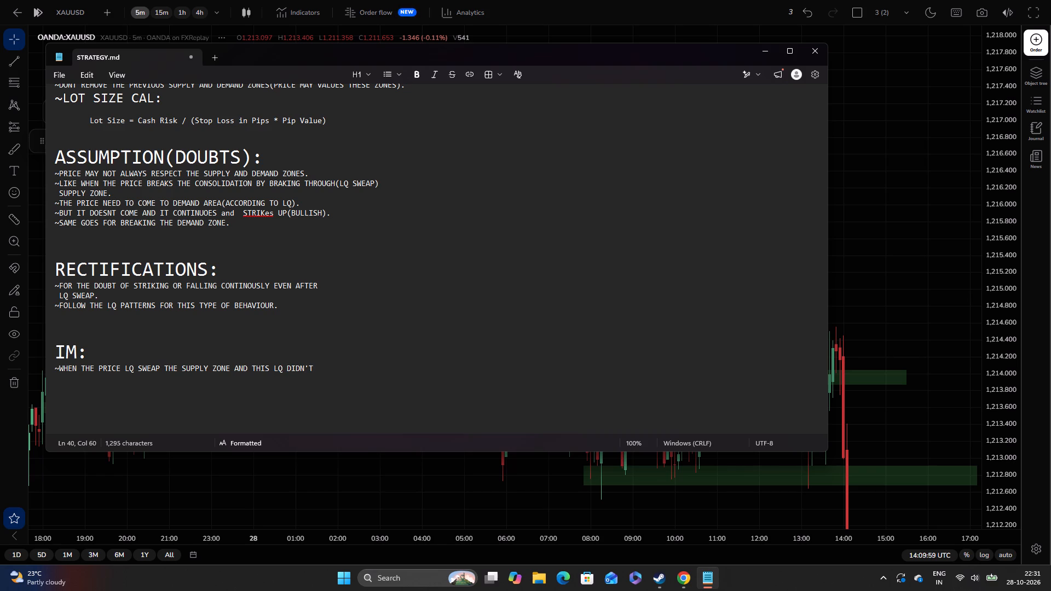
Start an indented second line of the IM note reading "SWEAP THE DEMAND ZONE".
key("Return")
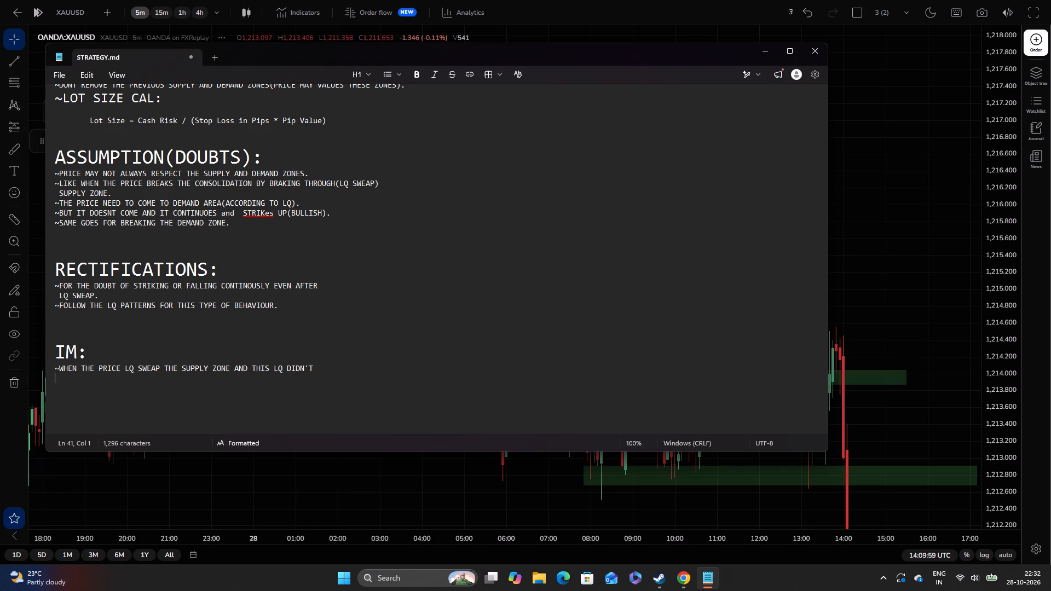
key("space")
type("SWEAP THE")
key("space")
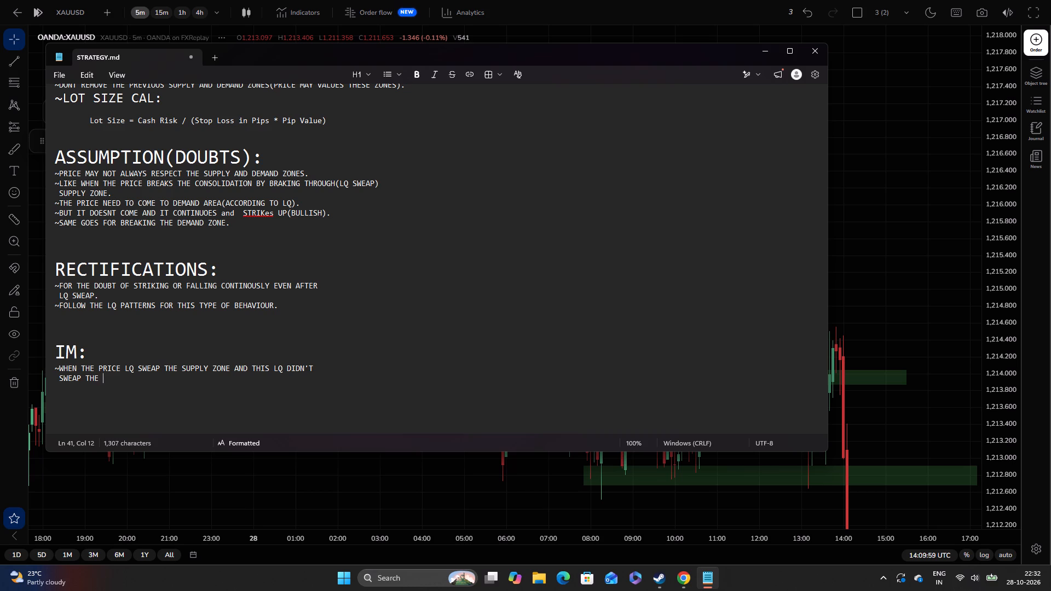
type("DEMAND")
key("space")
key("a")
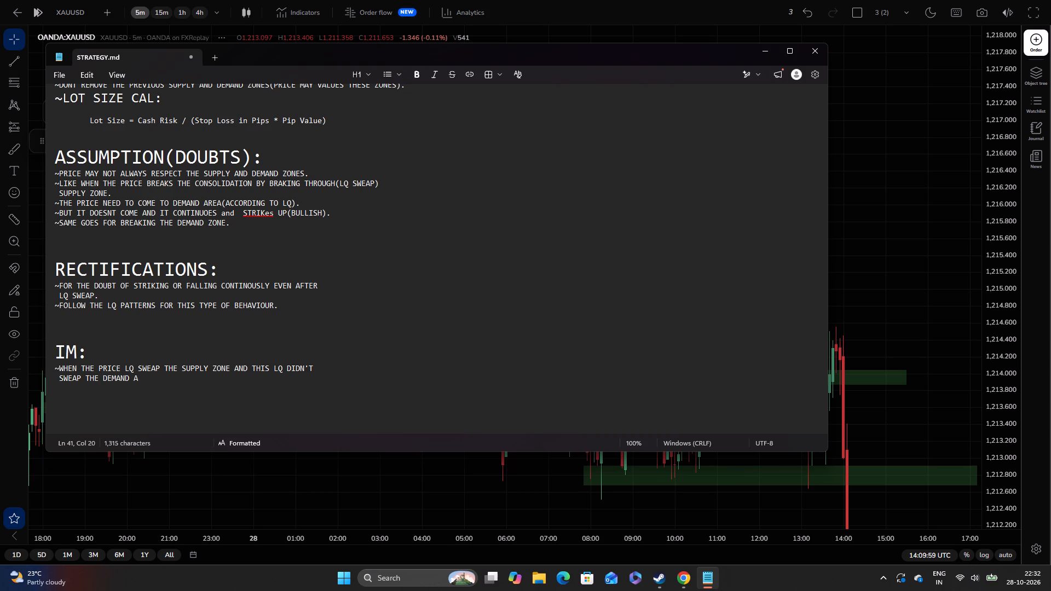
key("BackSpace")
type("ZN")
key("BackSpace")
type("ONE")
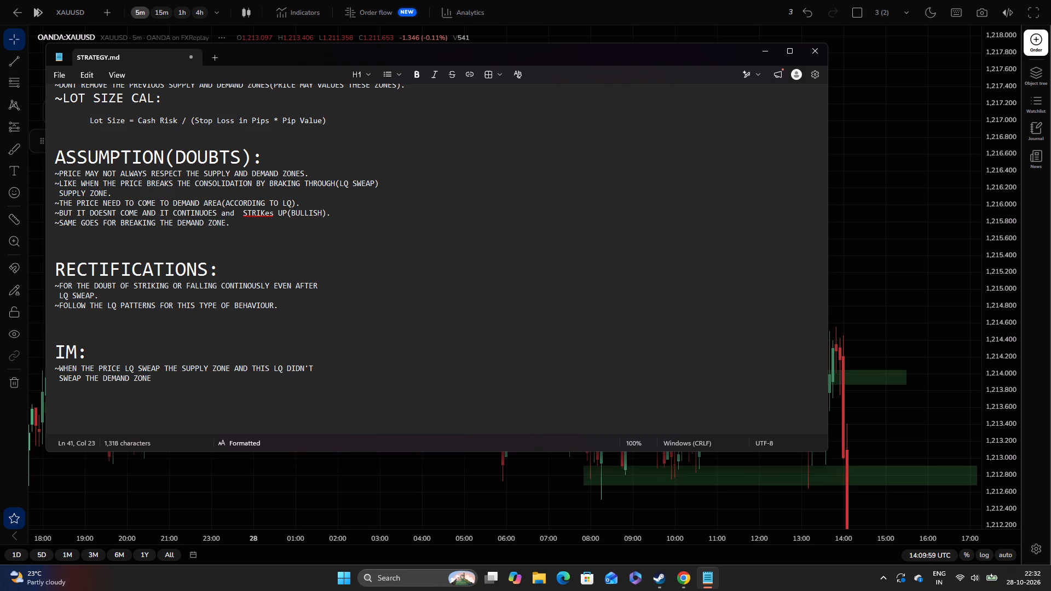
key("space")
Continue the second IM line with "AND AGAIN COMES FOR 2ND LQ SWEAP".
type("AND")
key("space")
type("AGAIB")
key("BackSpace")
type("N COM")
type("ES FOR")
key("space")
key("2")
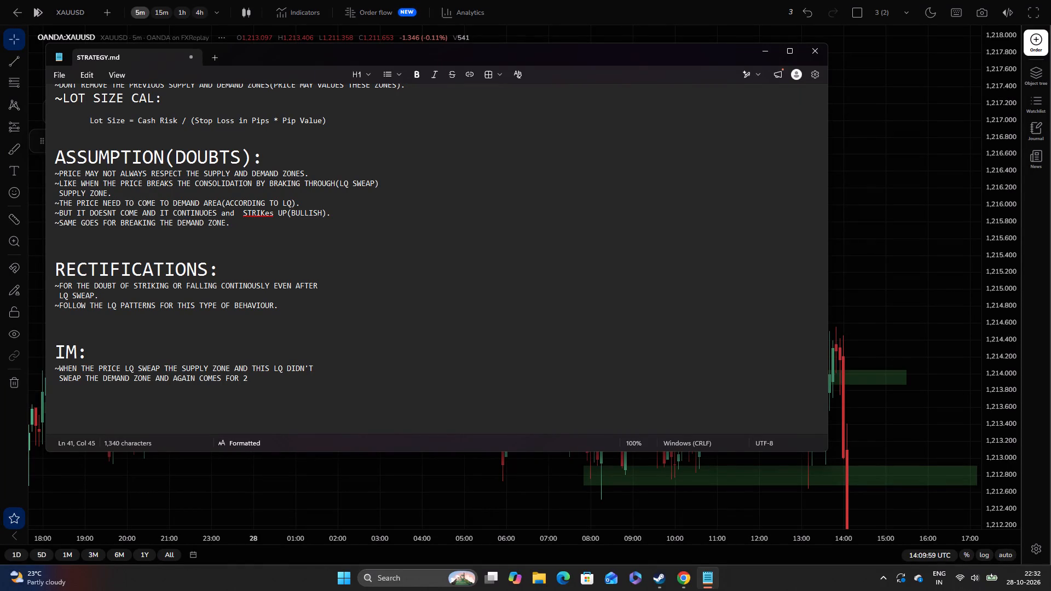
type("ND LQ")
key("space")
type("SWEAP")
key("space")
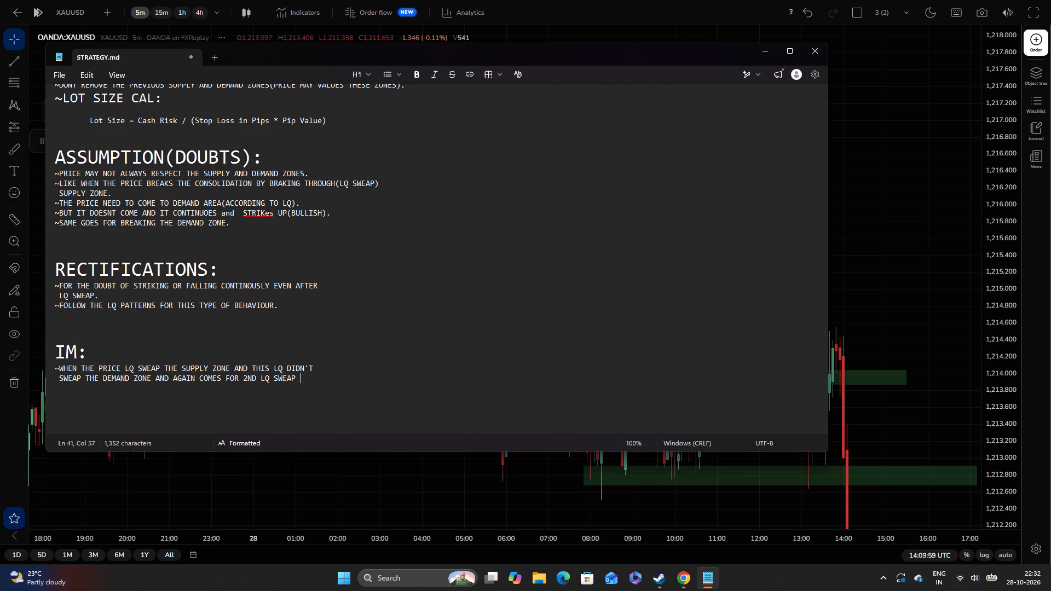
Finish the second IM line with "DONT ENTRY FOR SHORT" and start a new line.
type("DONT EN")
key("BackSpace")
key("BackSpace")
key("BackSpace")
type("ENT")
type("RY FOR")
key("space")
key("BackSpace")
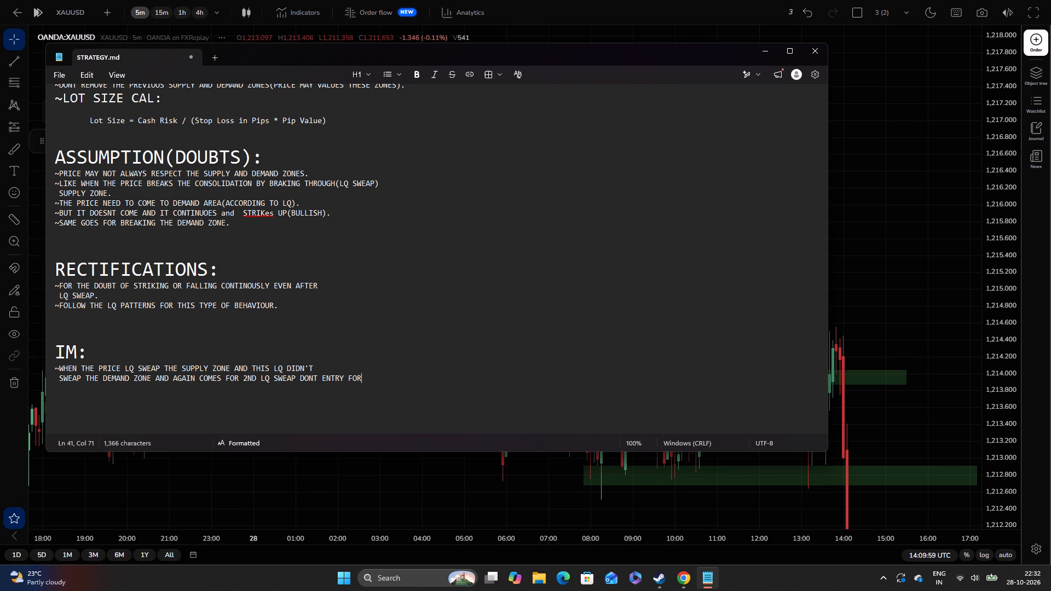
key("space")
type("SHORT")
key("Return")
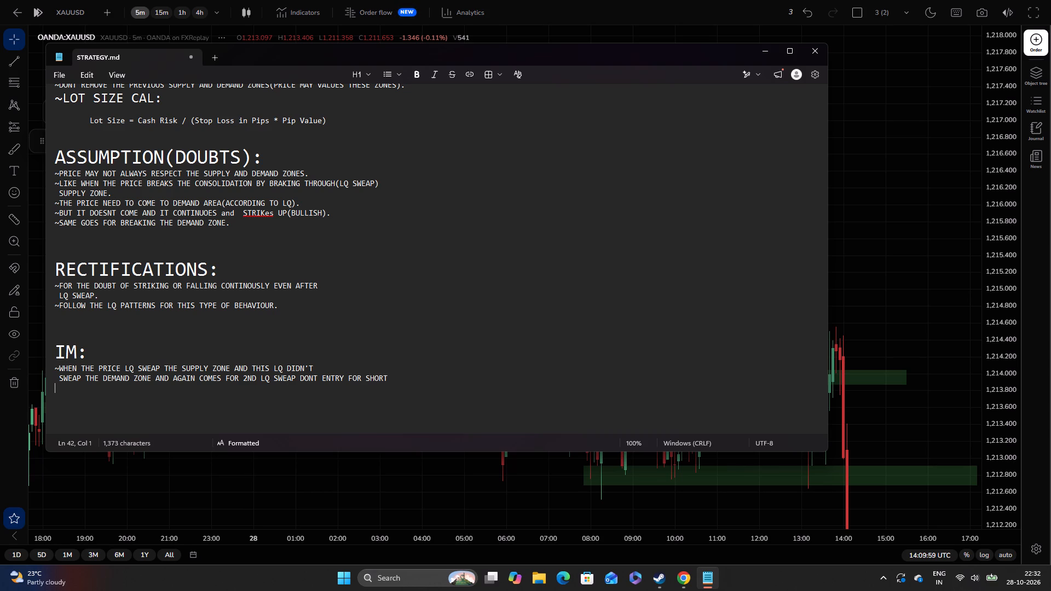
Add the IM line "~IT SWEAPS THE UN SWEAPED LIQUIDITY THEN ENTRY FOR SHORT" followed by a line break.
key("shift+asciitilde")
type("IT")
key("space")
type("SWE")
type("APS THE UNK")
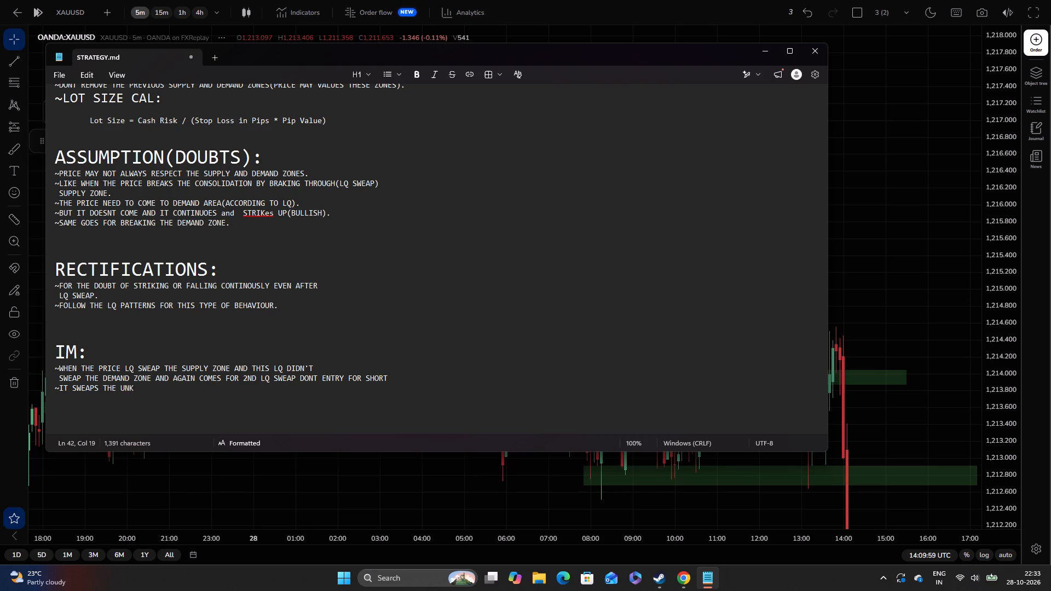
key("BackSpace")
key("space")
type("SWEAPED LIQUID")
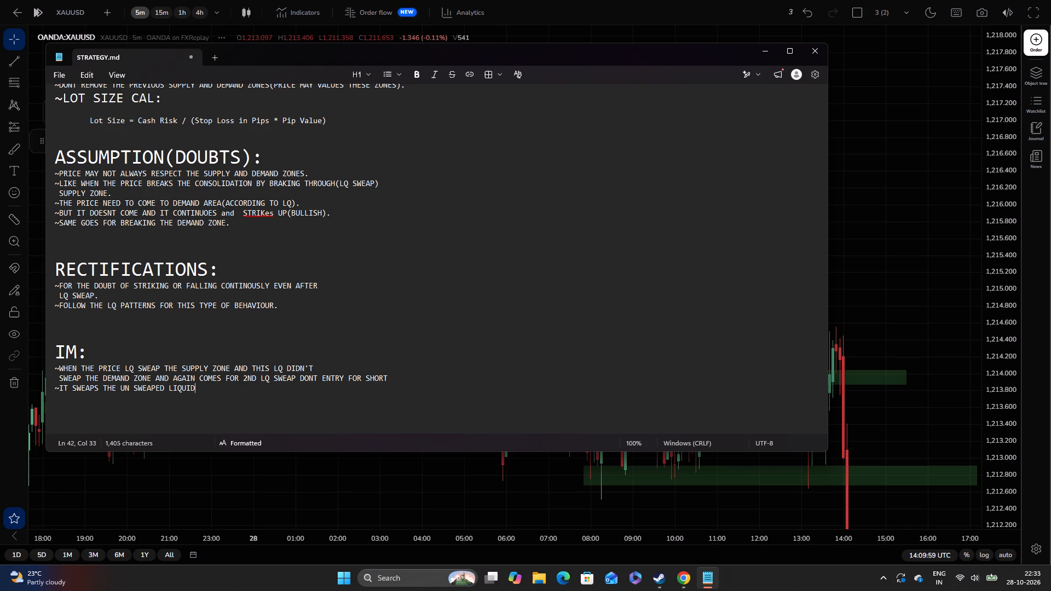
type("ITY")
key("space")
type("THEN")
key("space")
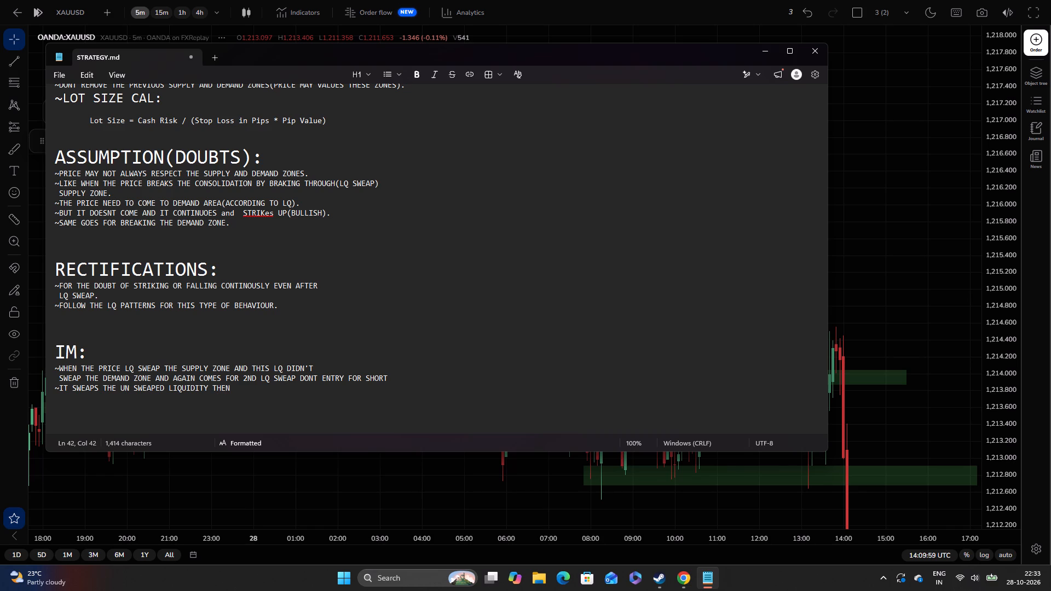
type("ENTRY FOR SHORT")
key("Return")
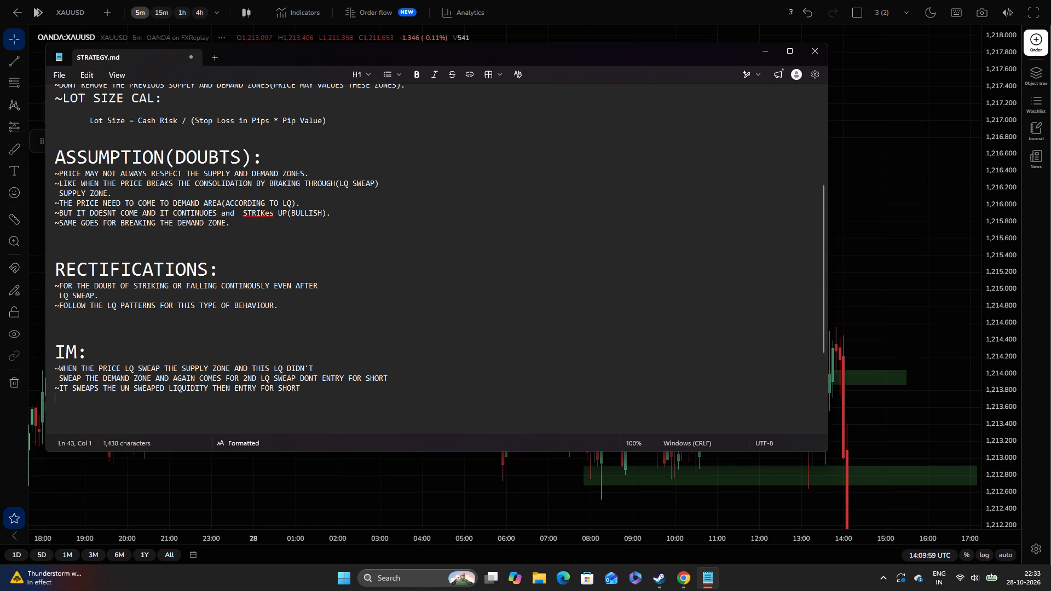
Minimize the strategy notes, take the replay chart out of full screen, and open the Downloads folder in File Explorer.
left_click(765, 57)
left_click_drag(777, 294, 642, 102)
left_click_drag(609, 159, 641, 210)
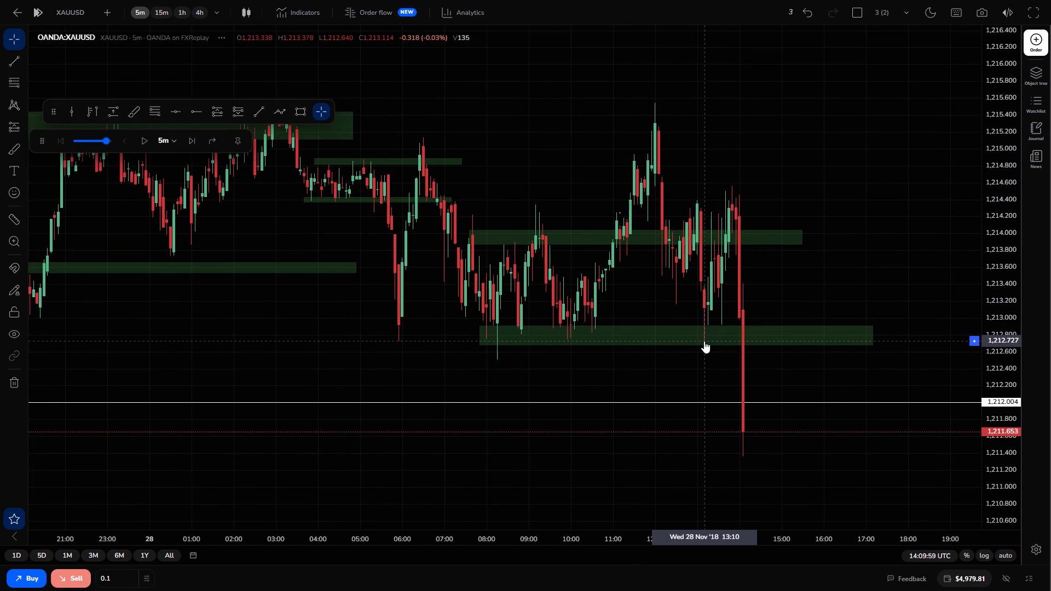
key("F11")
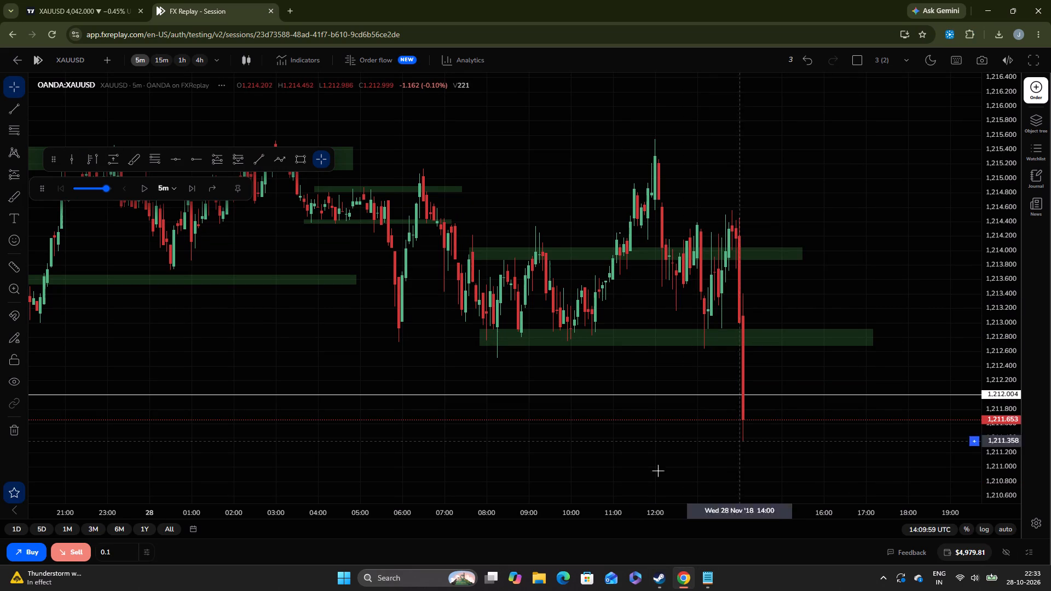
double_click(530, 572)
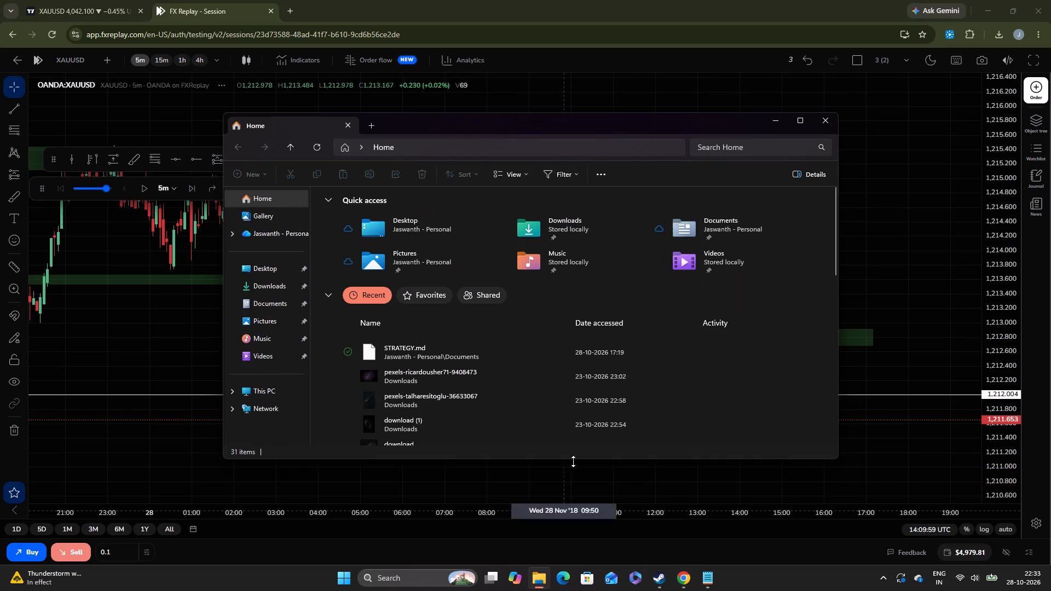
double_click(279, 292)
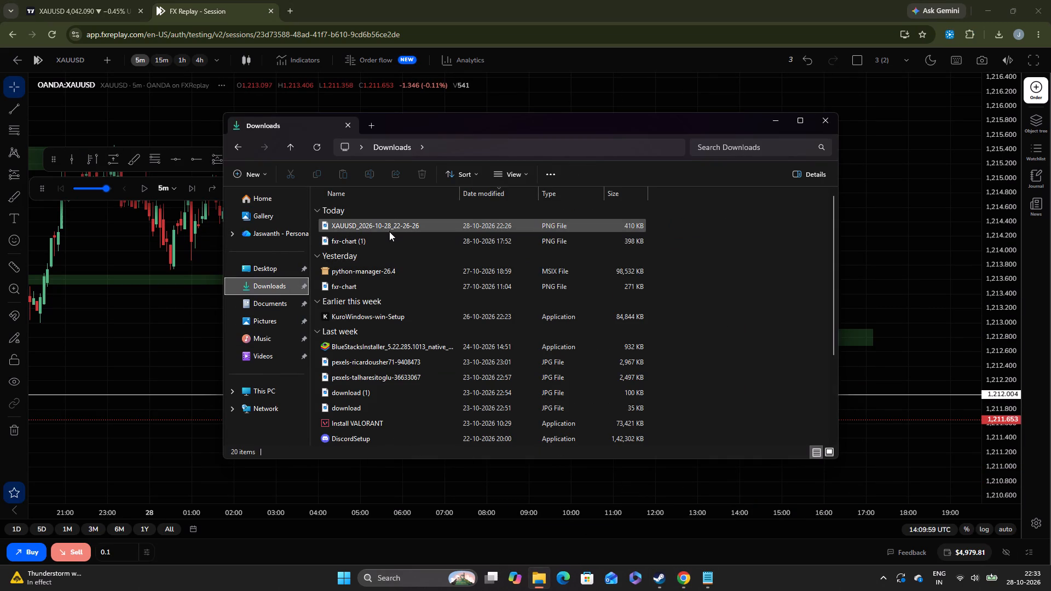
View the XAUUSD_2026-10-28_22-26-26 chart screenshot to check which annotations it holds, and close it.
right_click(418, 227)
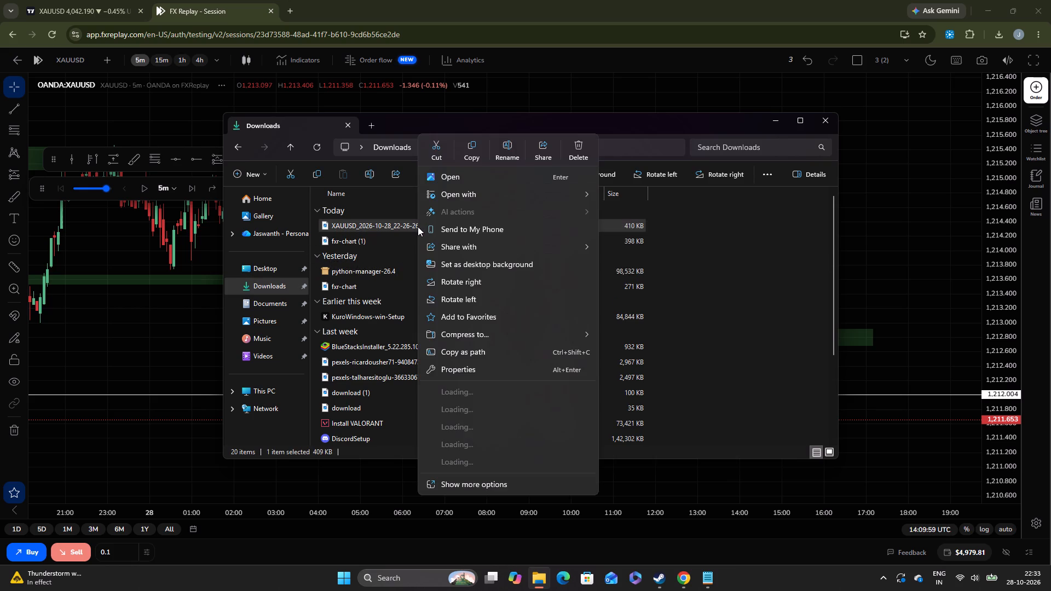
left_click(399, 217)
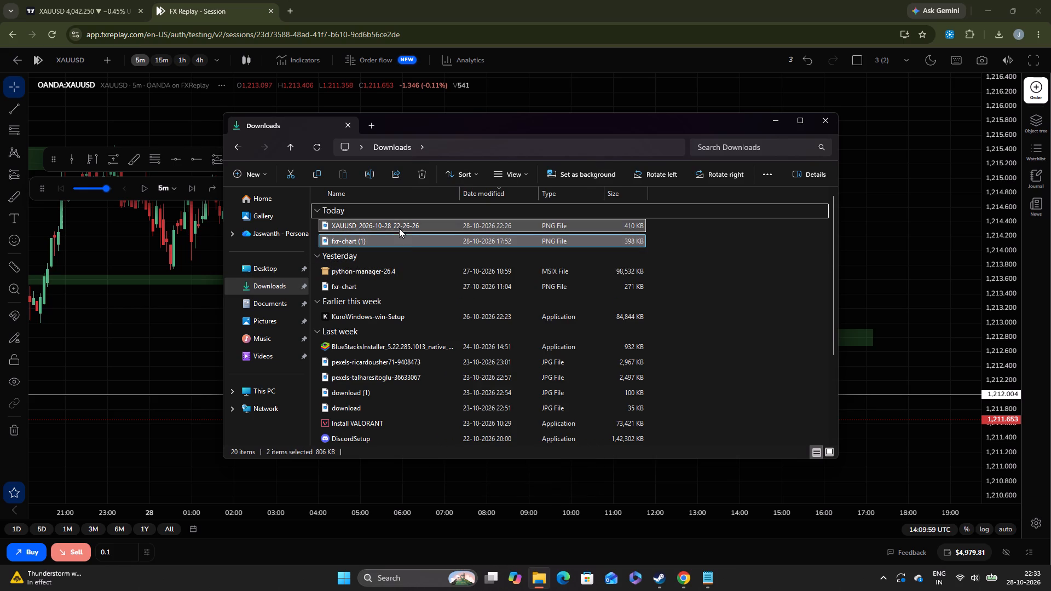
left_click(400, 221)
double_click(400, 221)
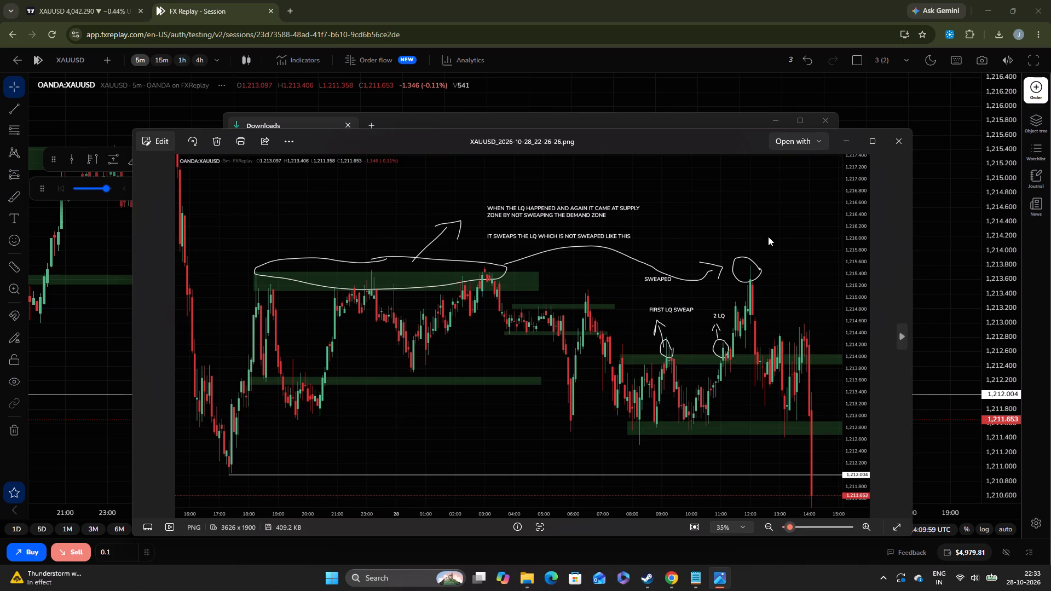
left_click(902, 139)
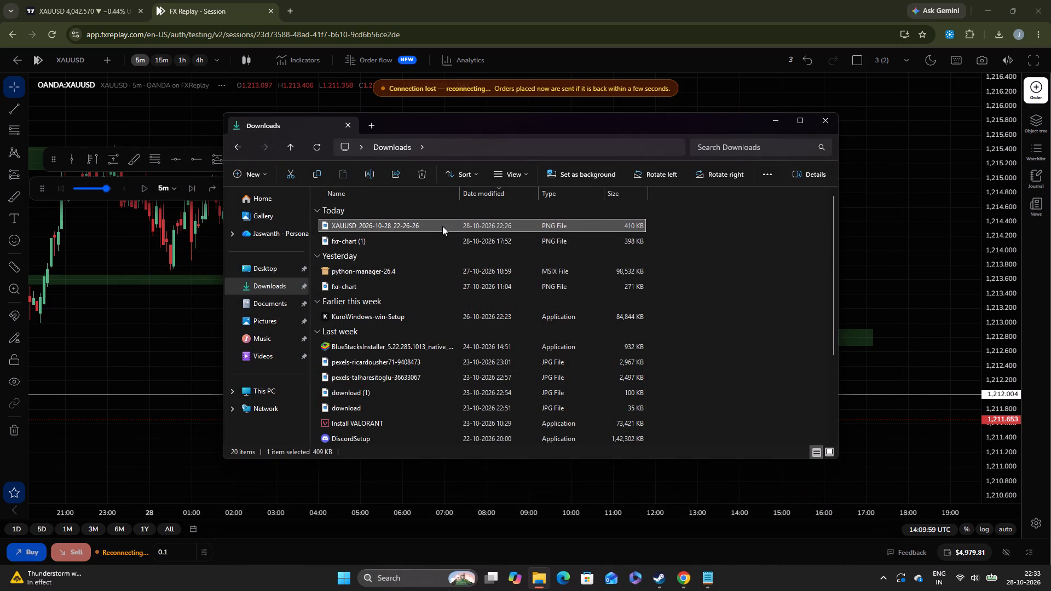
Rename the XAUUSD_2026-10-28_22-26-26 screenshot as "2ND LQ(LOOKING FOR SHORT)".
right_click(442, 226)
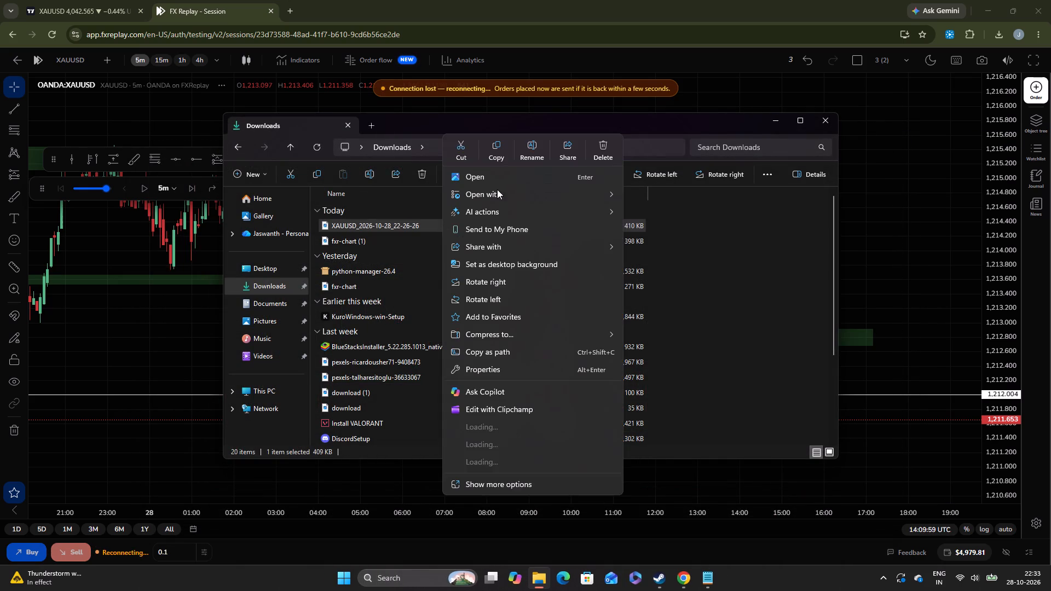
left_click(533, 145)
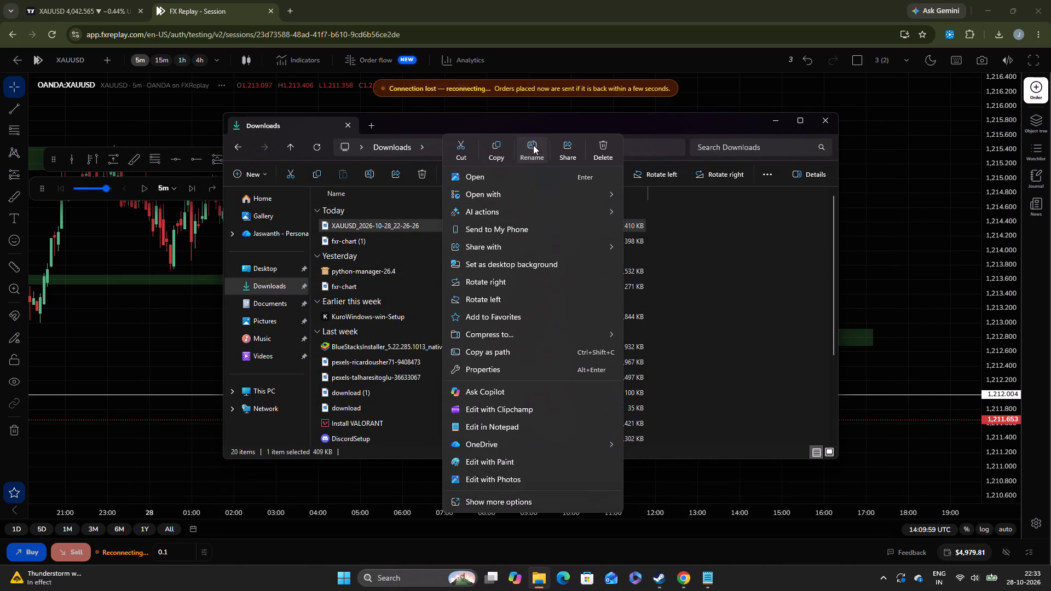
key("BackSpace")
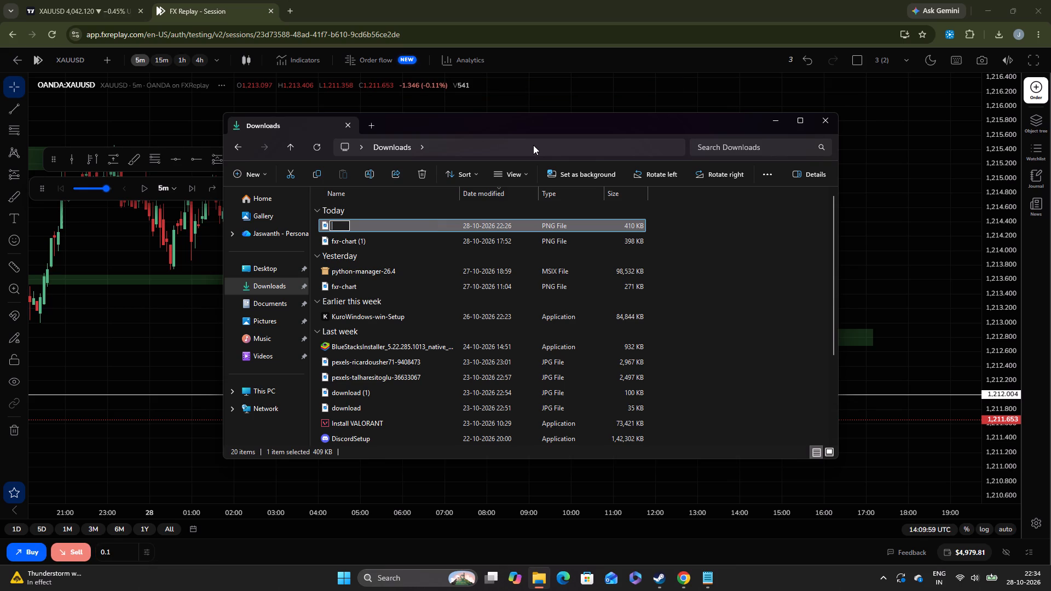
key("2")
type("ND LI")
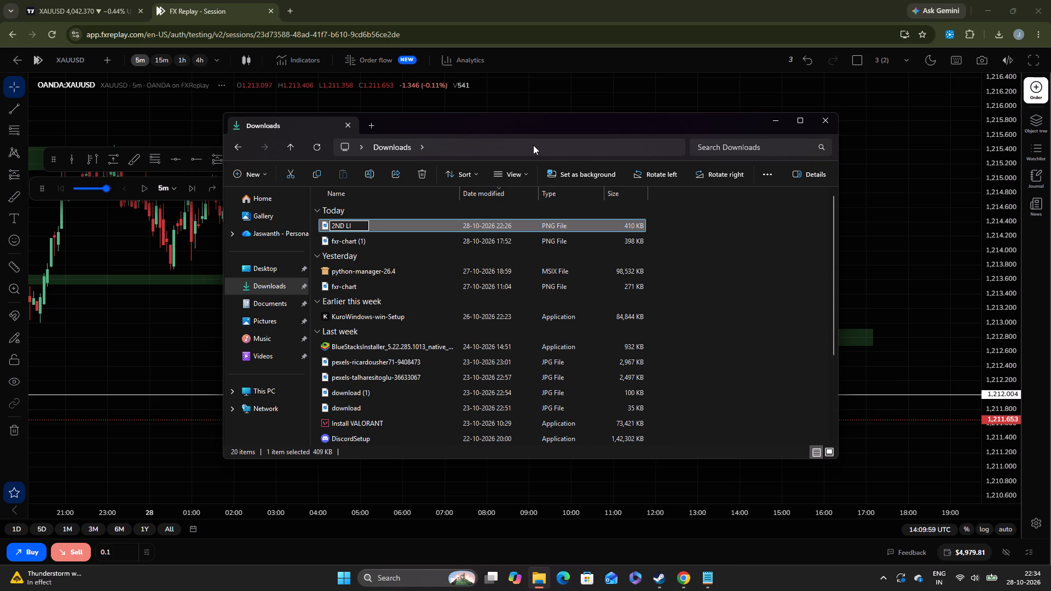
key("BackSpace")
key("BackSpace")
type("LQ")
key("shift+parenleft")
type("SH")
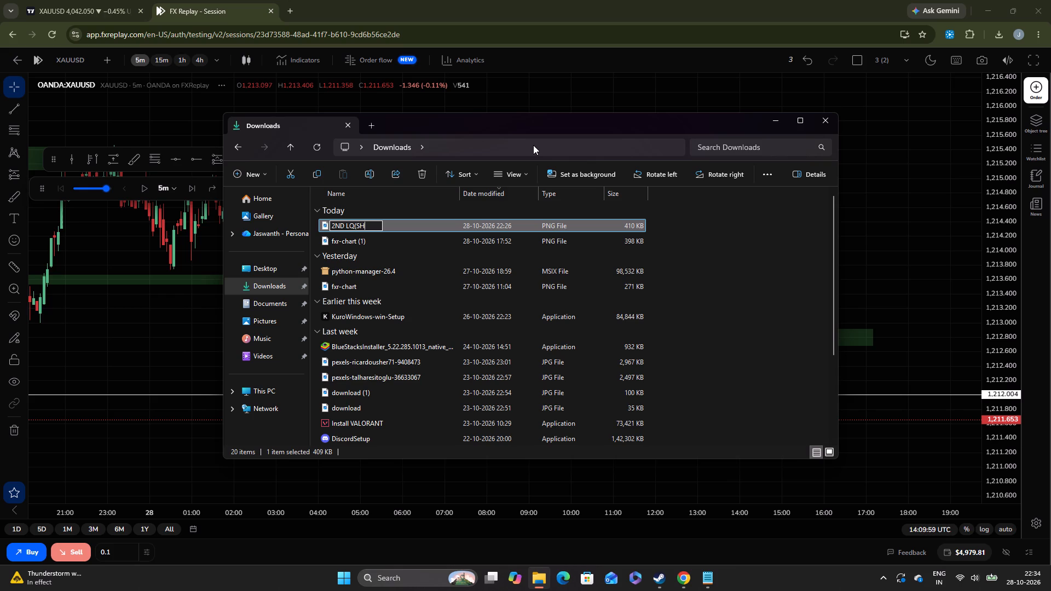
key("BackSpace")
key("BackSpace")
type("LOOKING FOR SHORT")
key("shift+parenright")
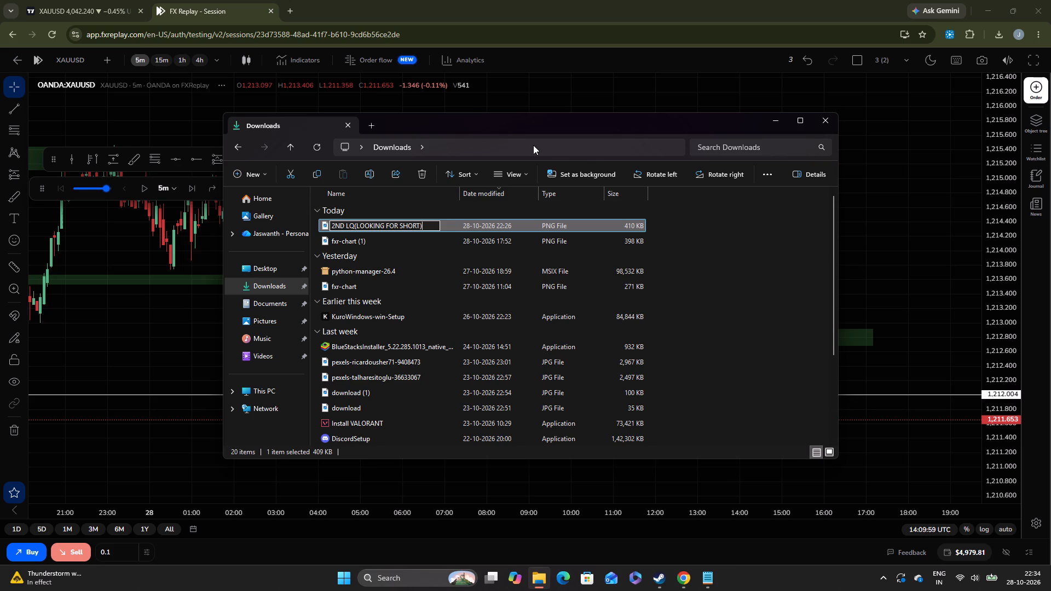
key("Return")
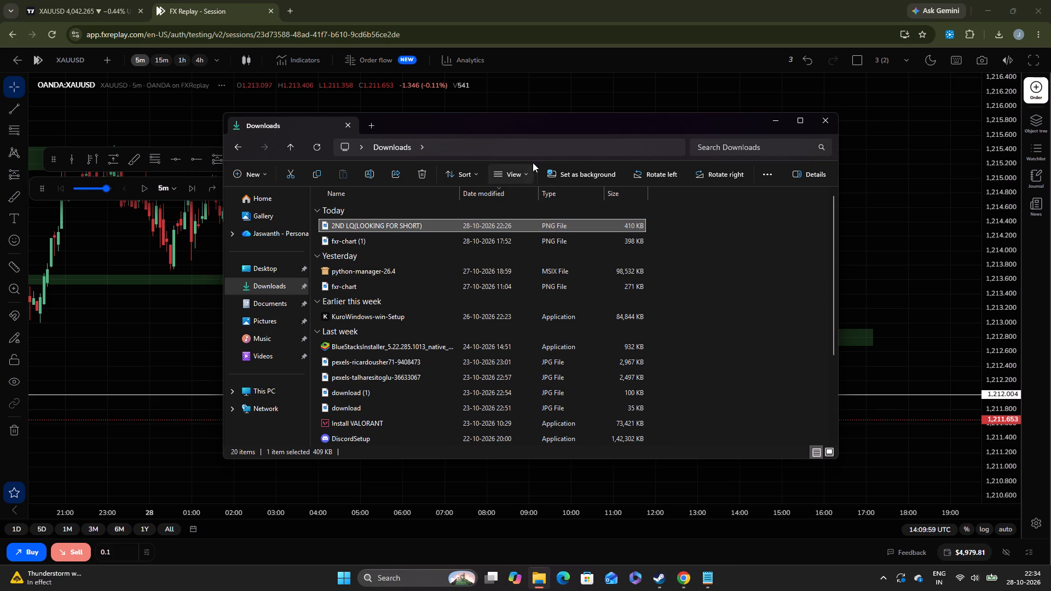
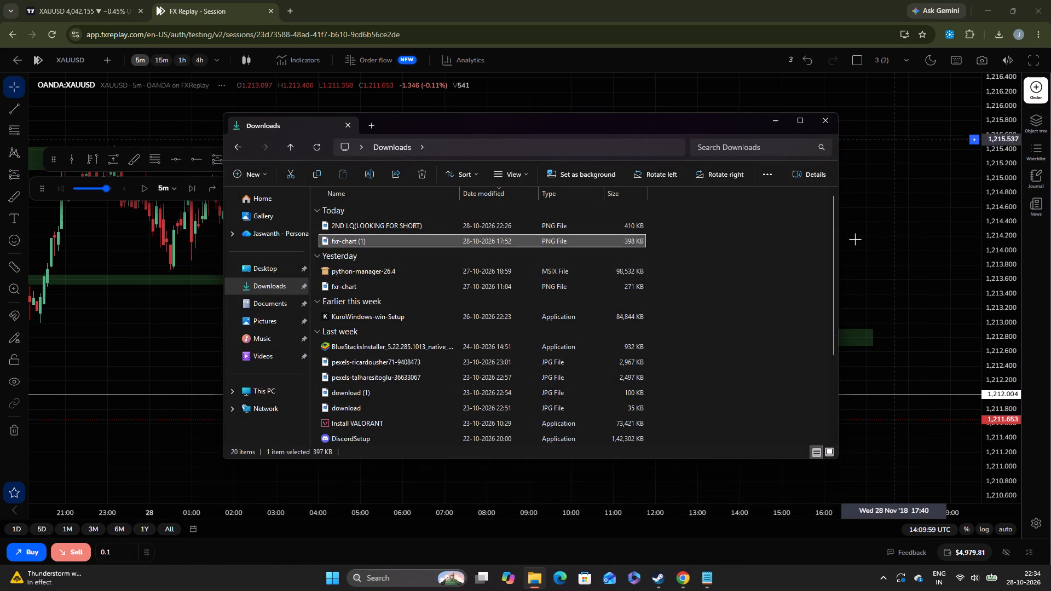
Rename the fxr-chart (1) screenshot as "LQ SWEAP PATTERN BASED".
right_click(378, 241)
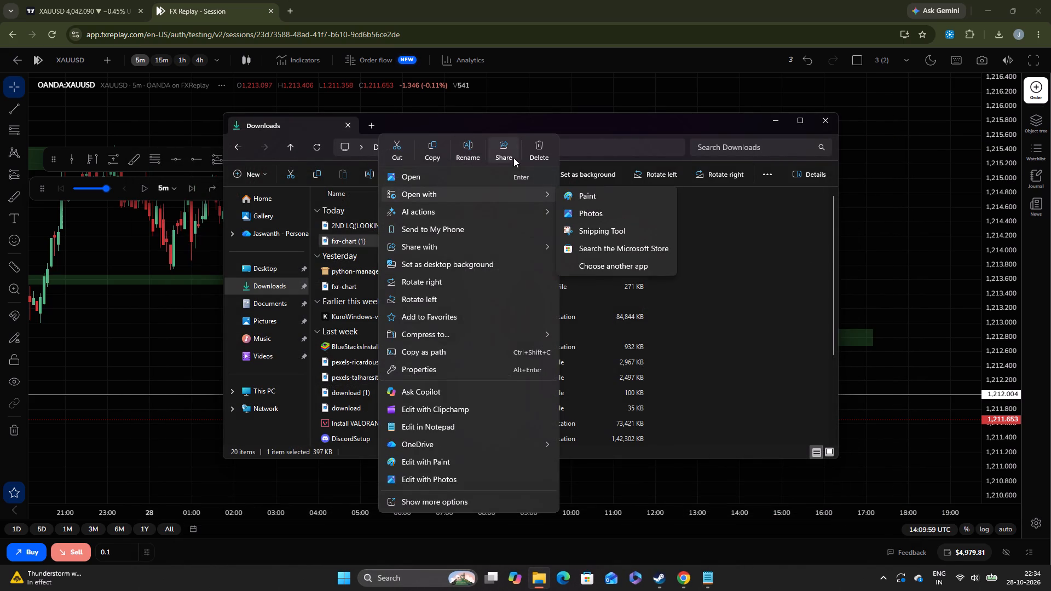
left_click(461, 150)
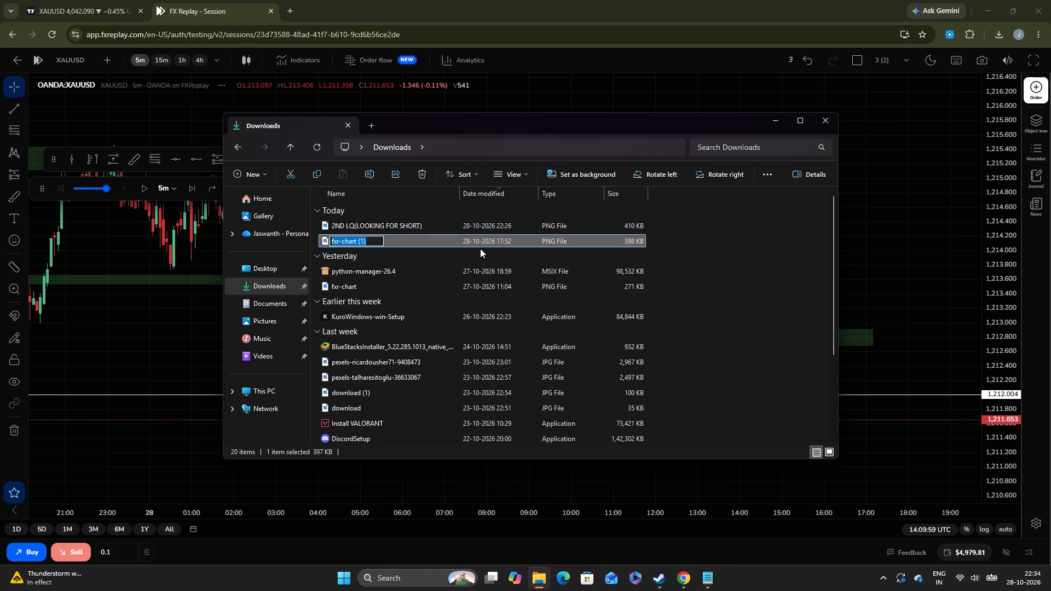
key("BackSpace")
key("BackSpace")
key("BackSpace")
key("BackSpace")
key("BackSpace")
key("BackSpace")
key("BackSpace")
key("BackSpace")
key("BackSpace")
key("BackSpace")
key("BackSpace")
key("BackSpace")
key("BackSpace")
key("BackSpace")
key("BackSpace")
key("BackSpace")
key("BackSpace")
key("BackSpace")
key("BackSpace")
key("BackSpace")
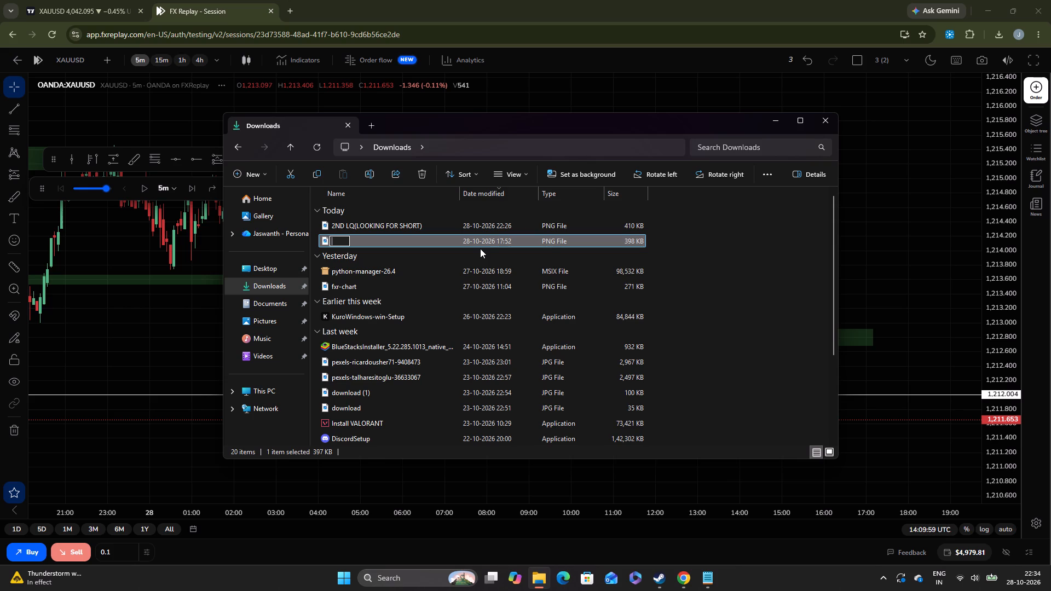
type("LQ")
key("space")
type("SWEAP")
key("space")
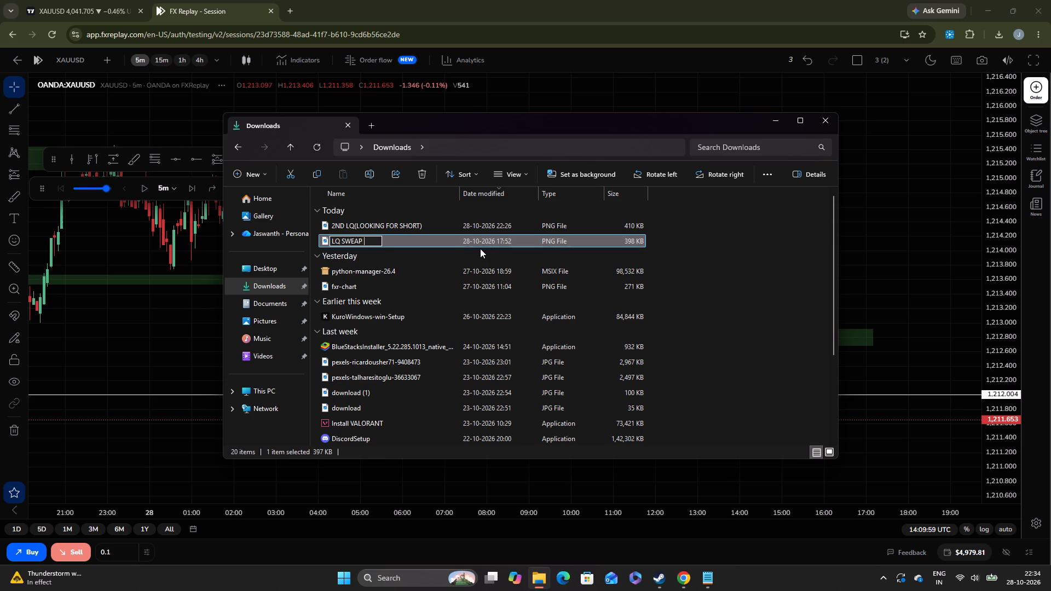
type("PATTERN")
key("space")
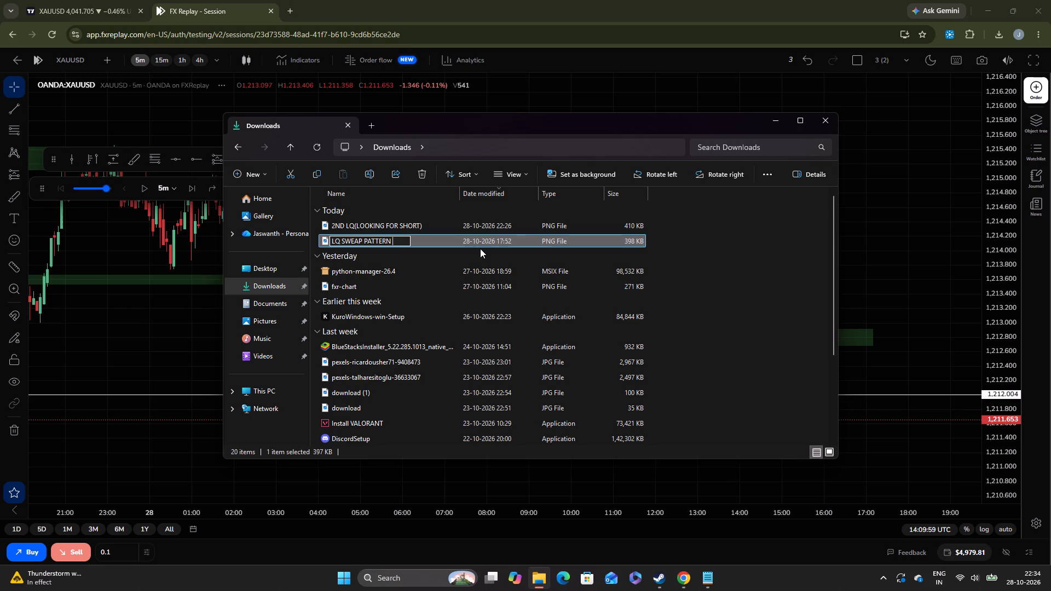
type("BASED")
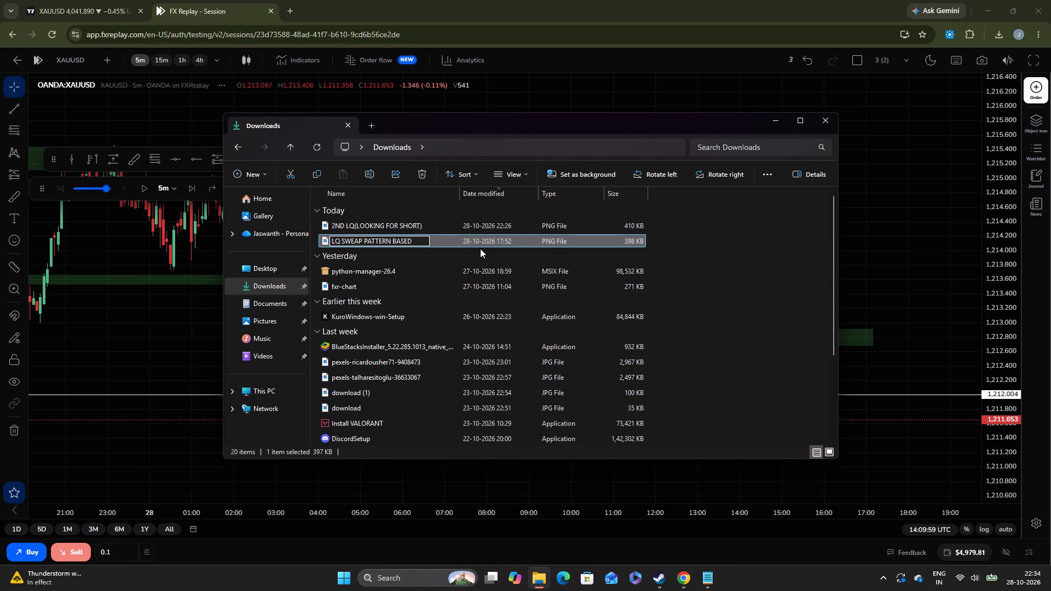
key("Return")
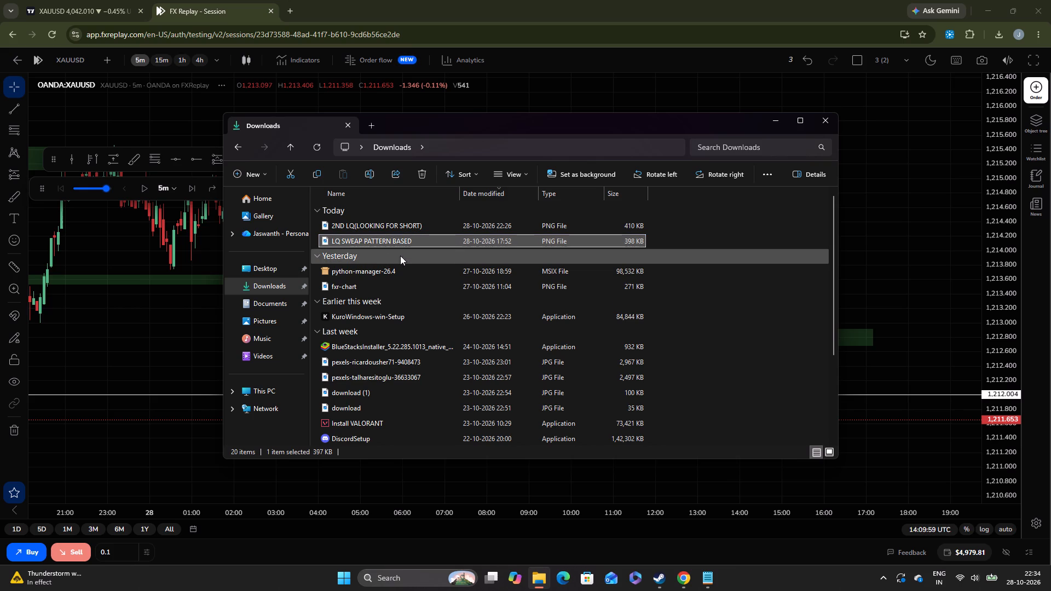
View the fxr-chart screenshot to check which pattern it shows, and close it.
double_click(370, 292)
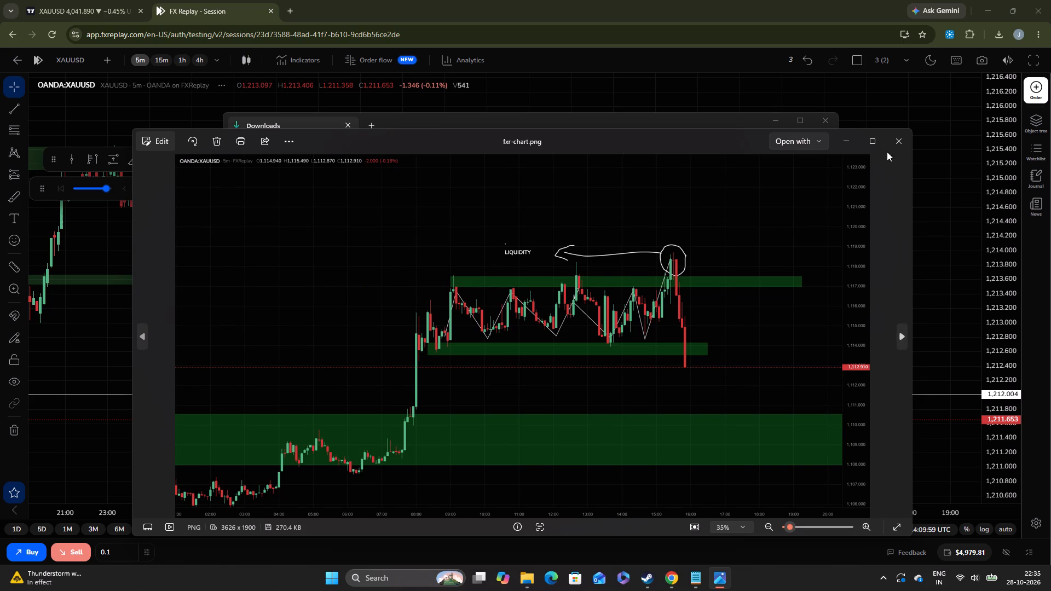
left_click(898, 138)
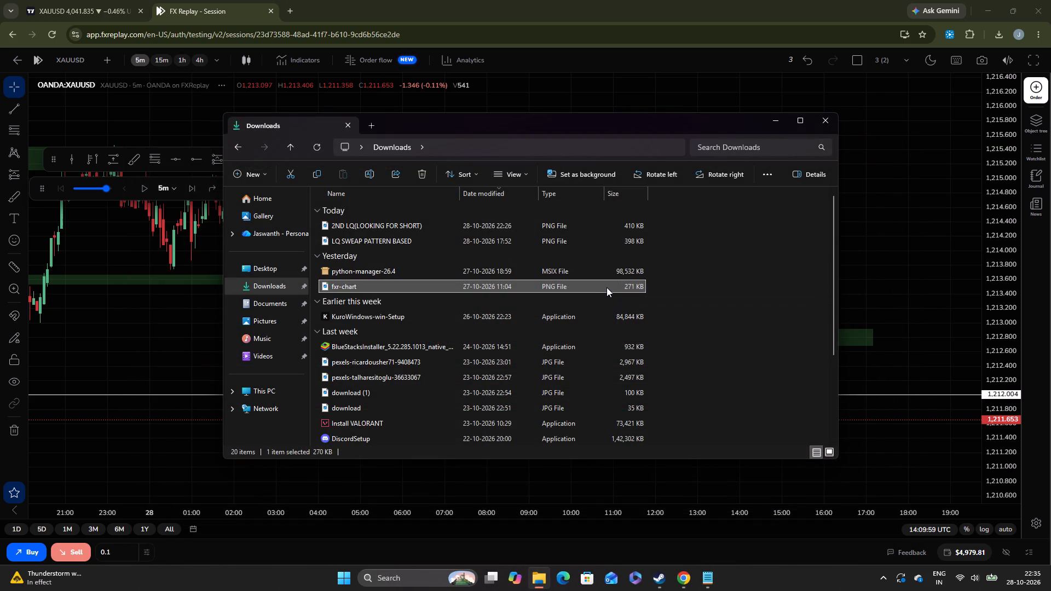
Rename the fxr-chart screenshot as "LQ SWEAP" and close the Downloads window.
right_click(607, 287)
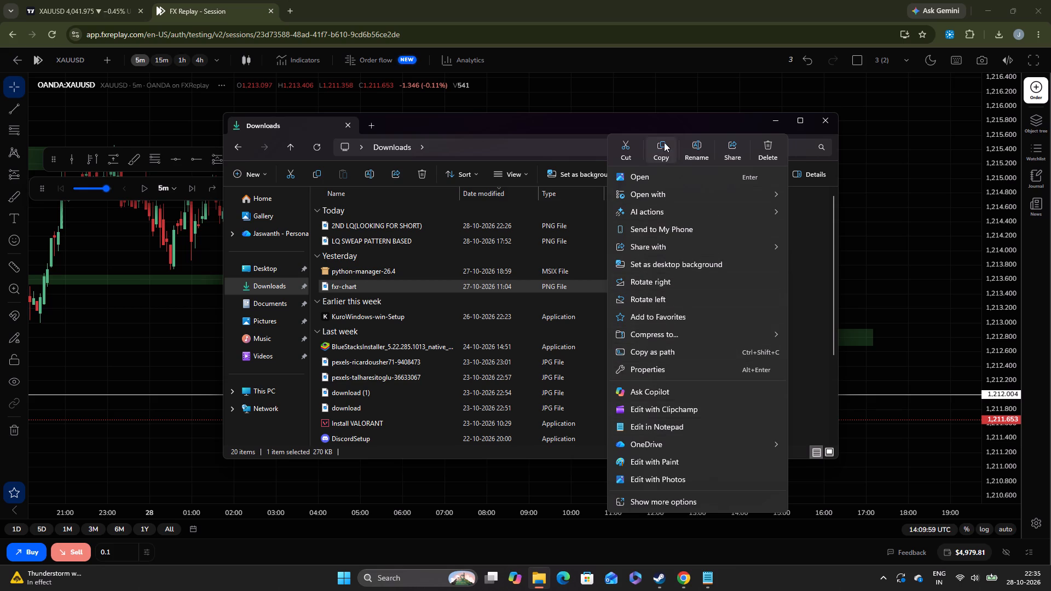
left_click(680, 148)
left_click(695, 148)
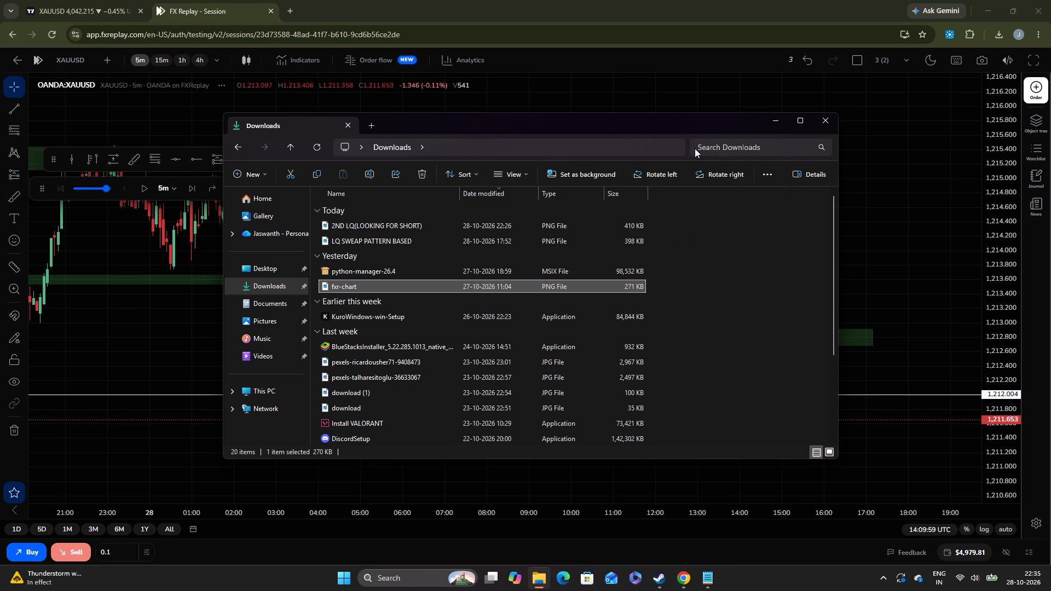
key("BackSpace")
type("LQ SWEPA")
key("BackSpace")
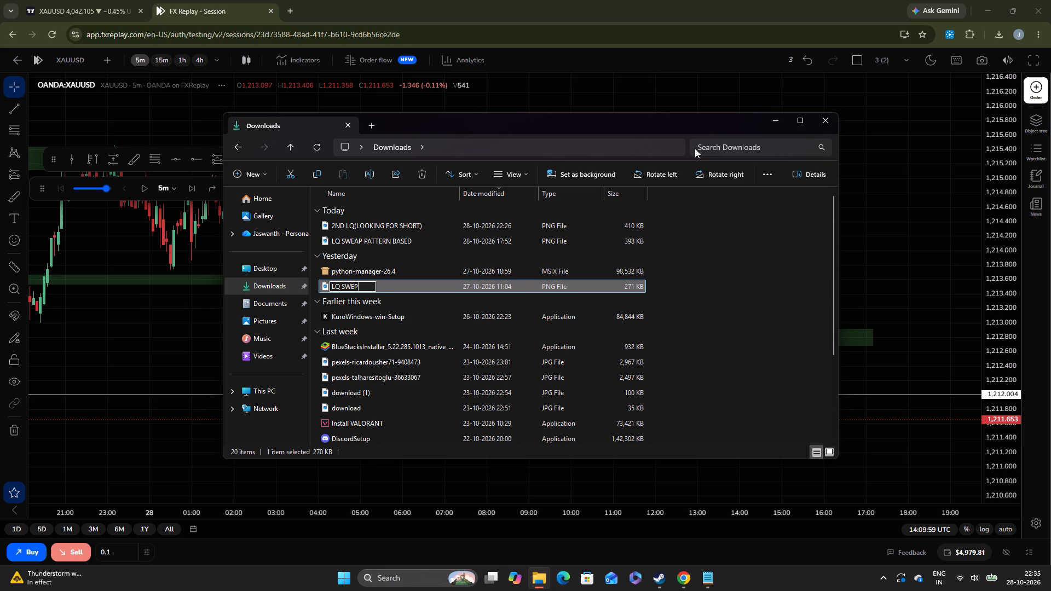
key("BackSpace")
type("AP")
key("Return")
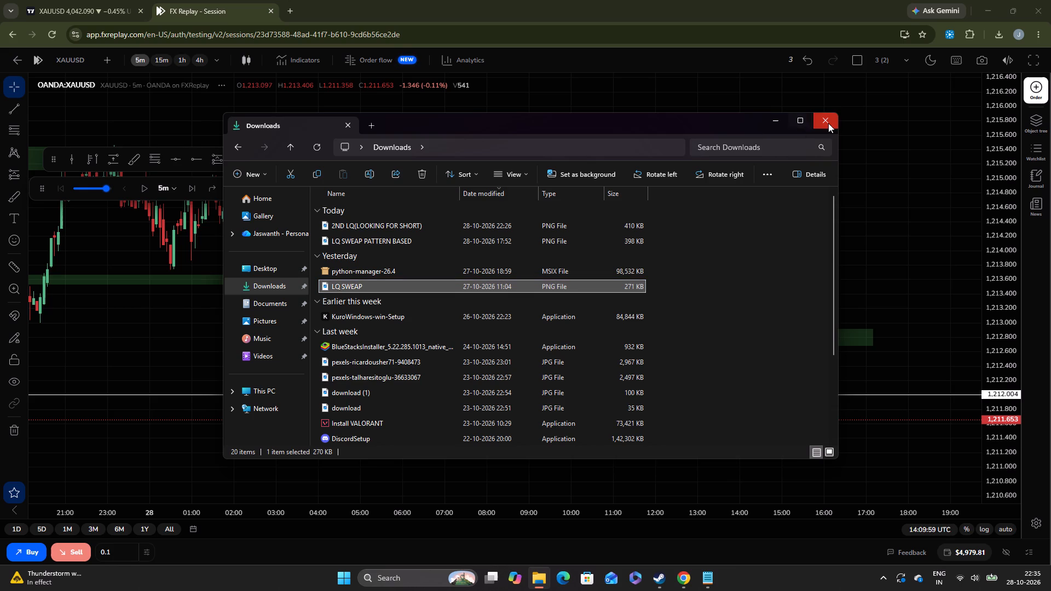
left_click(828, 123)
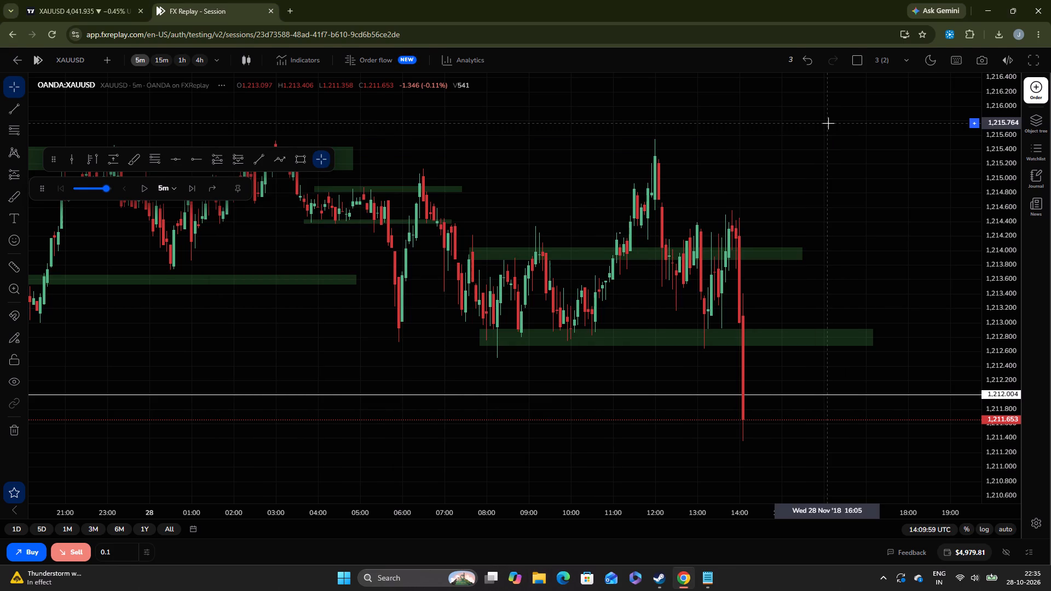
Put the replay chart in full screen and advance the XAUUSD 5-minute replay candle by candle to 14:29:59.
key("F11")
left_click(767, 225)
left_click_drag(778, 153, 814, 79)
left_click_drag(828, 207, 774, 172)
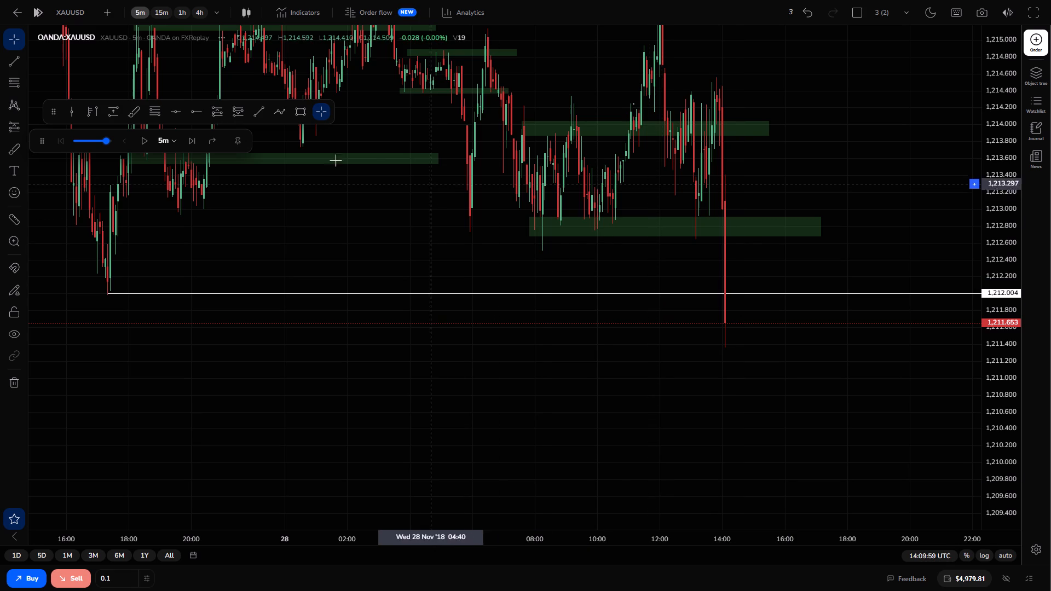
left_click(190, 140)
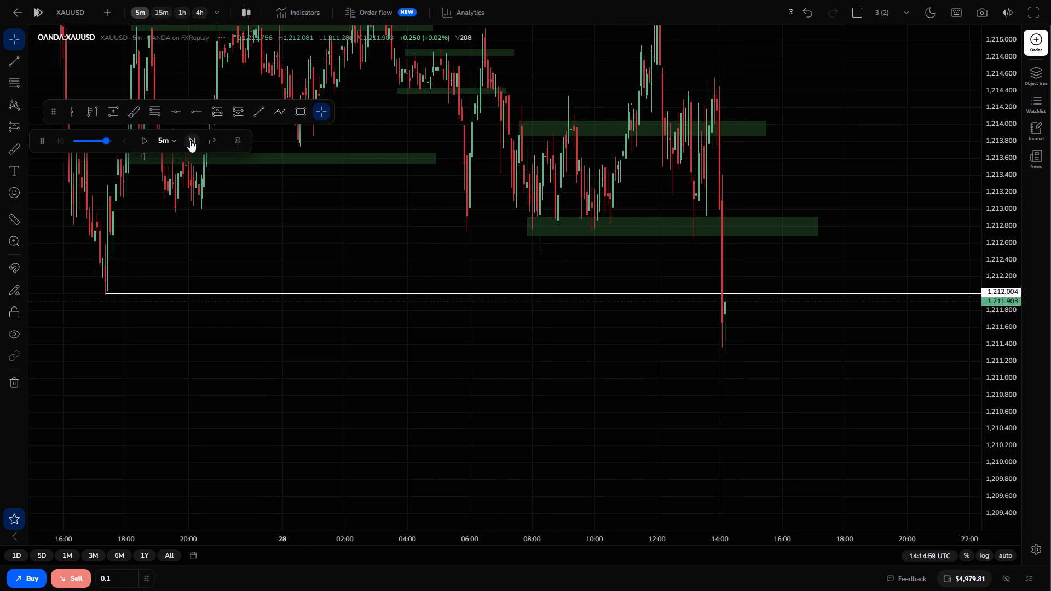
left_click(190, 140)
left_click(190, 140)
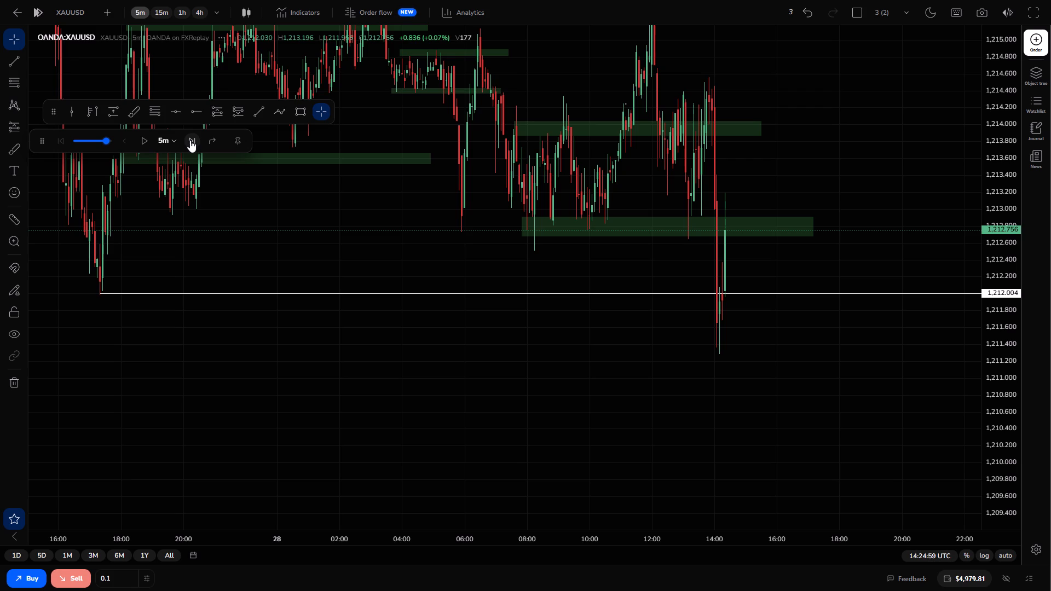
left_click(190, 140)
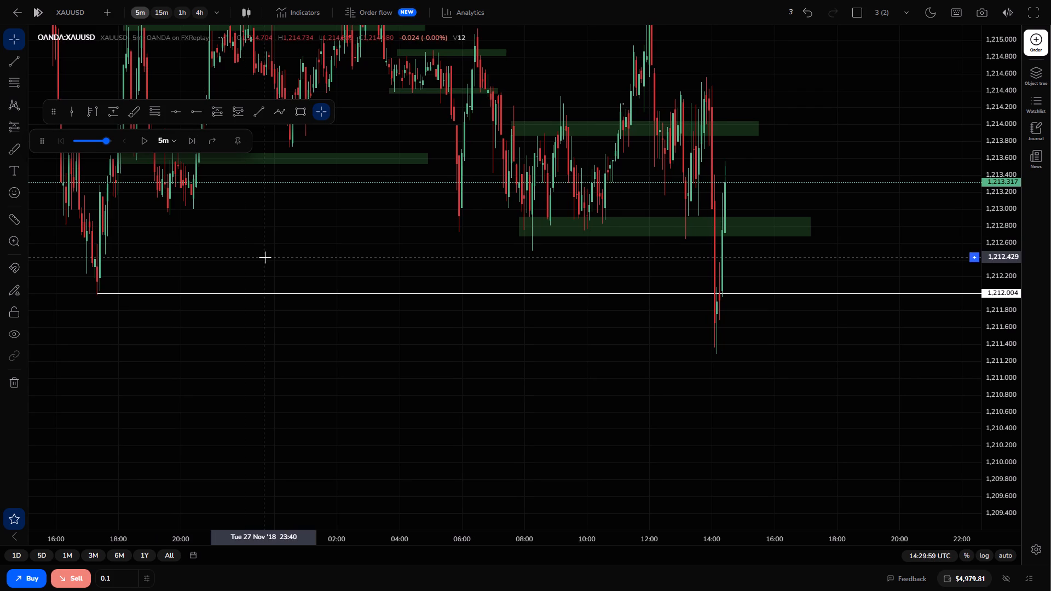
Advance the XAUUSD 5-minute replay candle by candle to 16:44:59.
left_click_drag(265, 257, 288, 297)
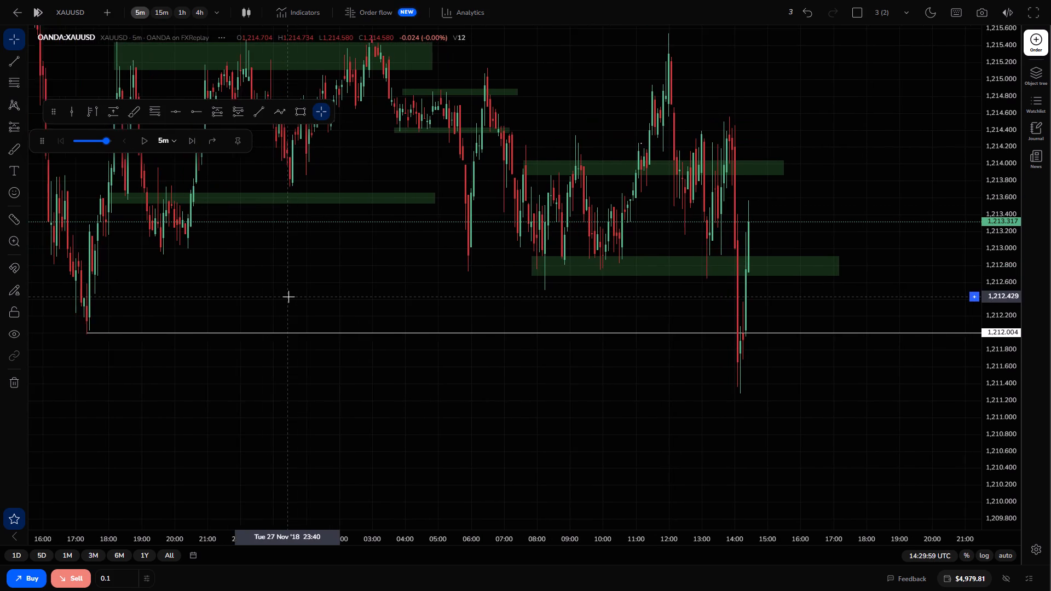
left_click_drag(1018, 265, 999, 337)
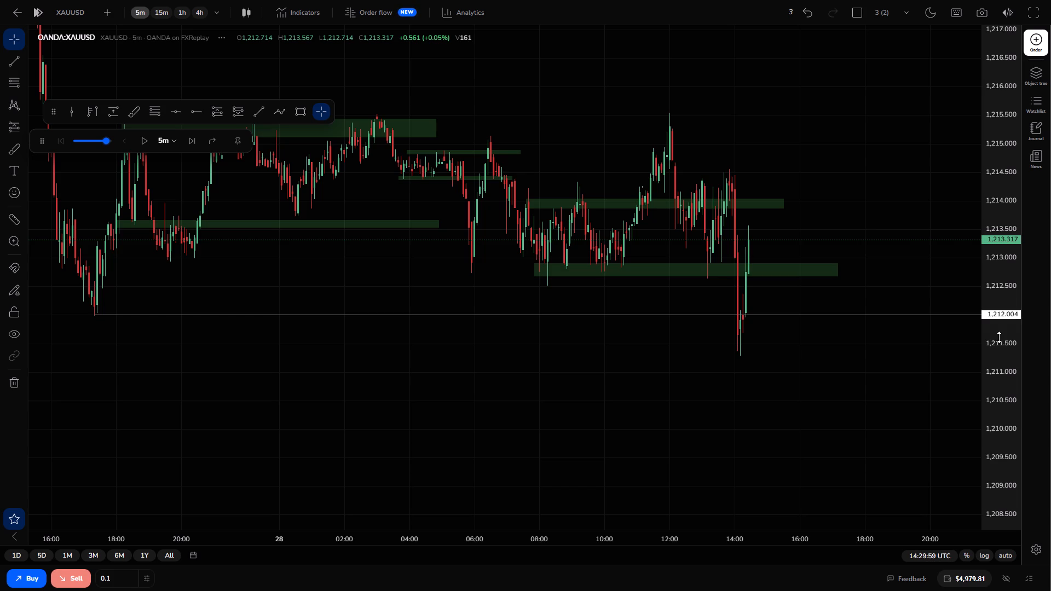
left_click_drag(888, 212, 909, 239)
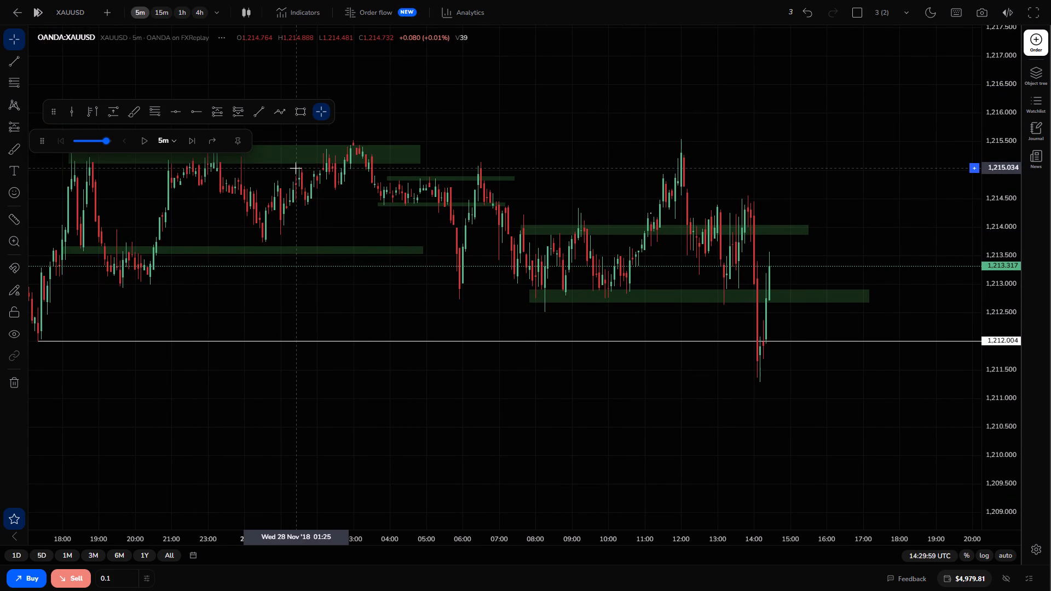
double_click(189, 140)
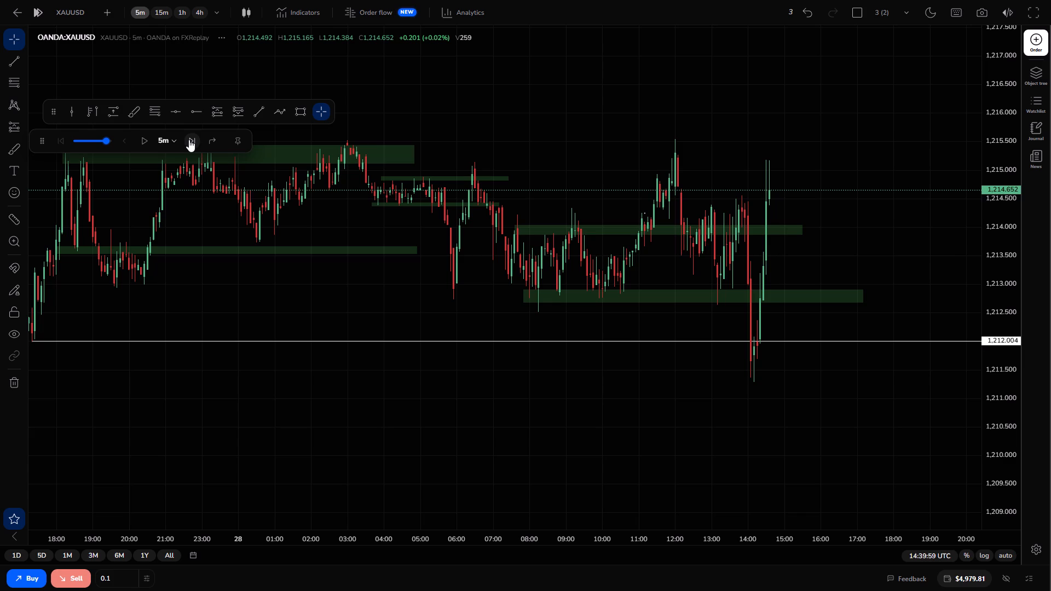
left_click(189, 140)
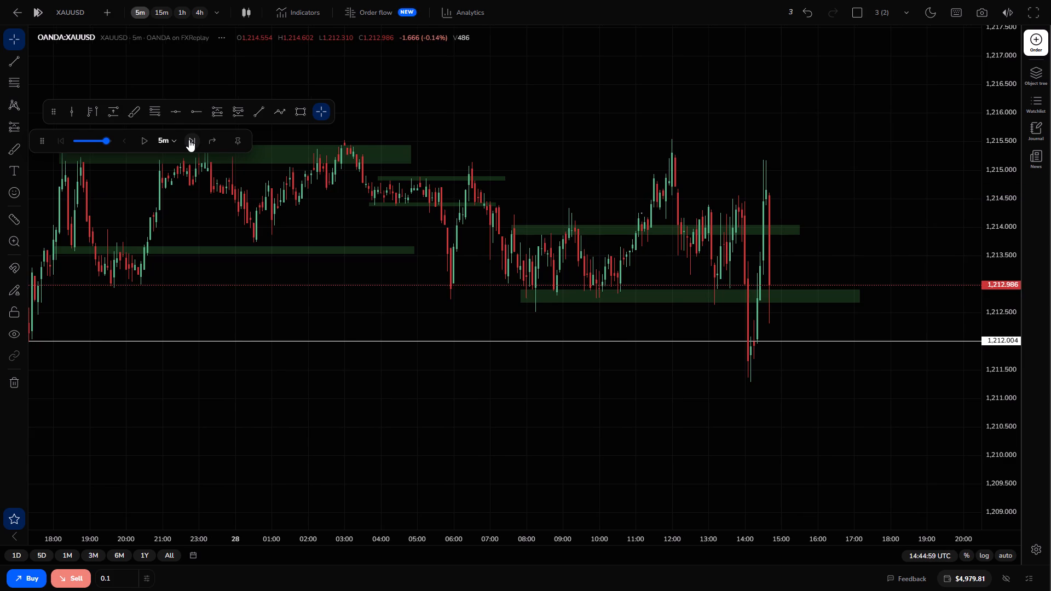
left_click(189, 140)
left_click(189, 140)
triple_click(189, 140)
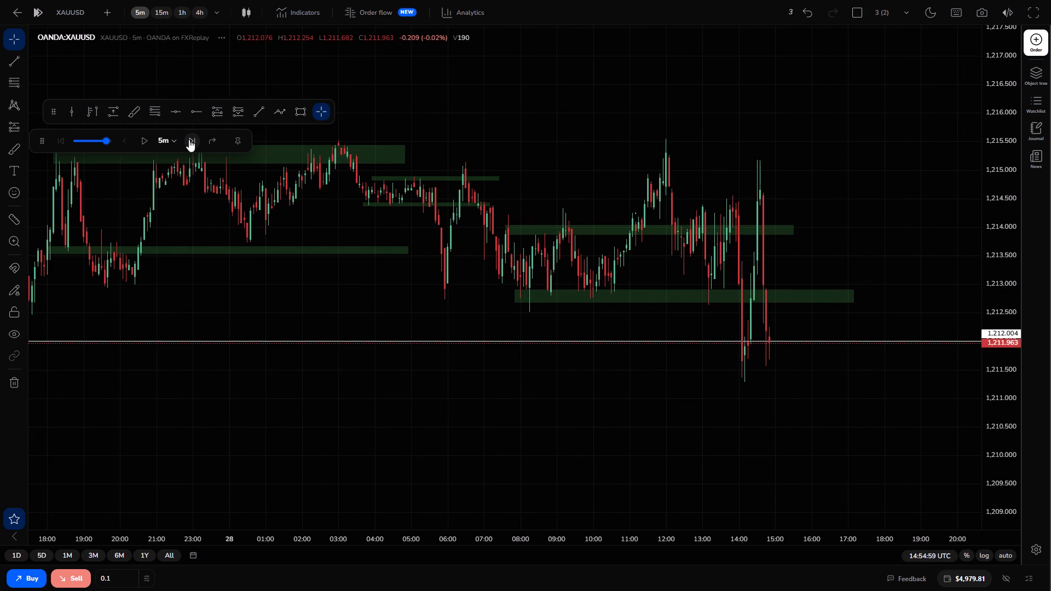
triple_click(189, 140)
triple_click(189, 140)
triple_click(189, 140)
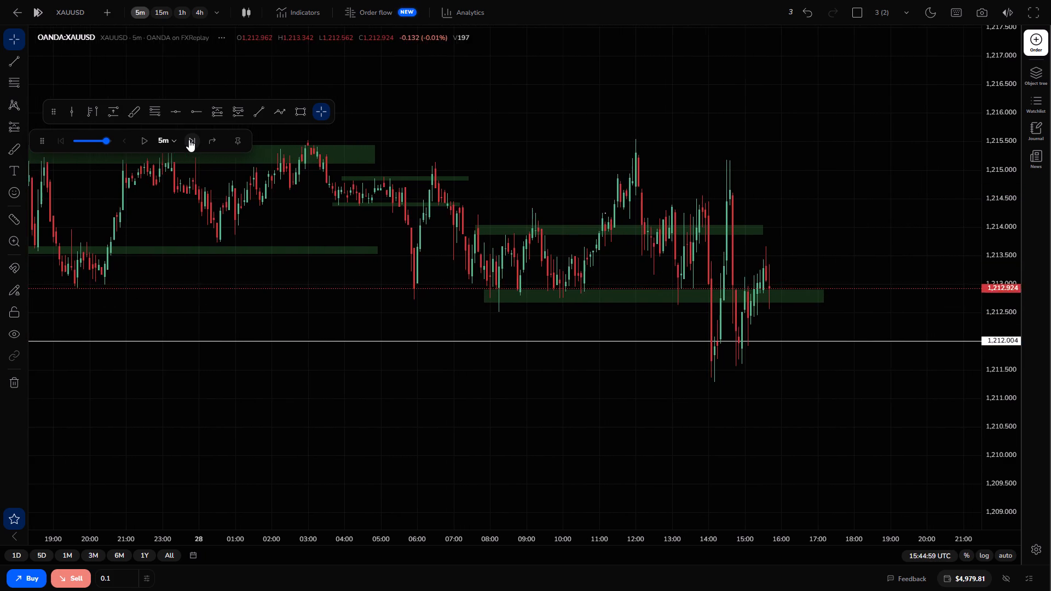
triple_click(189, 140)
triple_click(189, 140)
triple_click(189, 140)
left_click(189, 140)
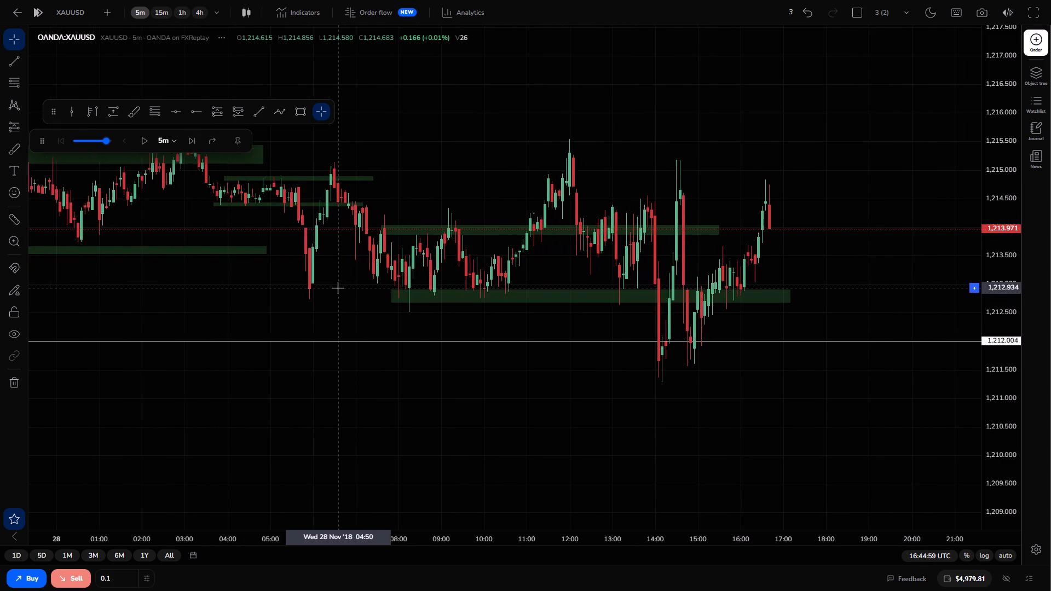
Advance the XAUUSD 5-minute replay candle by candle to 17:09:59.
left_click_drag(991, 331, 983, 274)
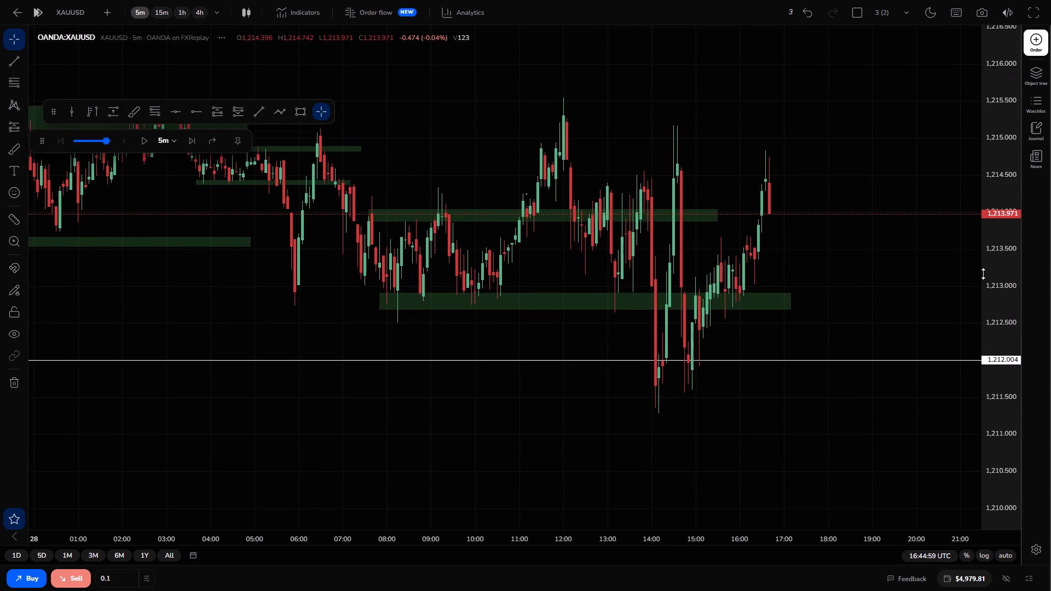
left_click_drag(983, 274, 982, 273)
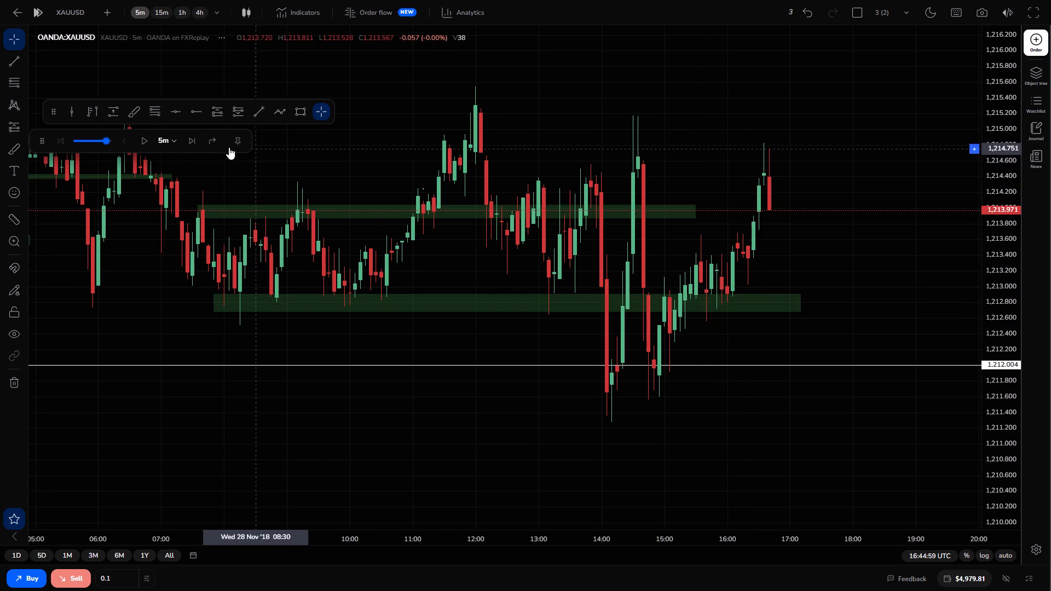
left_click(186, 142)
triple_click(186, 142)
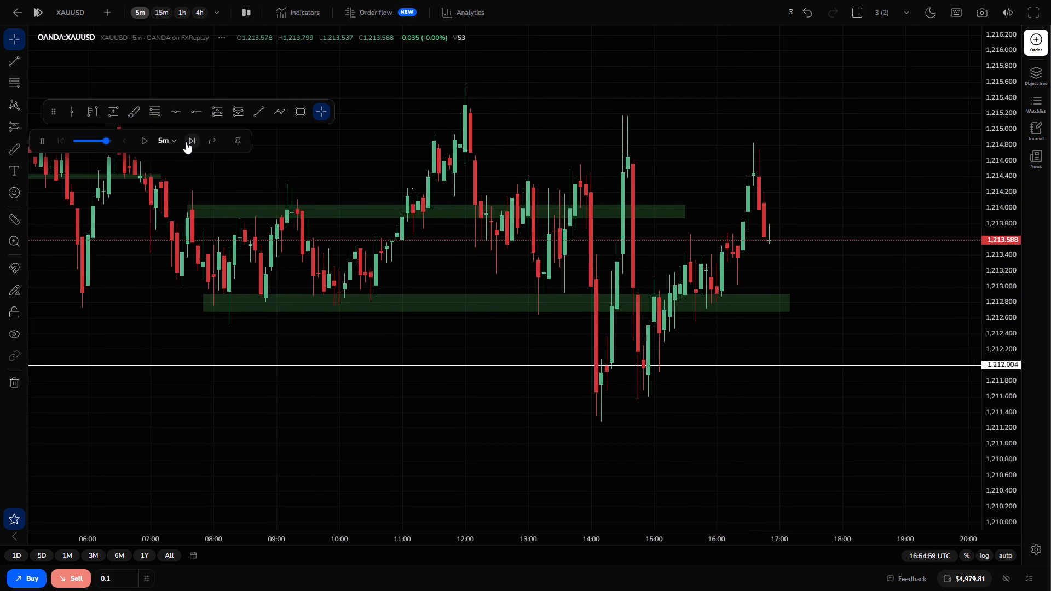
left_click(186, 142)
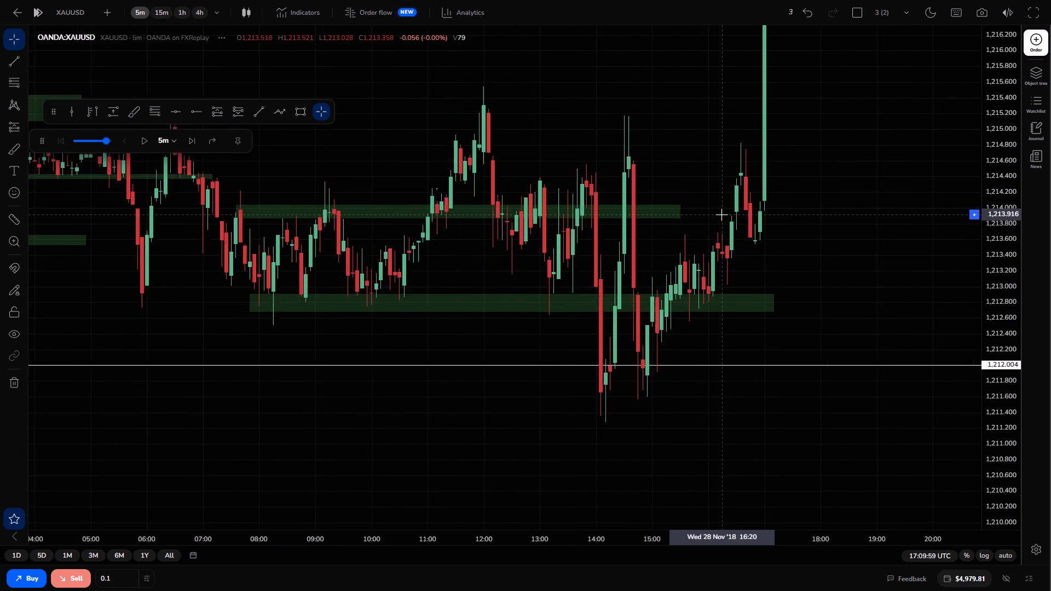
left_click_drag(1000, 196, 1008, 402)
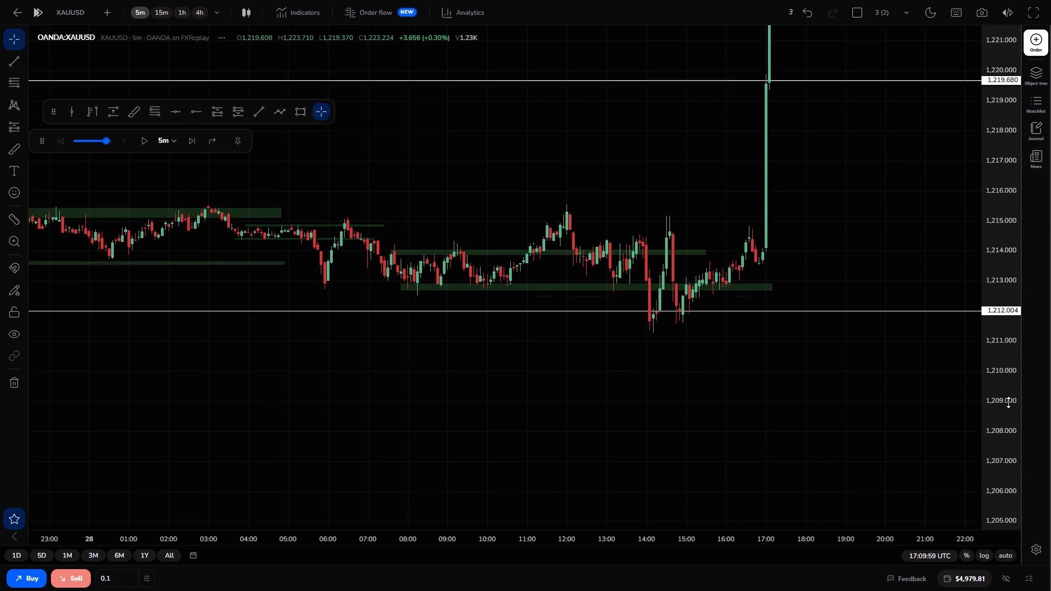
left_click_drag(1008, 402, 998, 275)
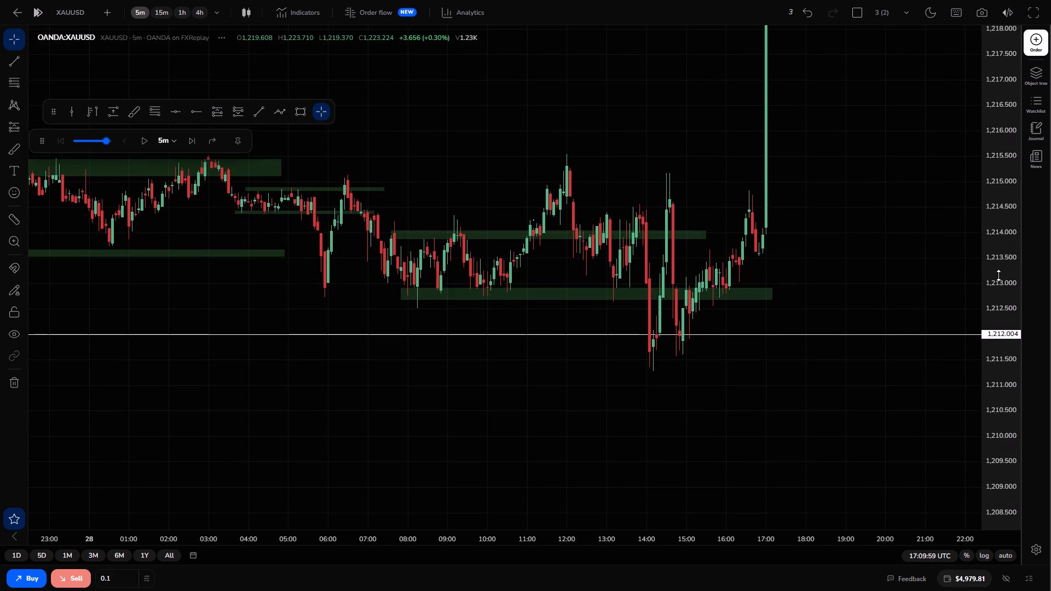
left_click_drag(883, 193, 952, 269)
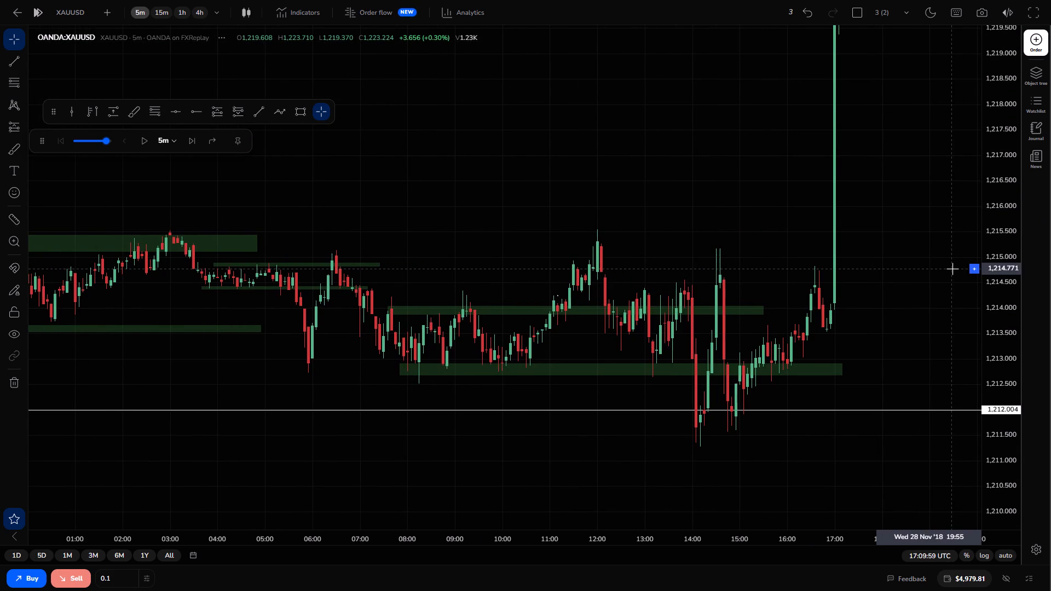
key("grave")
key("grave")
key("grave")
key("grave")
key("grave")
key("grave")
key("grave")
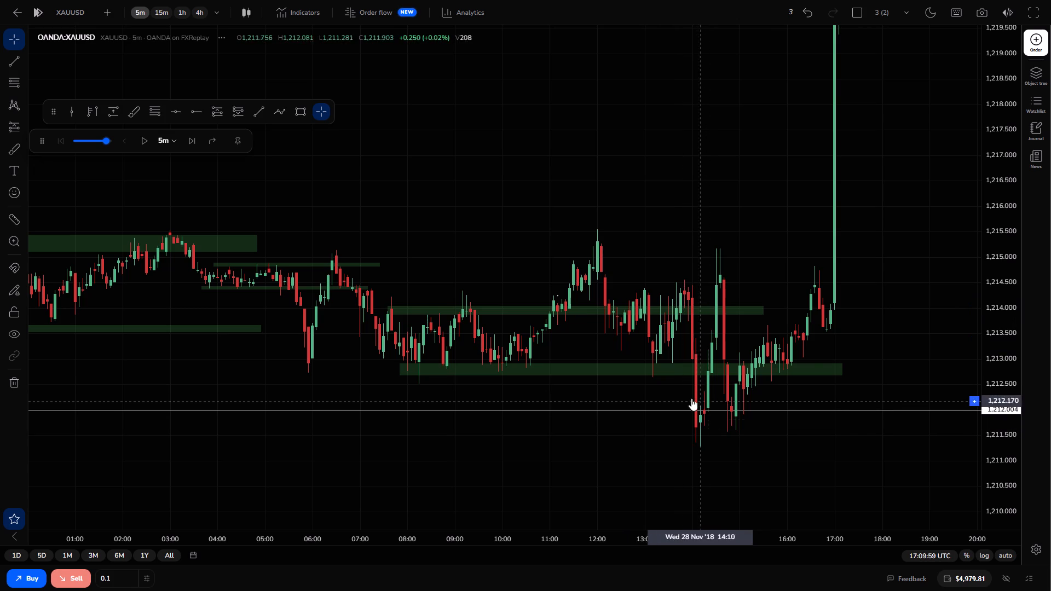
Draw a horizontal trend line at about 1,214.373 from about 12:25 to 14:30 on 28 Nov, along the highs of the consolidation.
left_click_drag(654, 387, 818, 350)
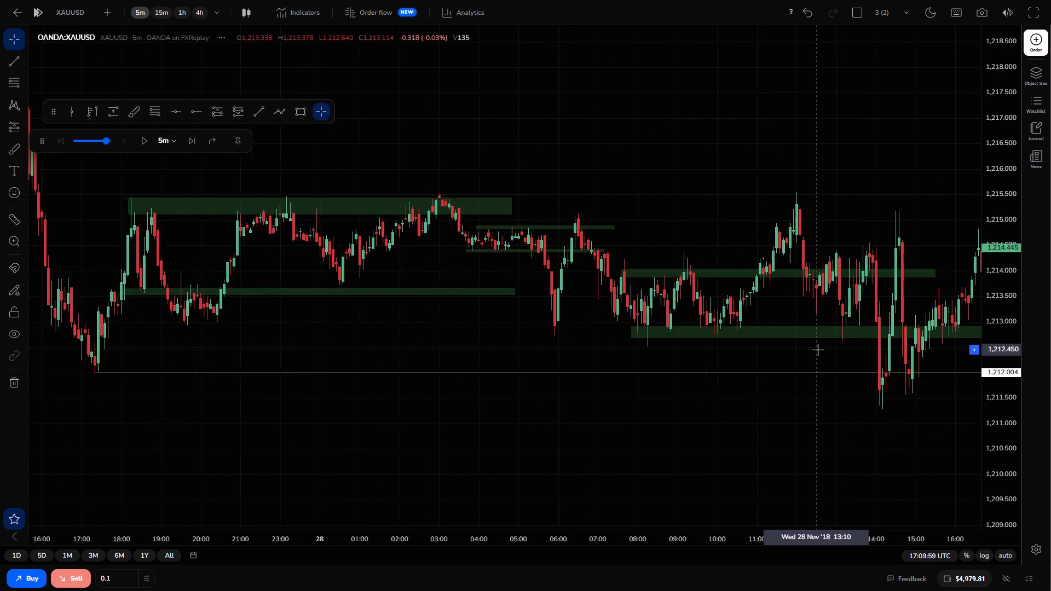
left_click_drag(795, 364, 658, 369)
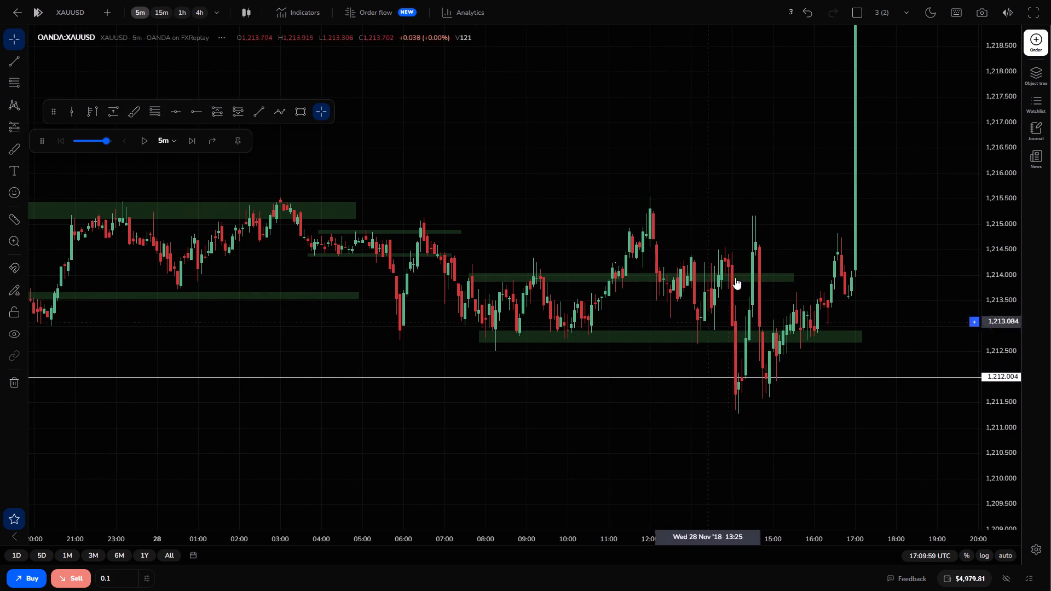
left_click_drag(752, 372, 700, 343)
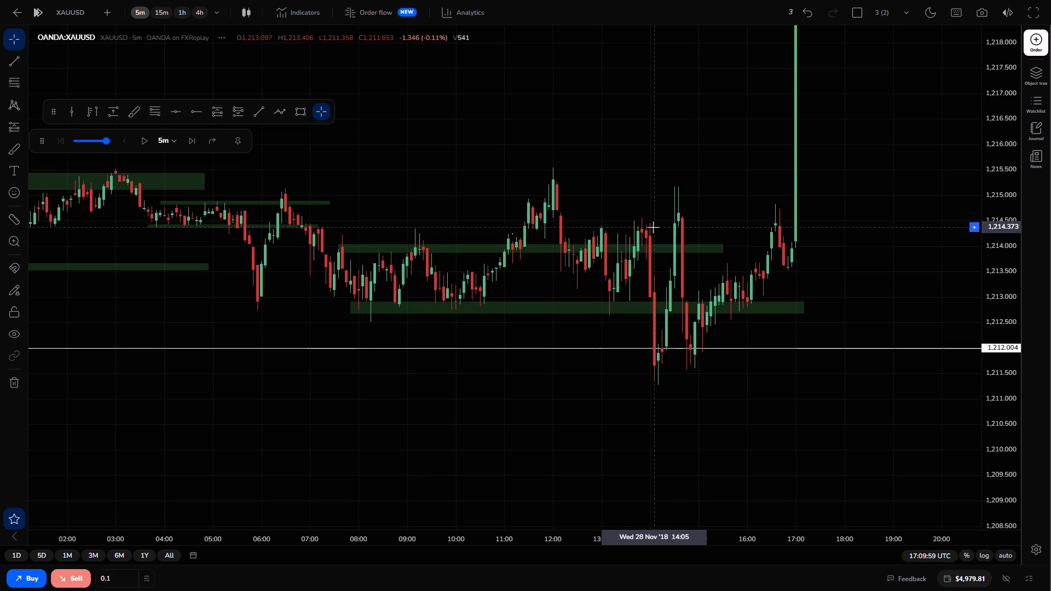
left_click_drag(659, 160, 715, 206)
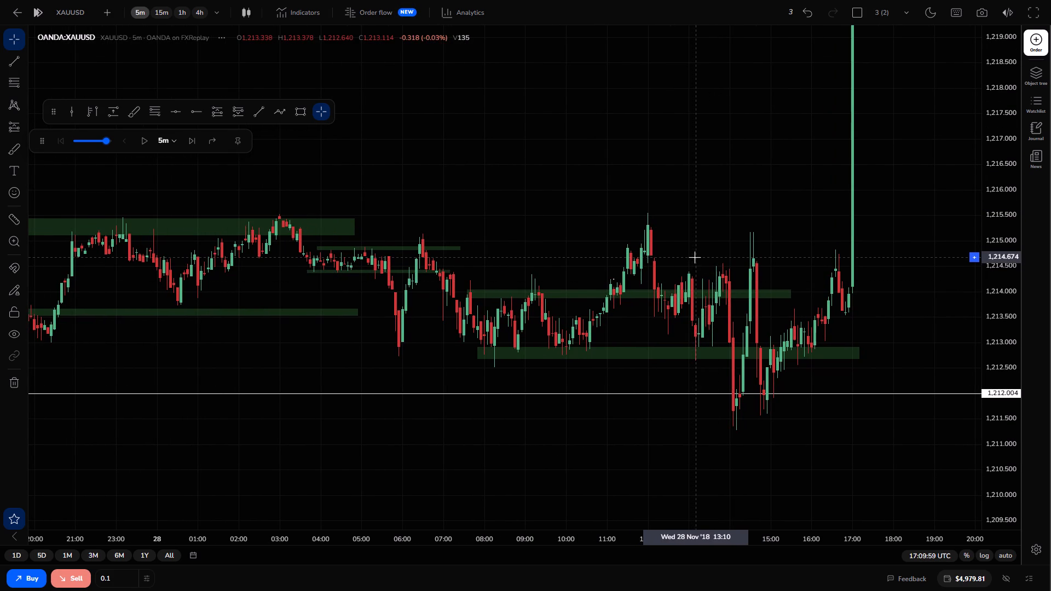
left_click_drag(695, 257, 678, 197)
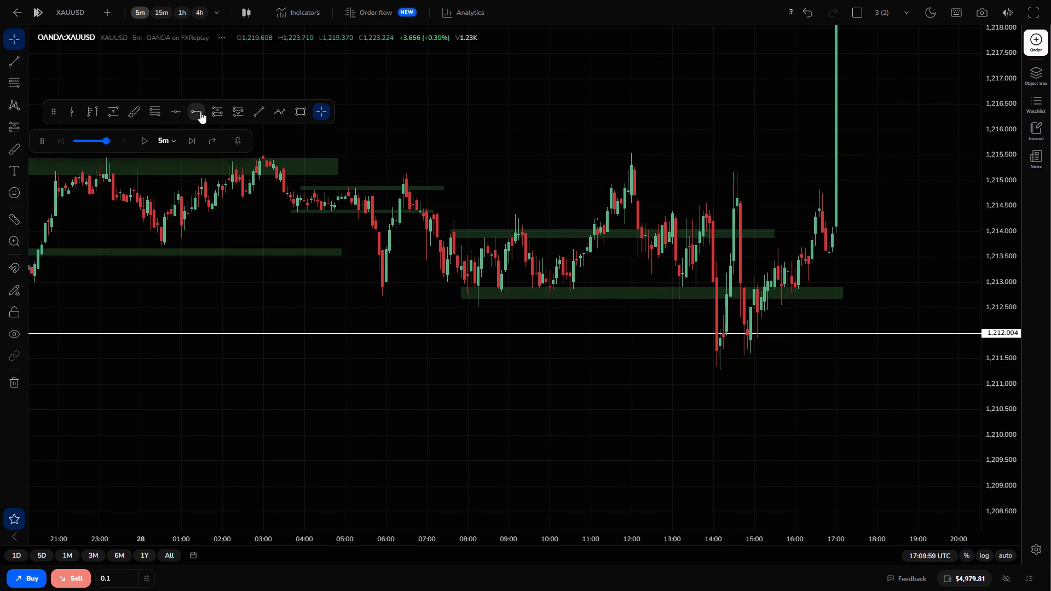
left_click(248, 114)
left_click(256, 114)
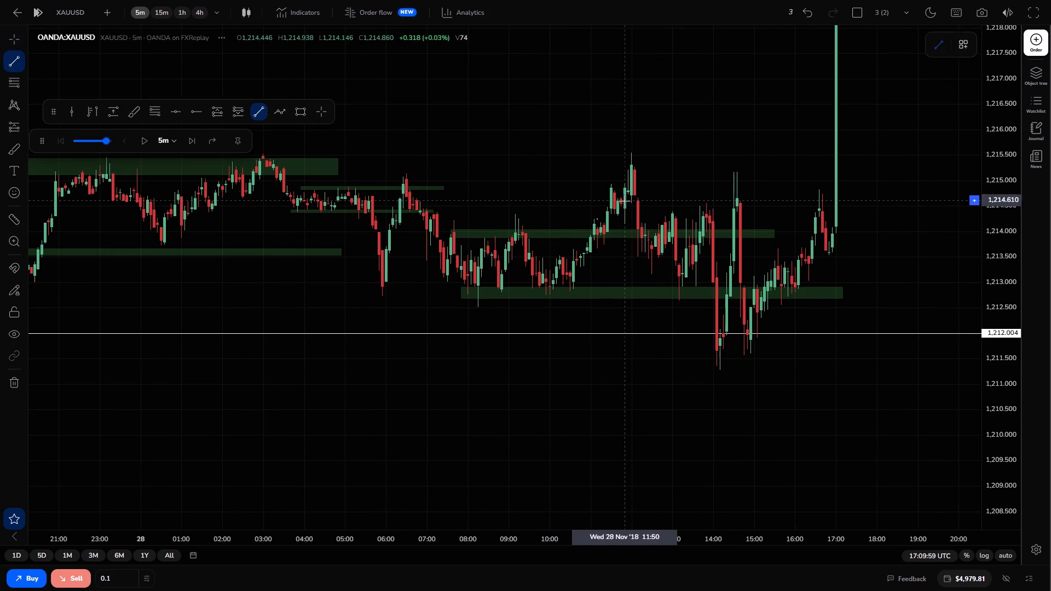
left_click_drag(647, 212, 709, 213)
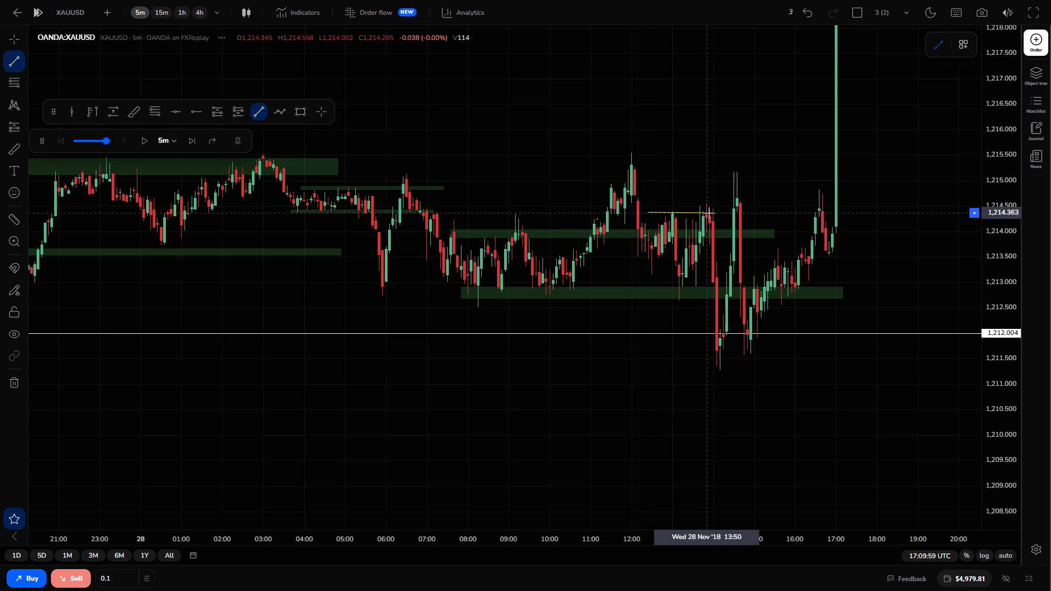
left_click_drag(709, 213, 733, 212)
left_click(733, 212)
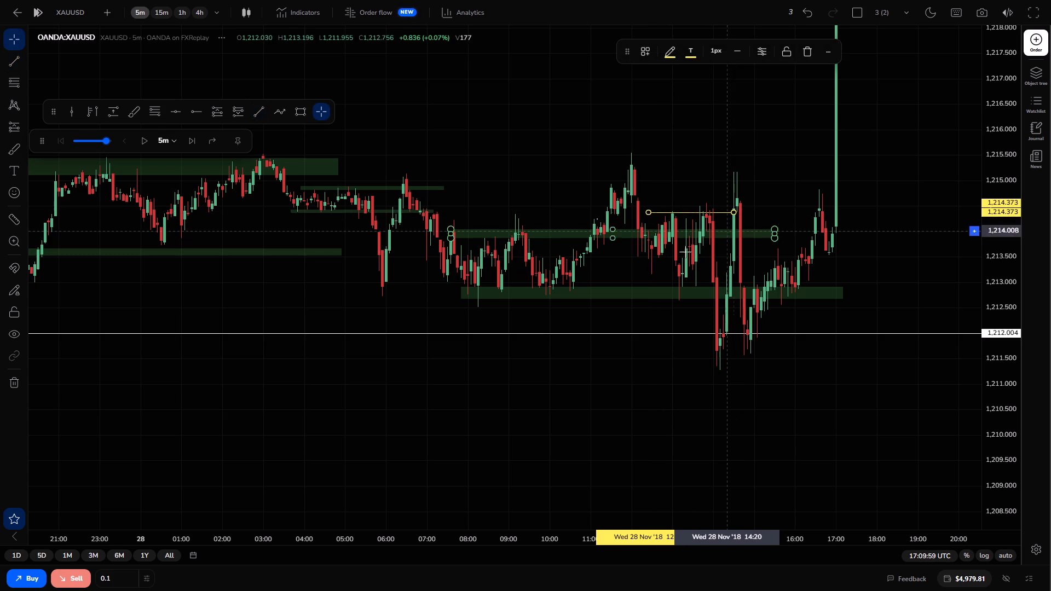
left_click(610, 280)
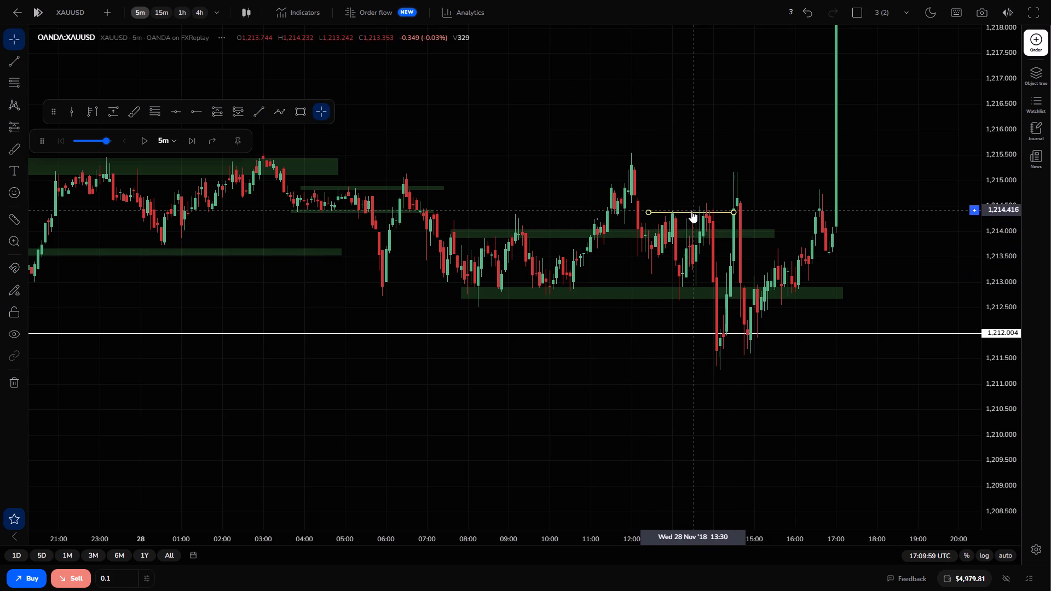
Duplicate the 1,214.373 trend line and place the copy below it at about 1,213.557, along the lower side of the consolidation.
left_click(691, 211)
left_click(822, 56)
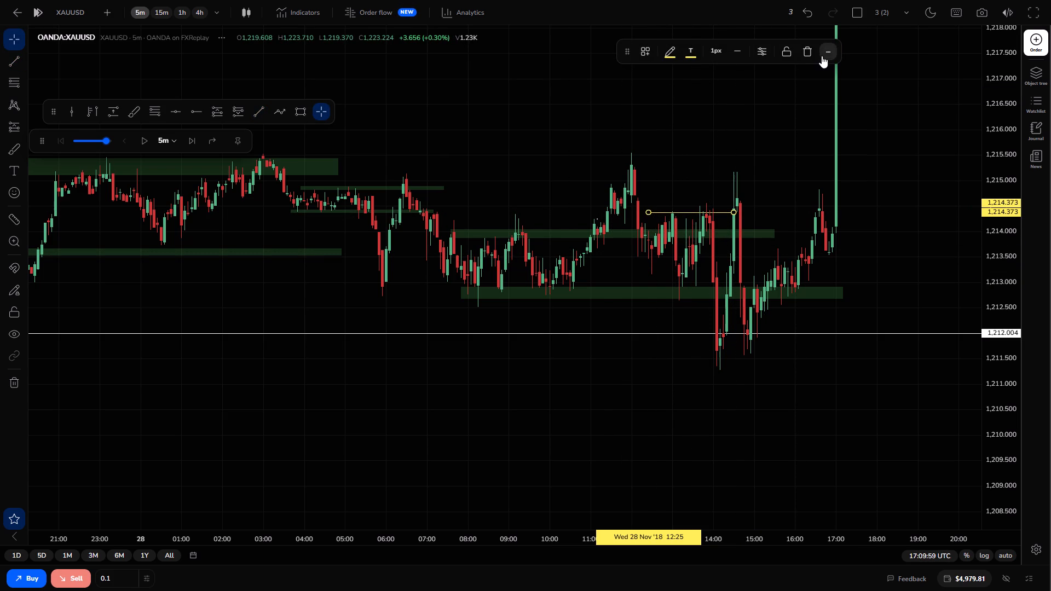
left_click(795, 99)
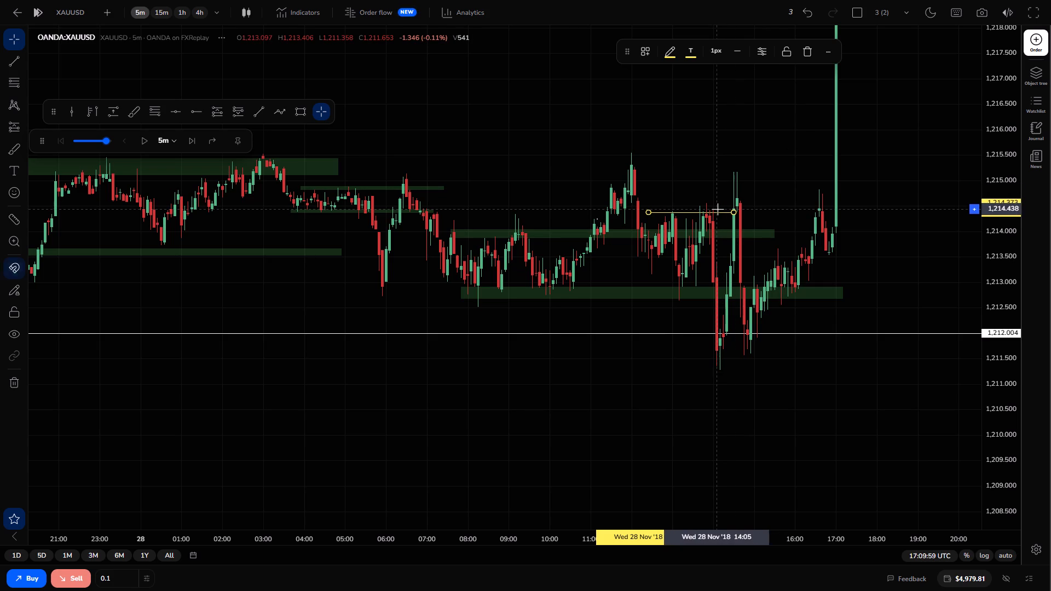
key("ctrl+v")
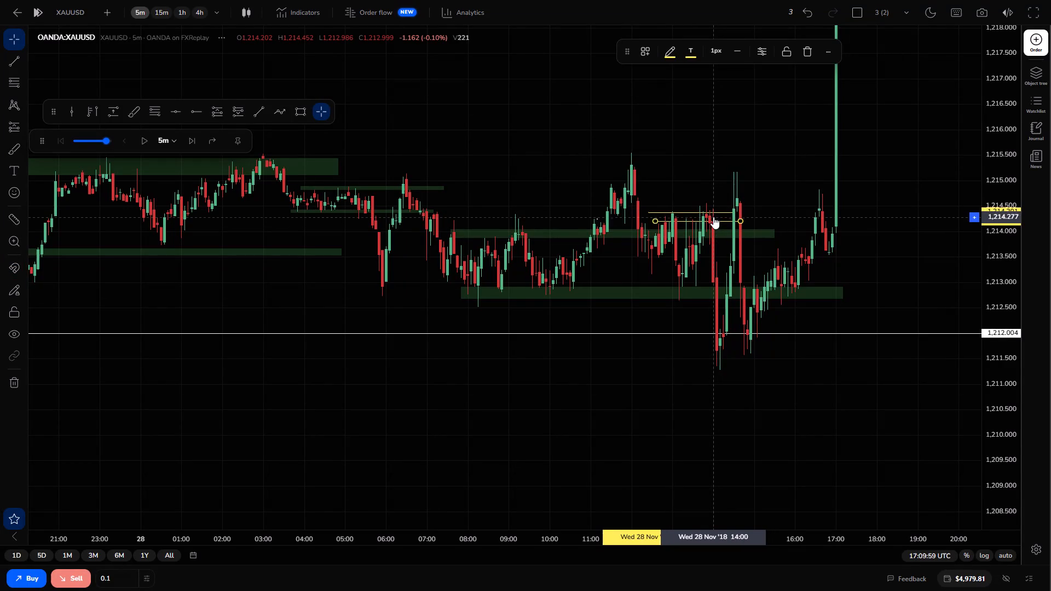
left_click_drag(713, 221, 712, 251)
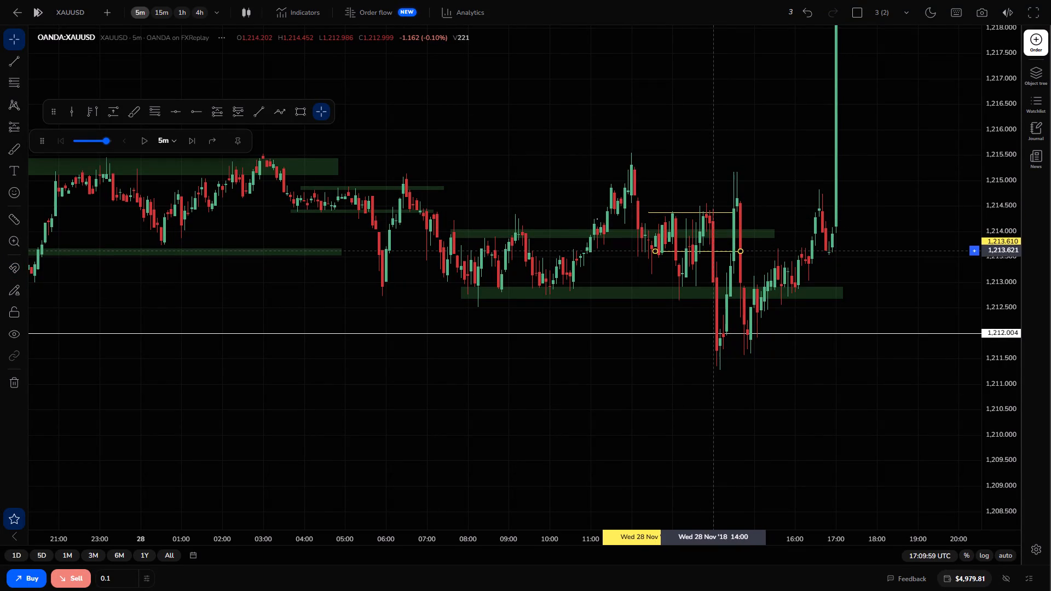
left_click_drag(712, 251, 707, 253)
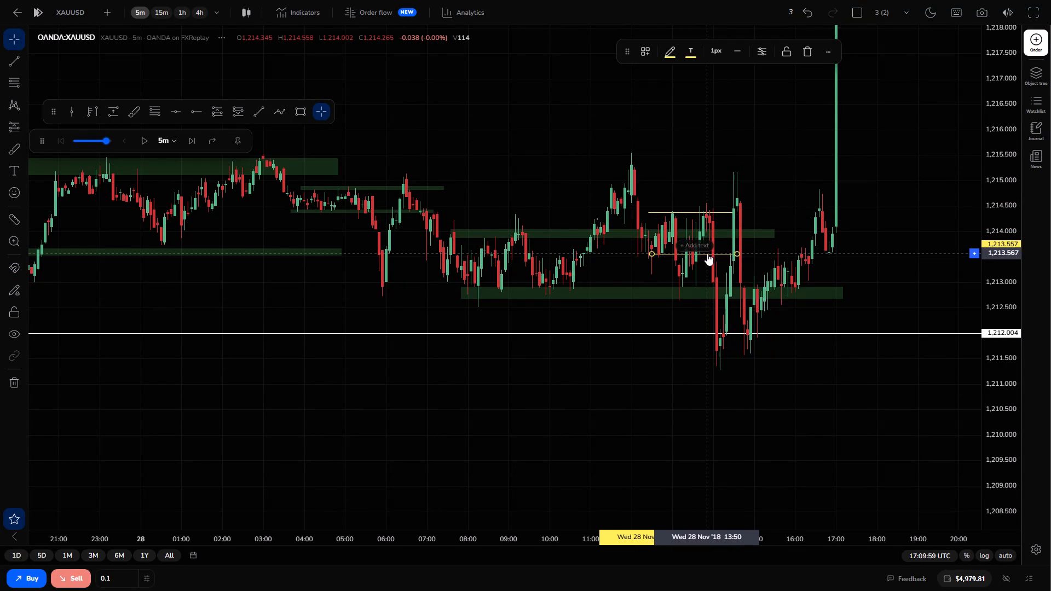
left_click(703, 263)
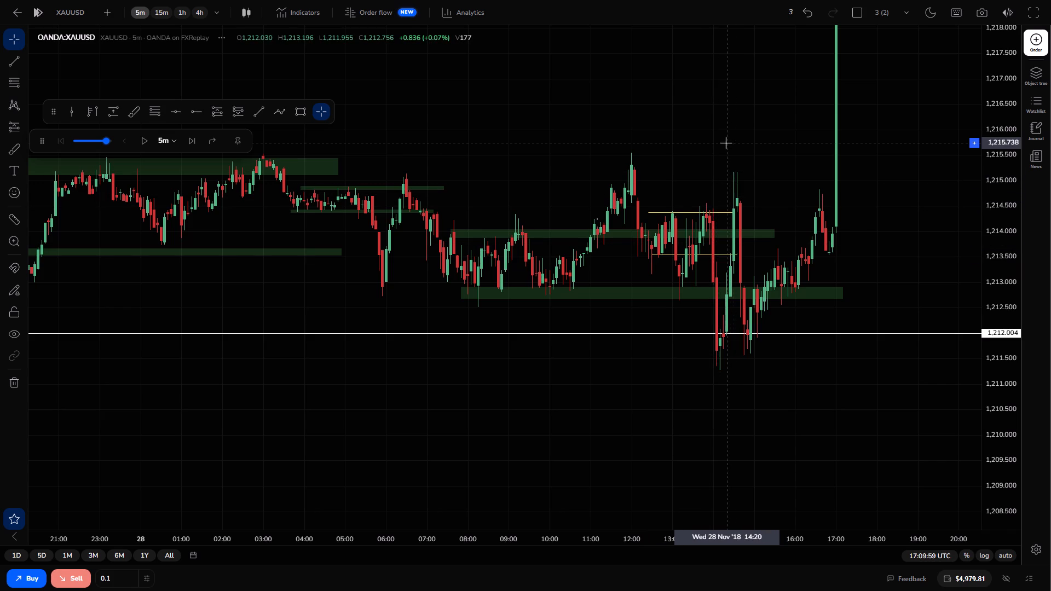
Compress the price scale to fit the 17:00 spike and advance the XAUUSD 5-minute replay to 17:29:59.
left_click_drag(726, 143, 511, 126)
left_click_drag(597, 146, 763, 404)
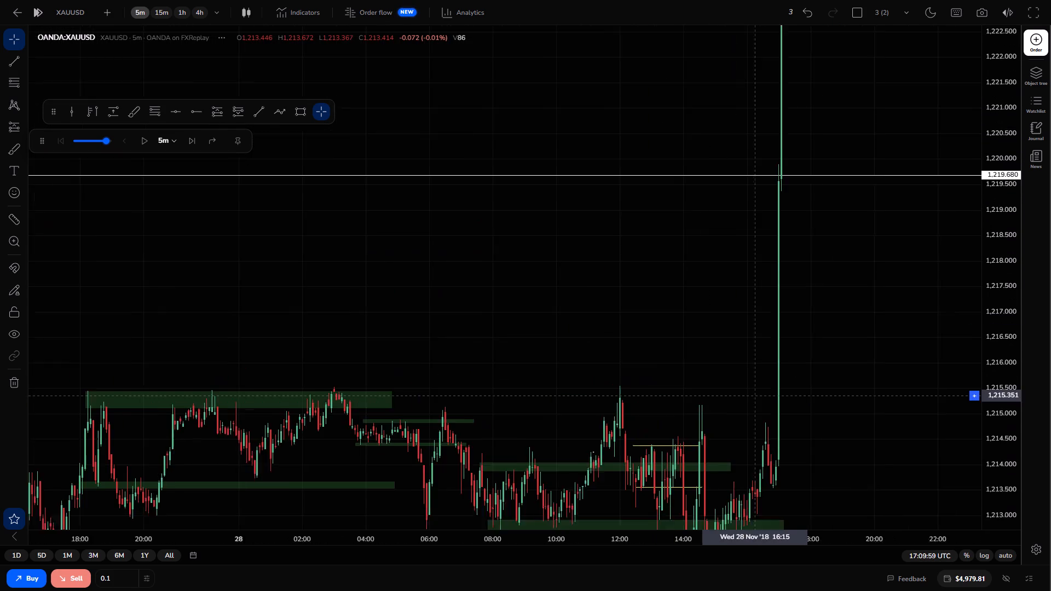
left_click_drag(763, 404, 793, 326)
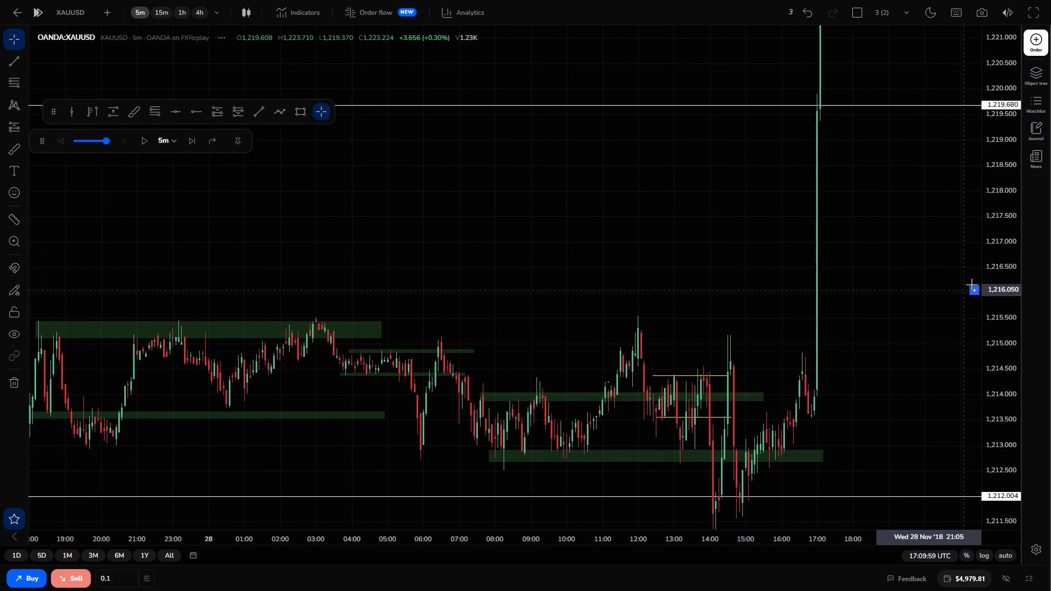
left_click_drag(984, 273, 983, 392)
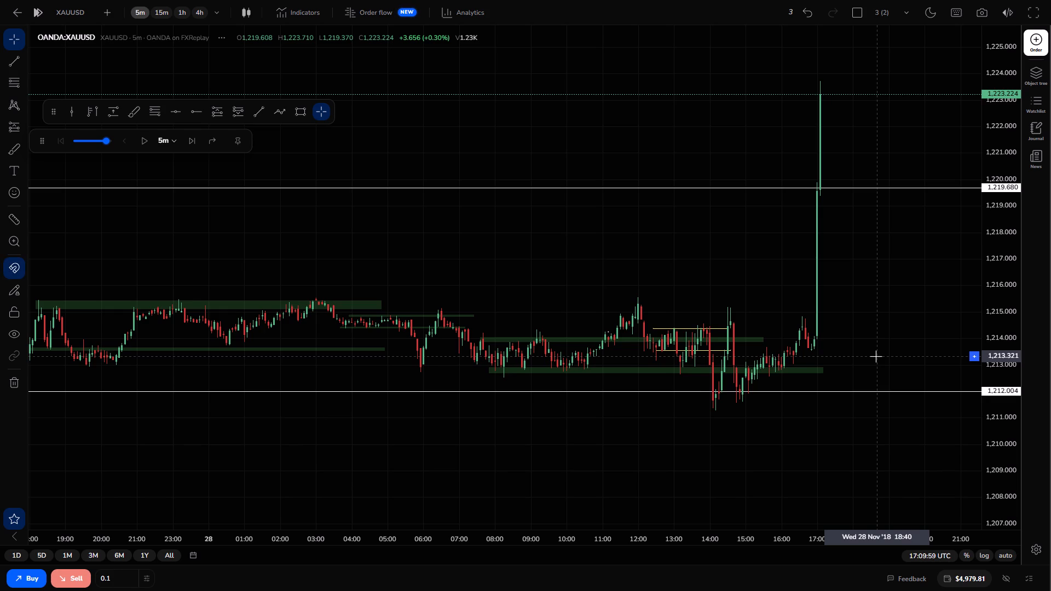
key("ctrl+space")
key("ctrl+space")
key("ctrl+space")
key("ctrl+space")
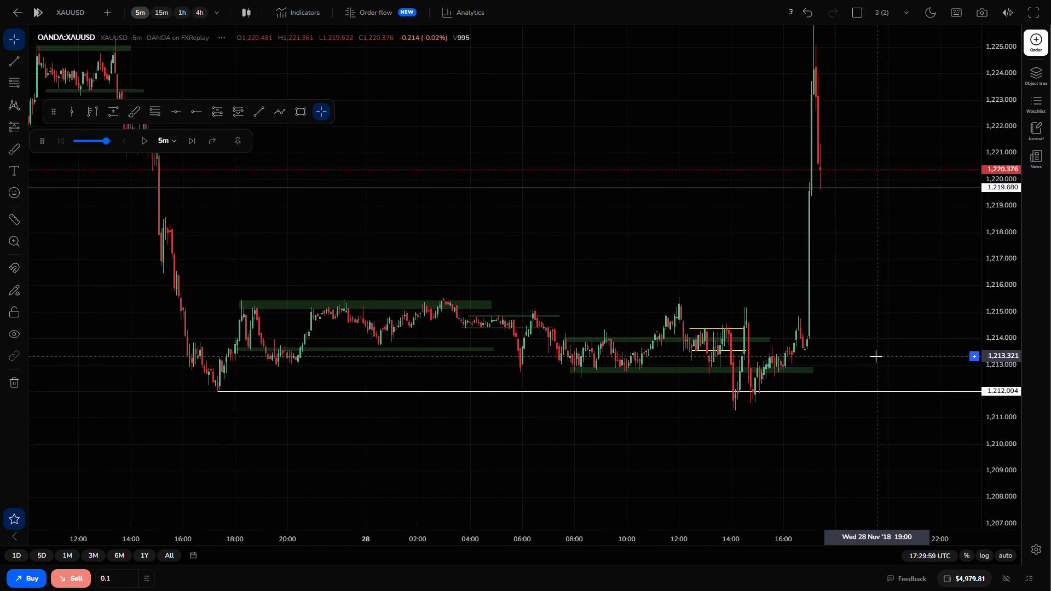
Draw a horizontal ray at about 1,215.491 from the 27 Nov high near 18:15.
left_click(197, 115)
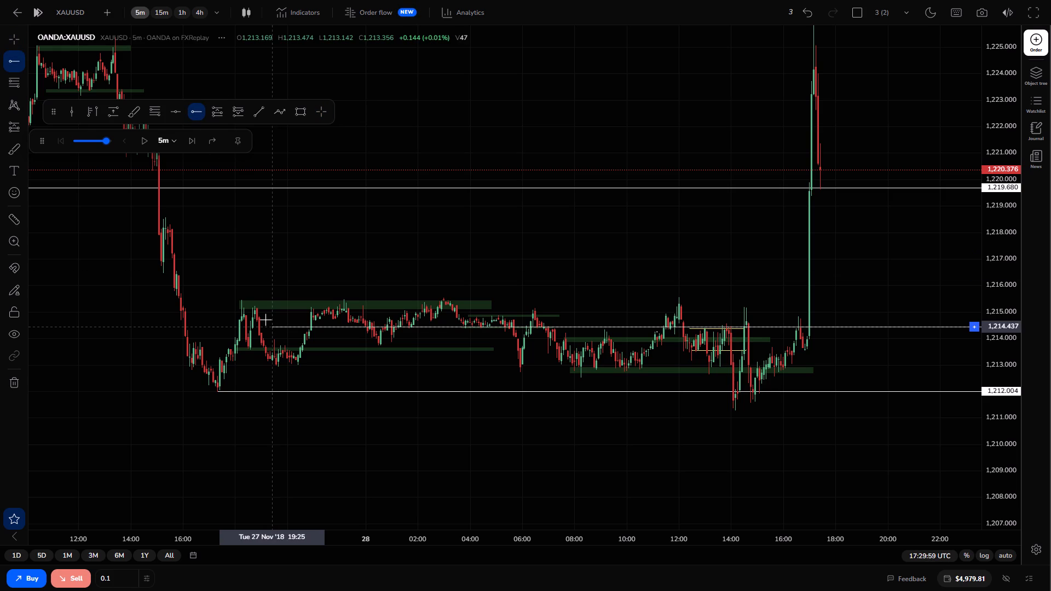
left_click(241, 299)
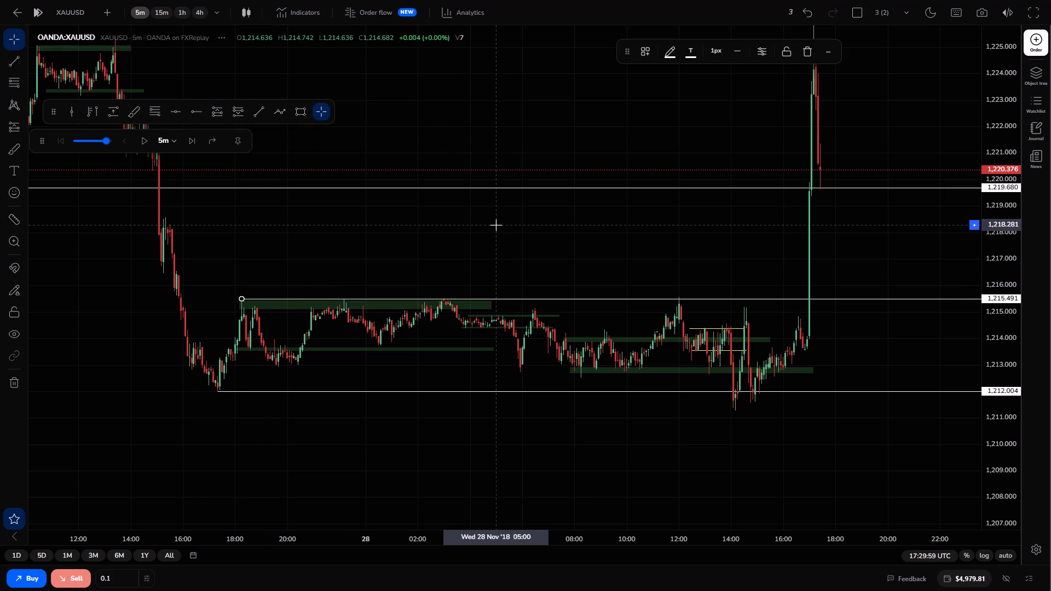
left_click(496, 225)
Advance the XAUUSD 5-minute replay candle by candle to 18:39:59.
left_click_drag(575, 236, 583, 253)
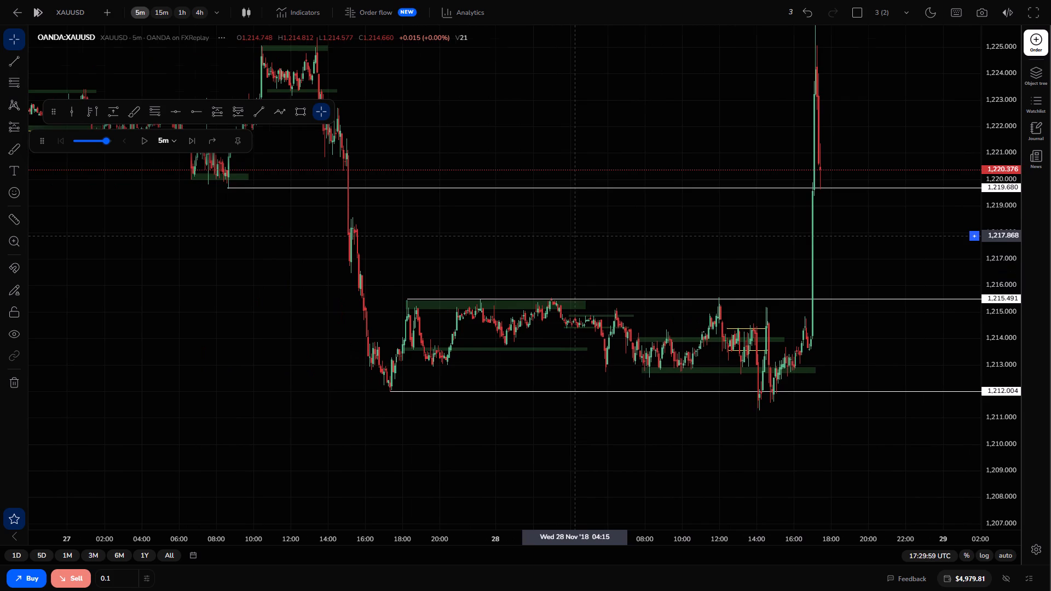
left_click_drag(583, 253, 594, 310)
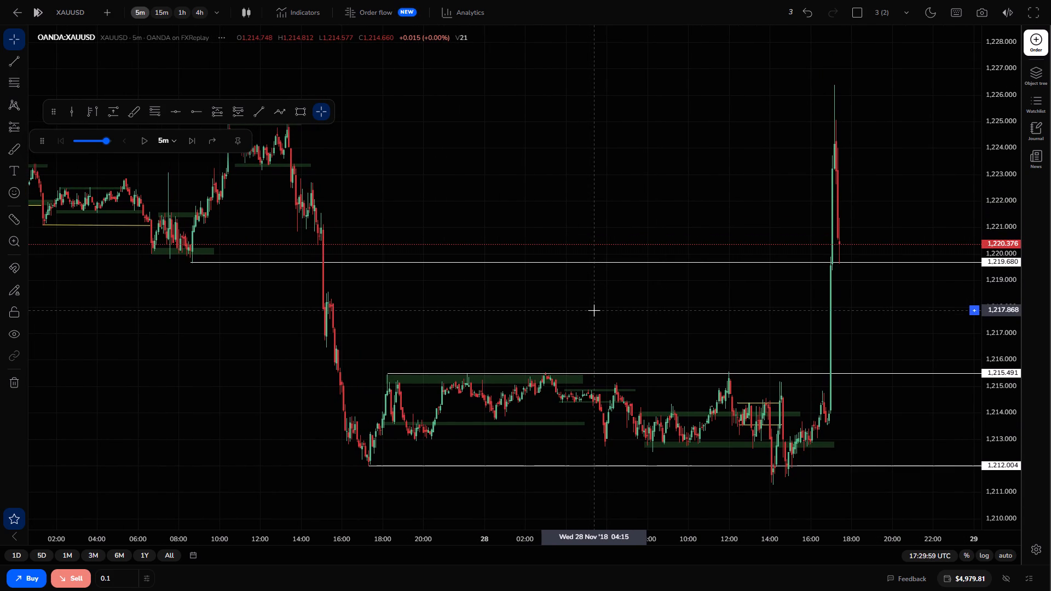
left_click(189, 142)
left_click(189, 142)
left_click(189, 142)
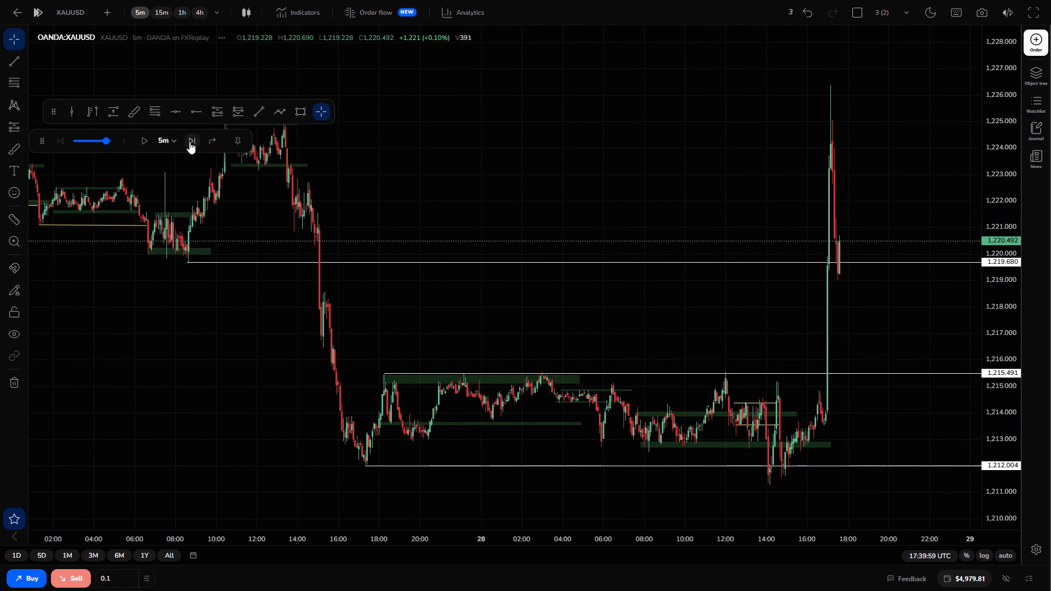
left_click(189, 142)
triple_click(189, 142)
triple_click(189, 142)
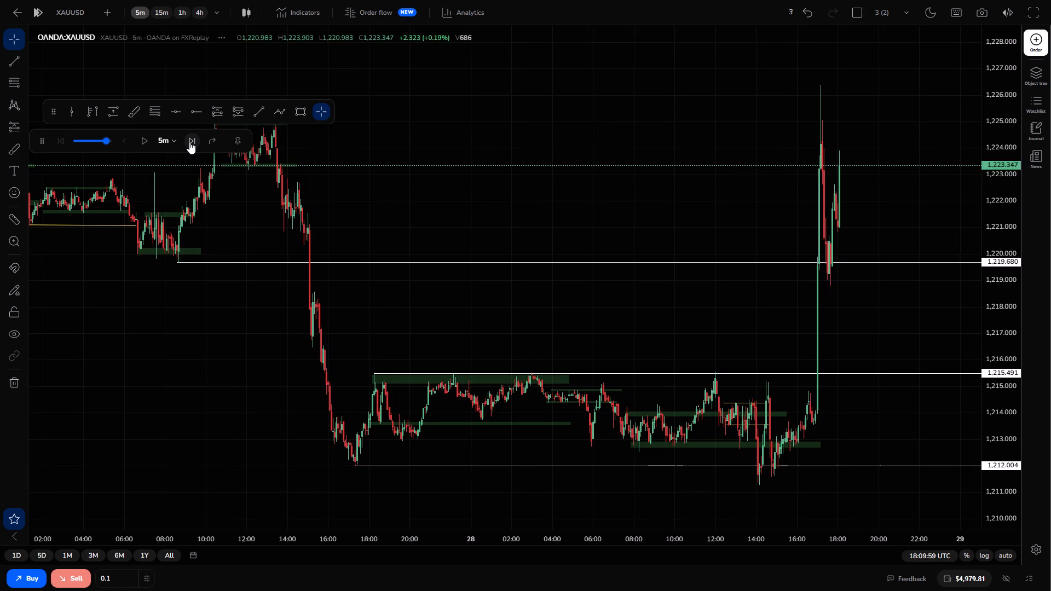
triple_click(189, 142)
left_click(189, 142)
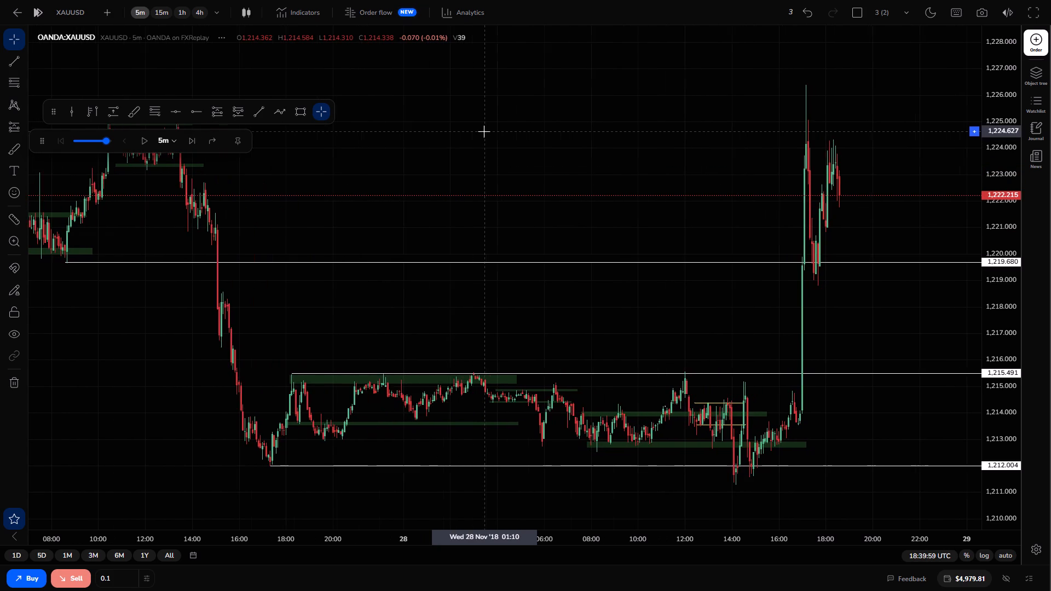
Advance the XAUUSD 5-minute replay candle by candle to 21:09:59.
left_click_drag(623, 160, 472, 173)
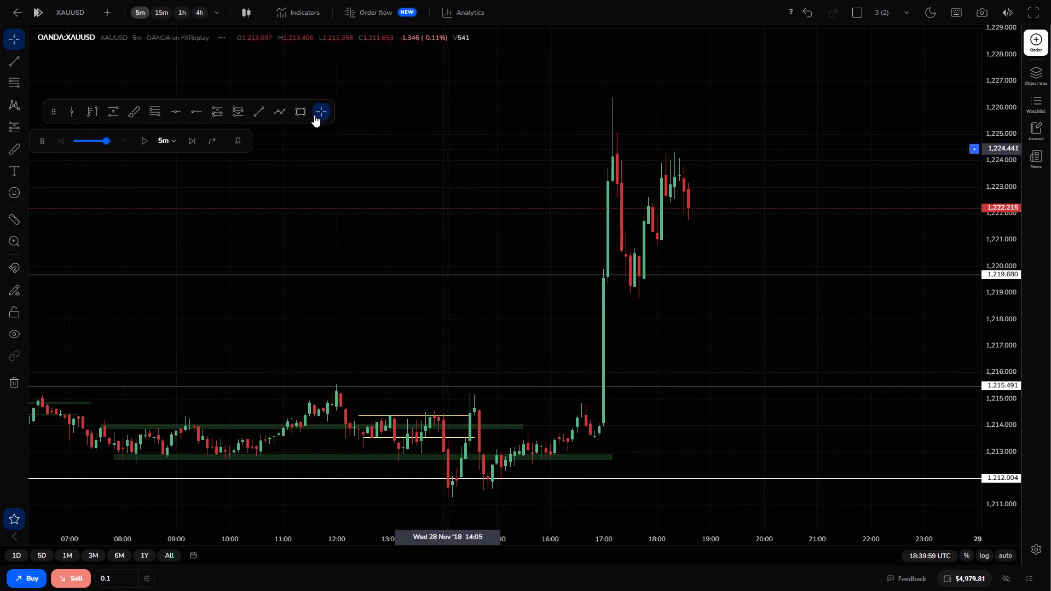
double_click(192, 143)
triple_click(192, 143)
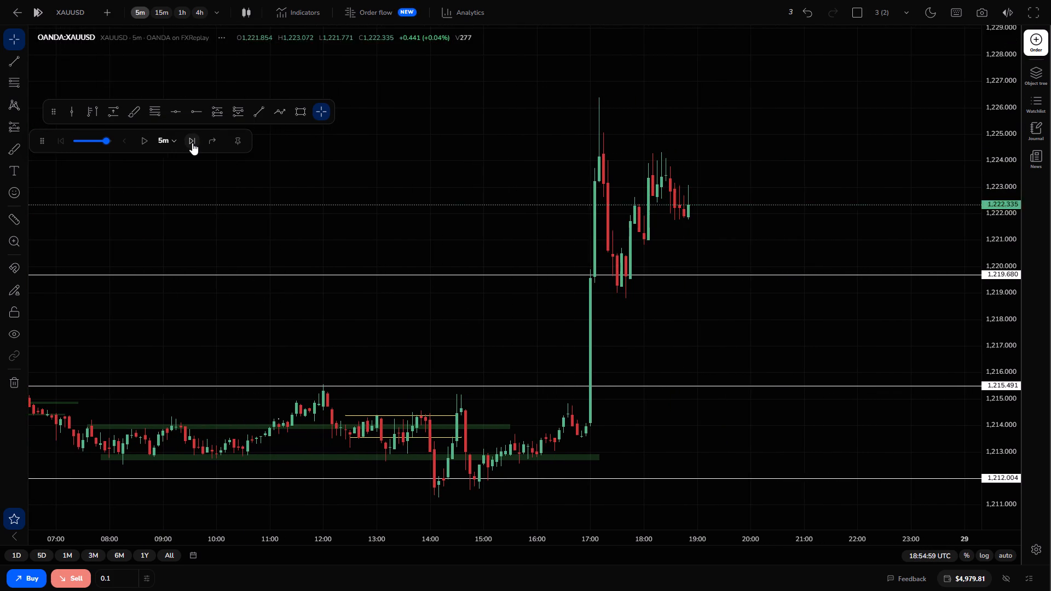
triple_click(192, 143)
triple_click(192, 143)
triple_click(192, 143)
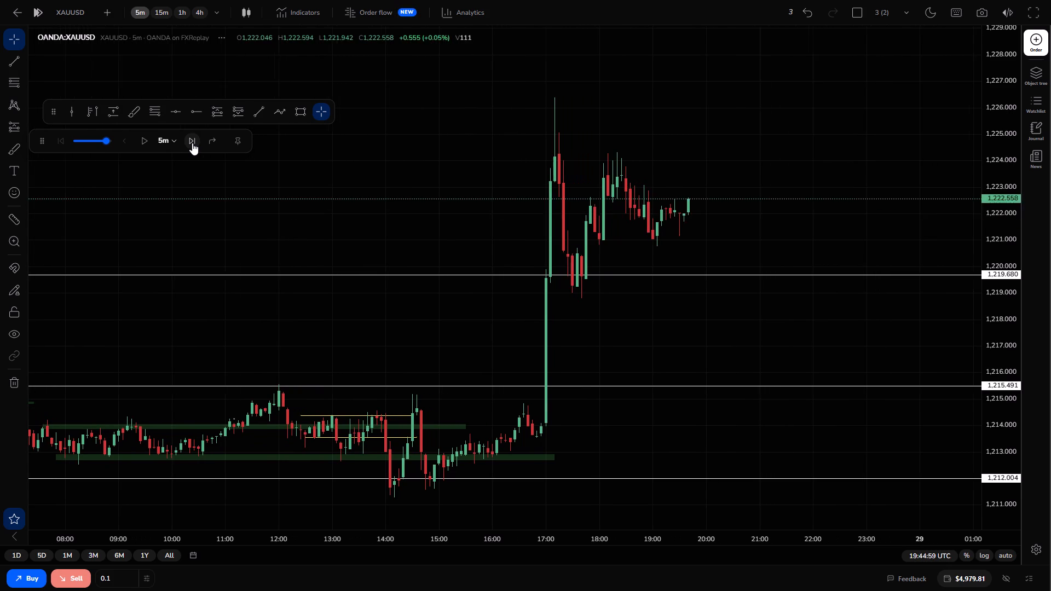
triple_click(192, 143)
triple_click(192, 143)
triple_click(192, 143)
triple_click(192, 143)
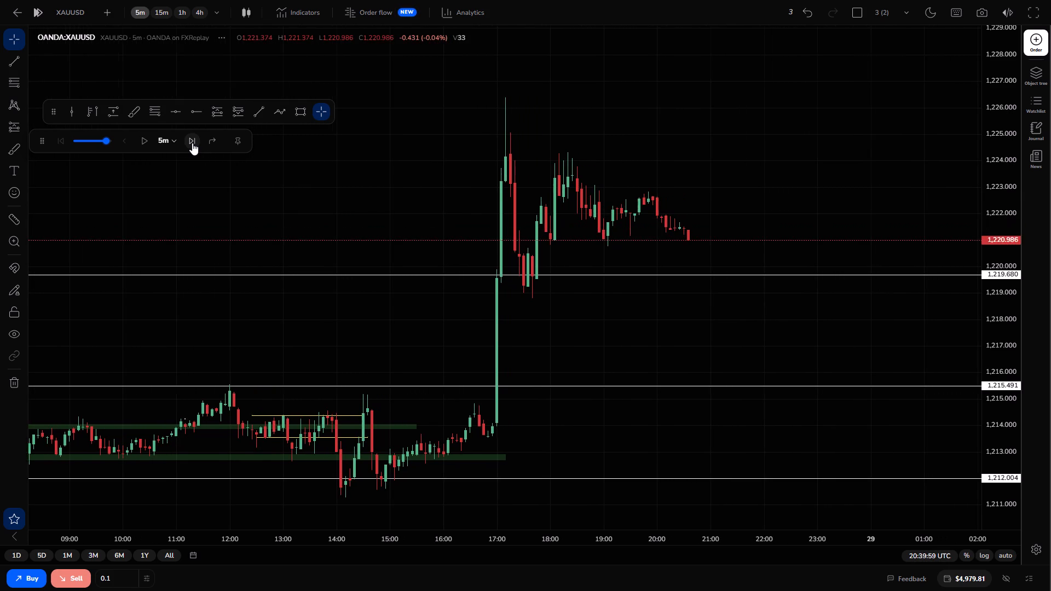
triple_click(192, 143)
left_click(192, 143)
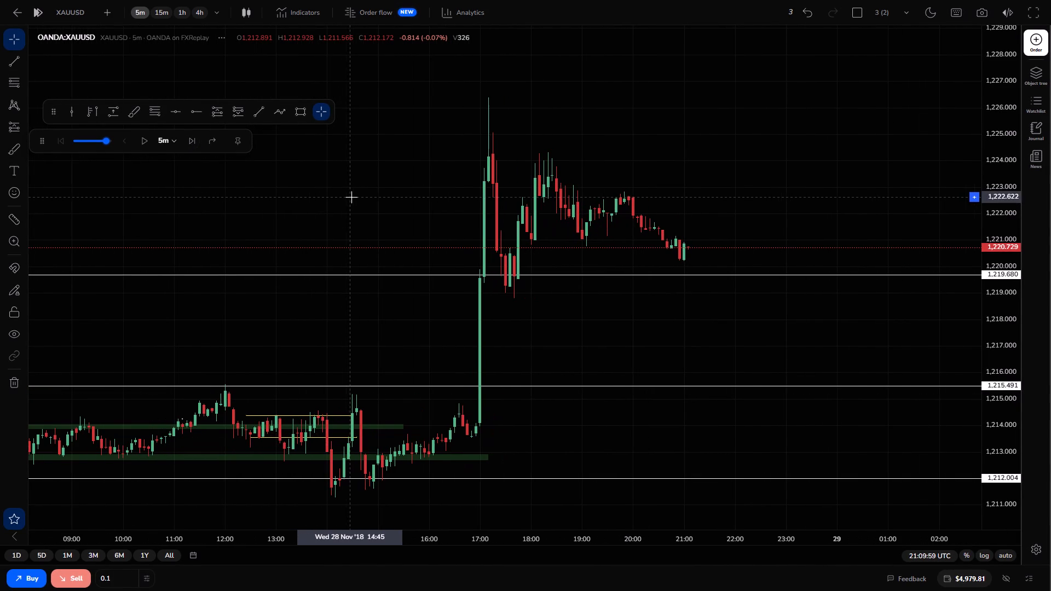
Draw a rectangle zone at about 1,224.18–1,224.45 over the post-spike highs, from 18:05 to 22:15 on 28 Nov.
left_click_drag(518, 230, 533, 250)
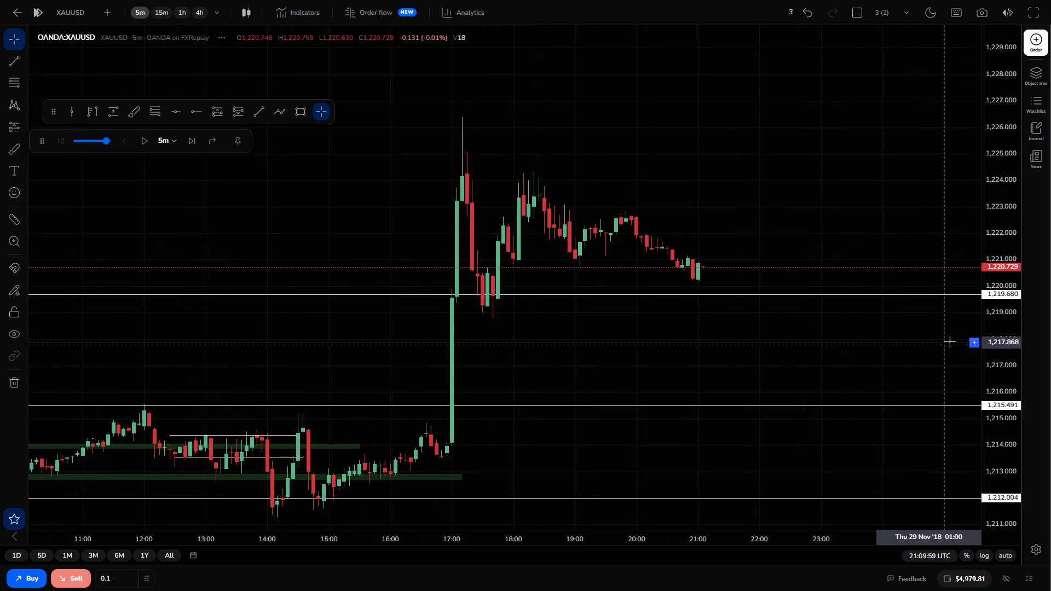
left_click_drag(996, 351, 988, 314)
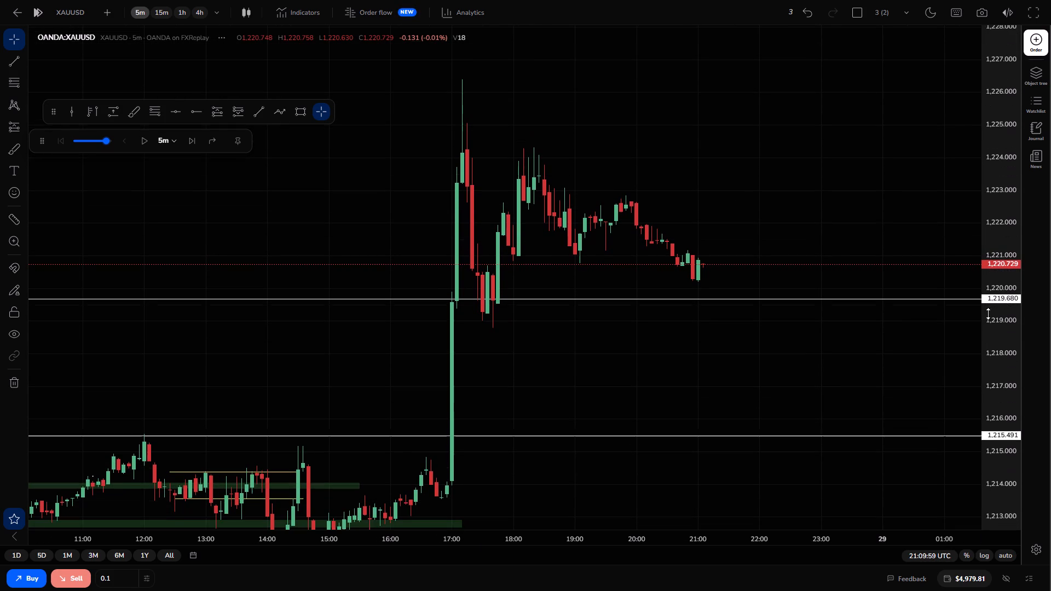
left_click(303, 108)
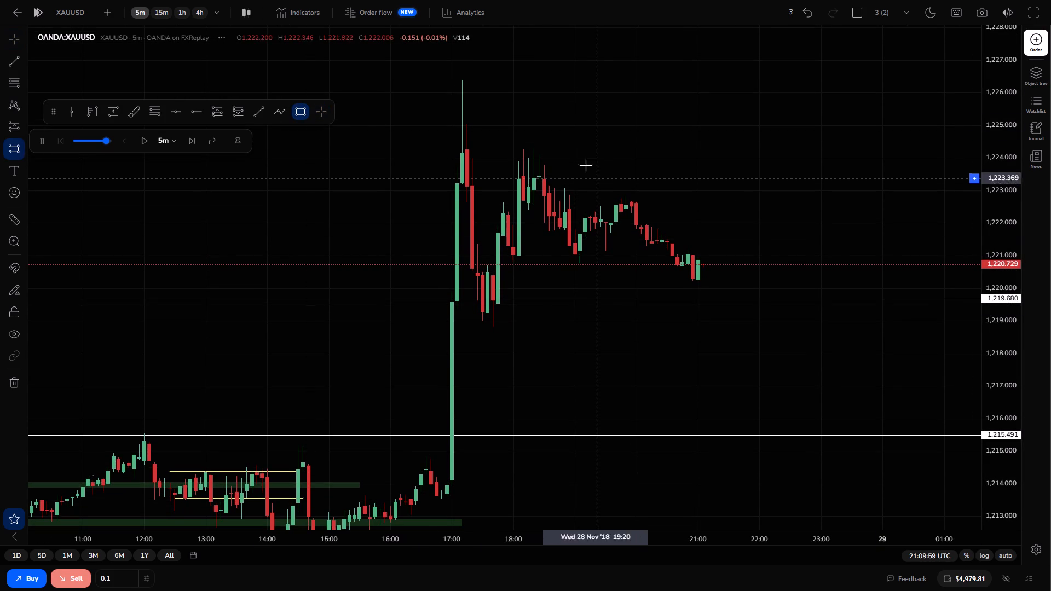
left_click_drag(517, 143, 614, 160)
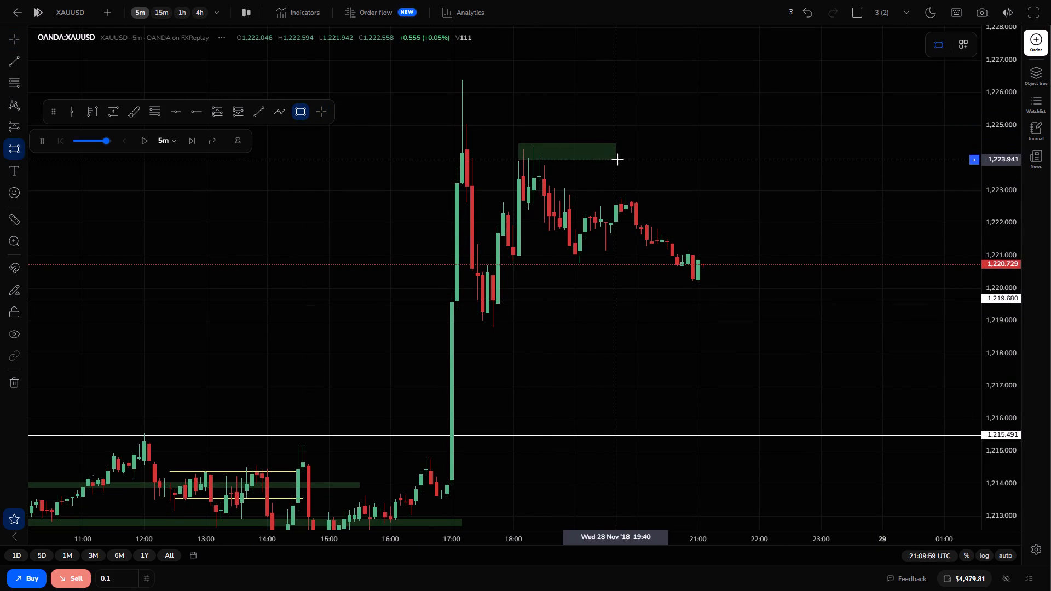
left_click(775, 152)
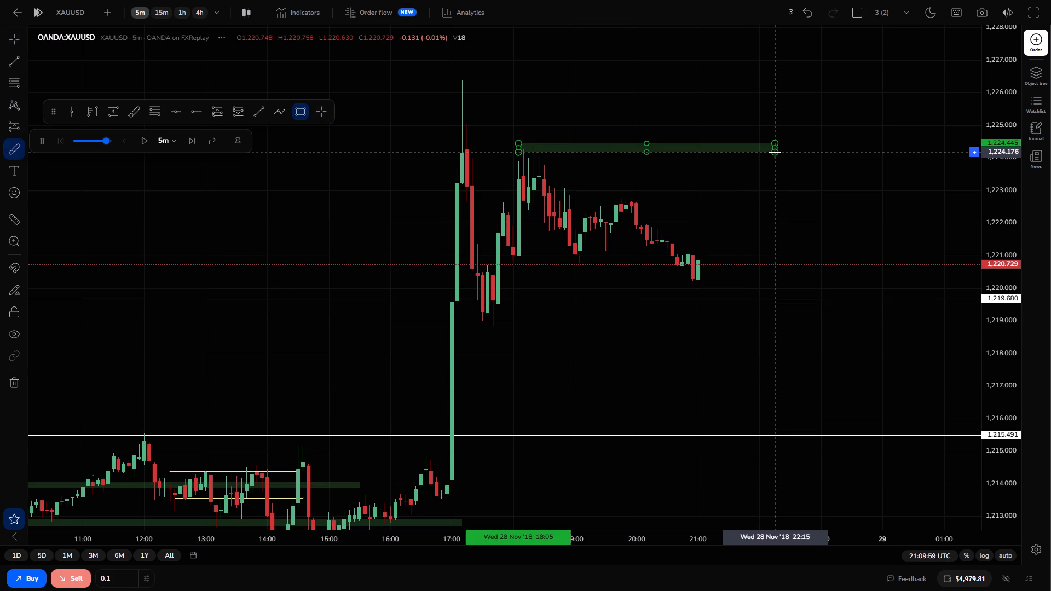
left_click(765, 201)
Advance the XAUUSD 5-minute replay candle by candle to 00:29:59 on 29 Nov.
left_click_drag(760, 259, 807, 188)
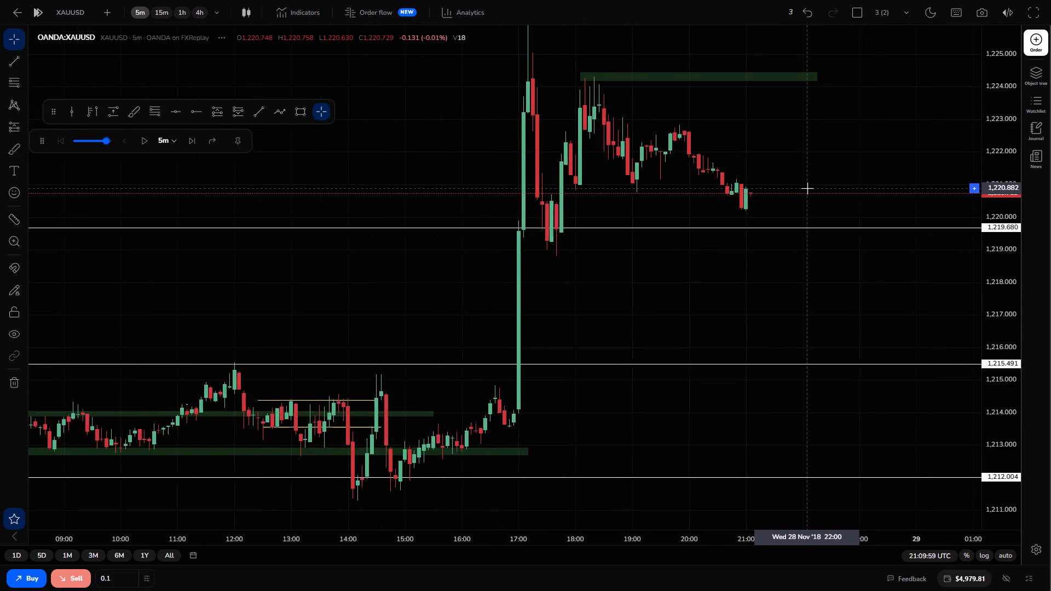
left_click_drag(997, 266, 991, 178)
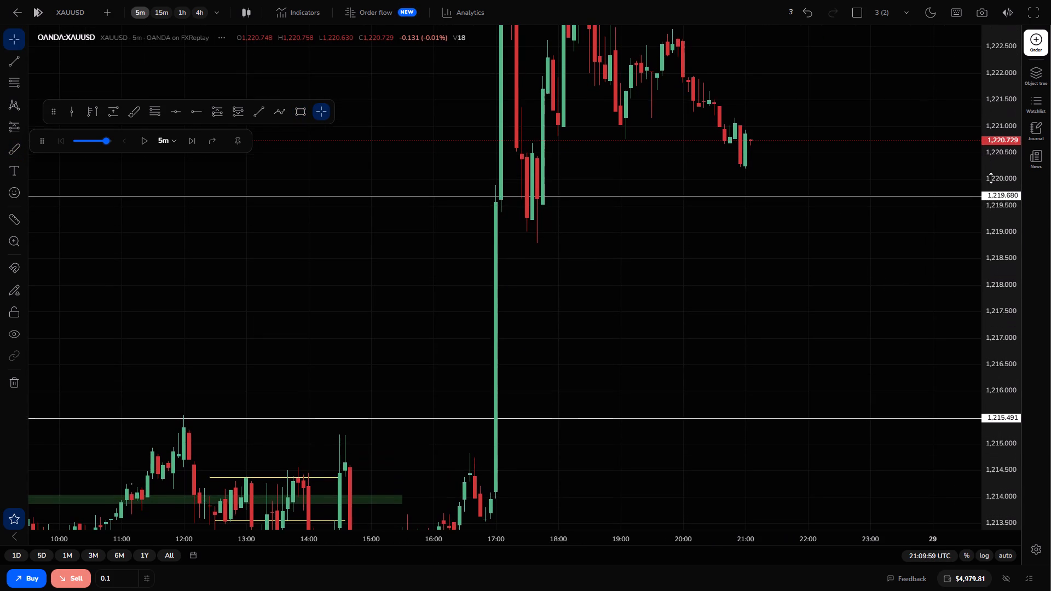
left_click_drag(868, 120, 923, 222)
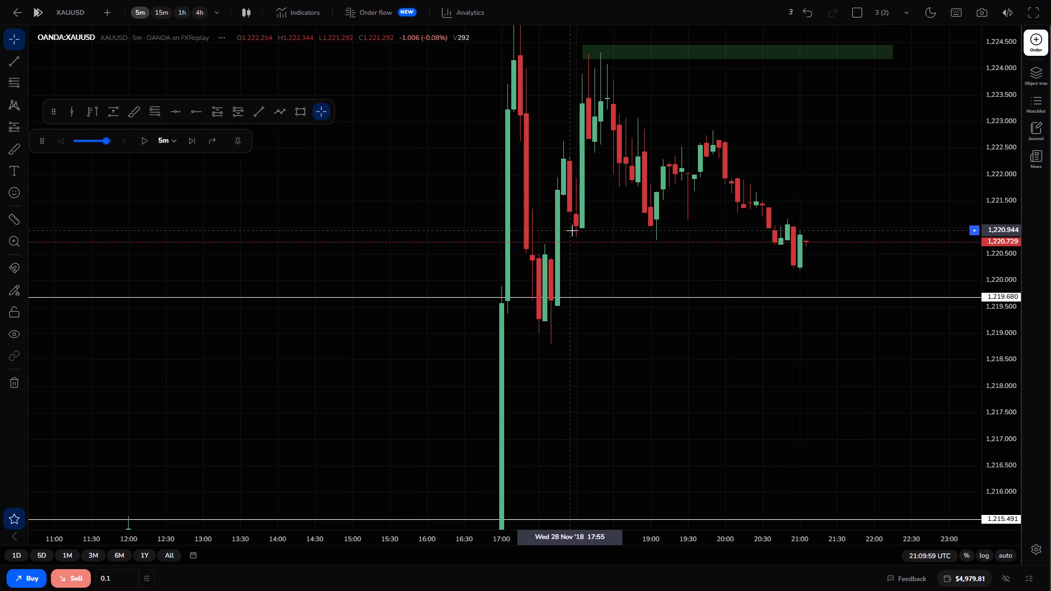
left_click_drag(572, 230, 602, 263)
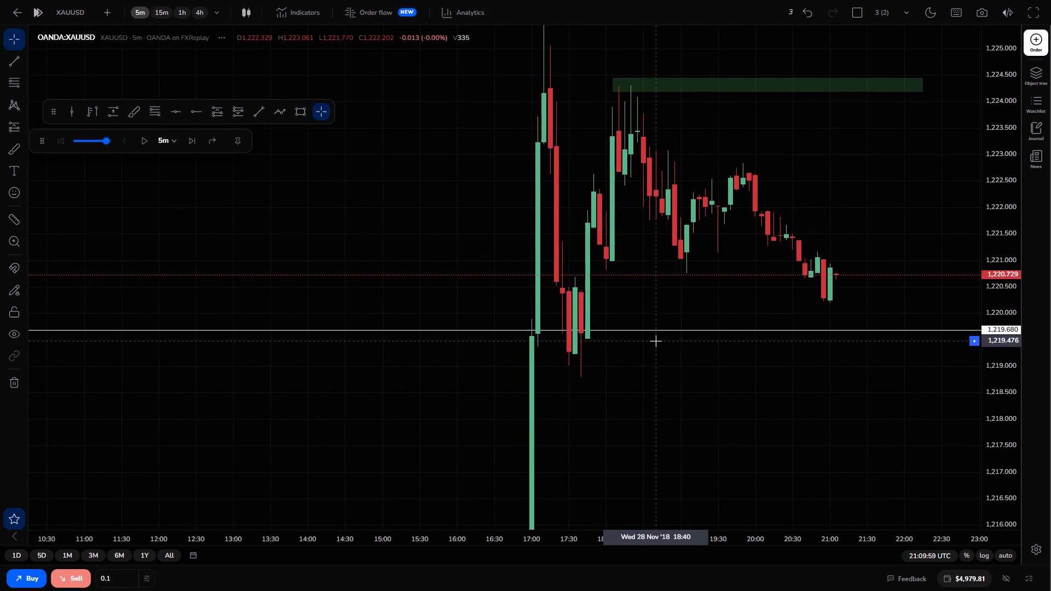
left_click(656, 341)
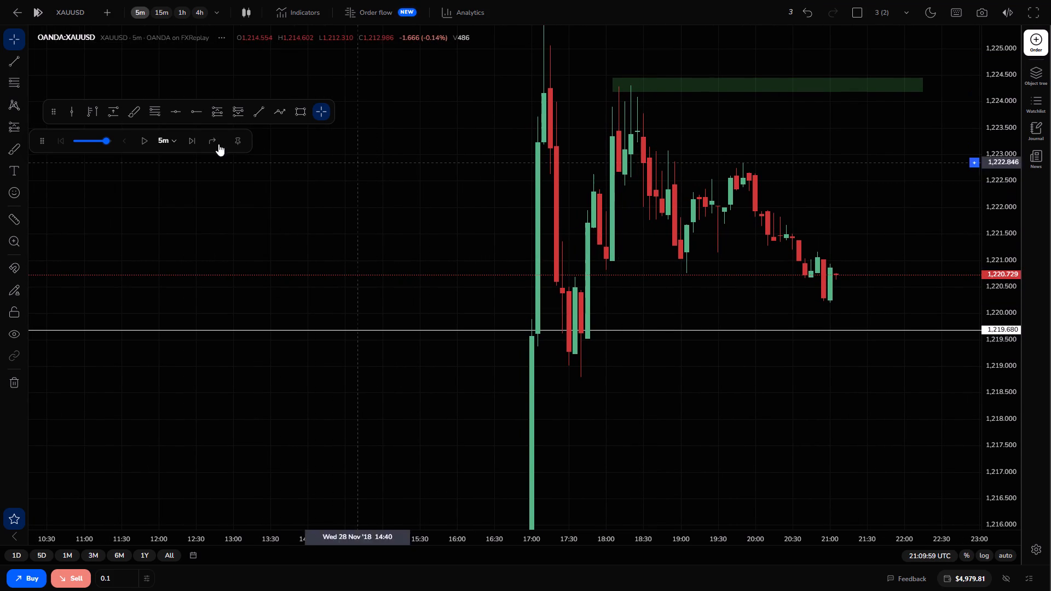
triple_click(196, 143)
triple_click(196, 143)
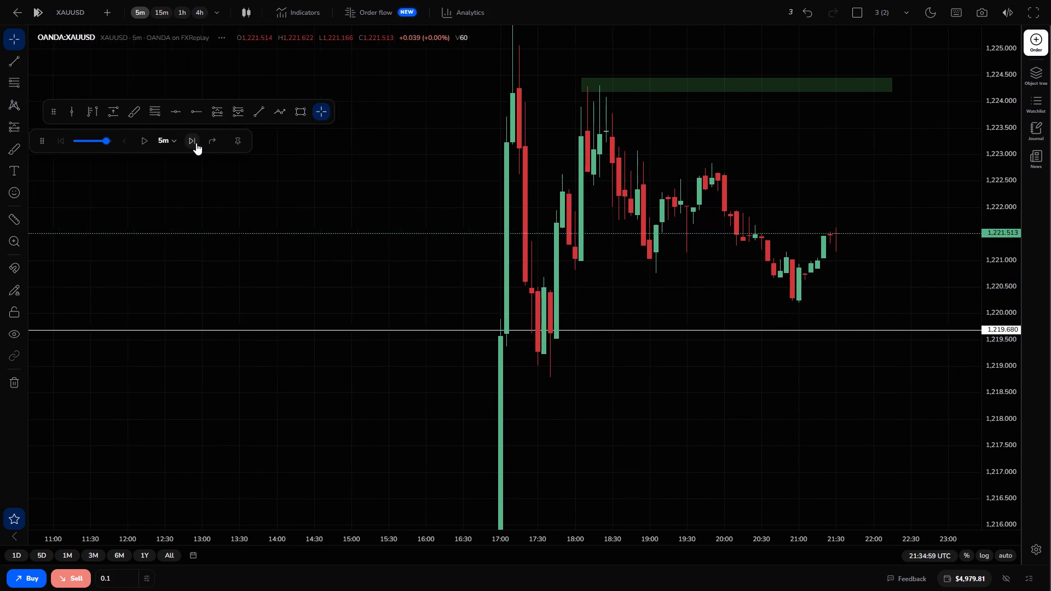
triple_click(196, 143)
triple_click(196, 143)
triple_click(196, 143)
triple_click(196, 143)
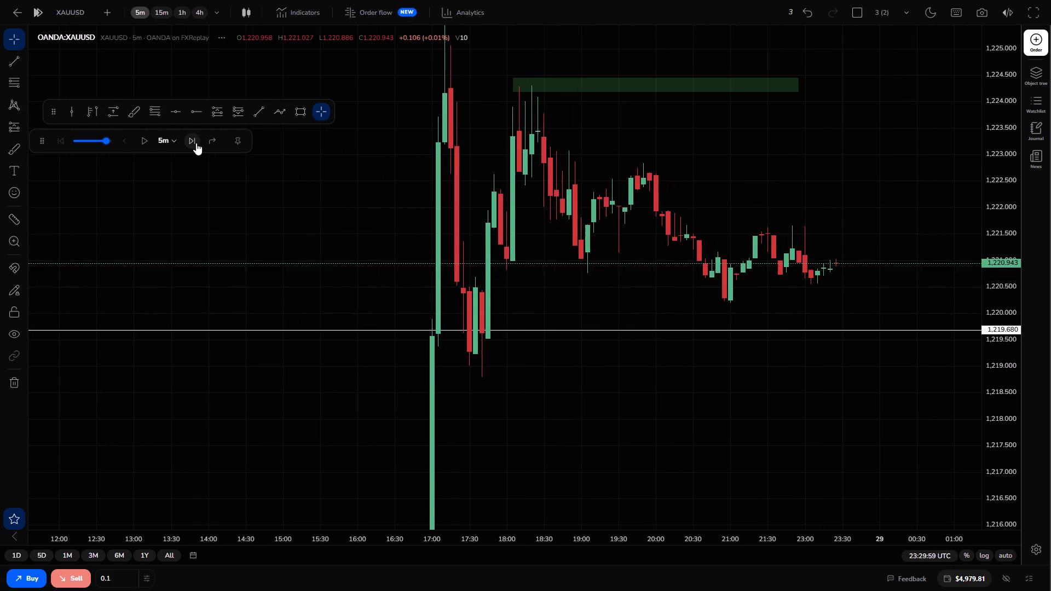
triple_click(196, 143)
triple_click(196, 143)
triple_click(196, 143)
left_click(196, 143)
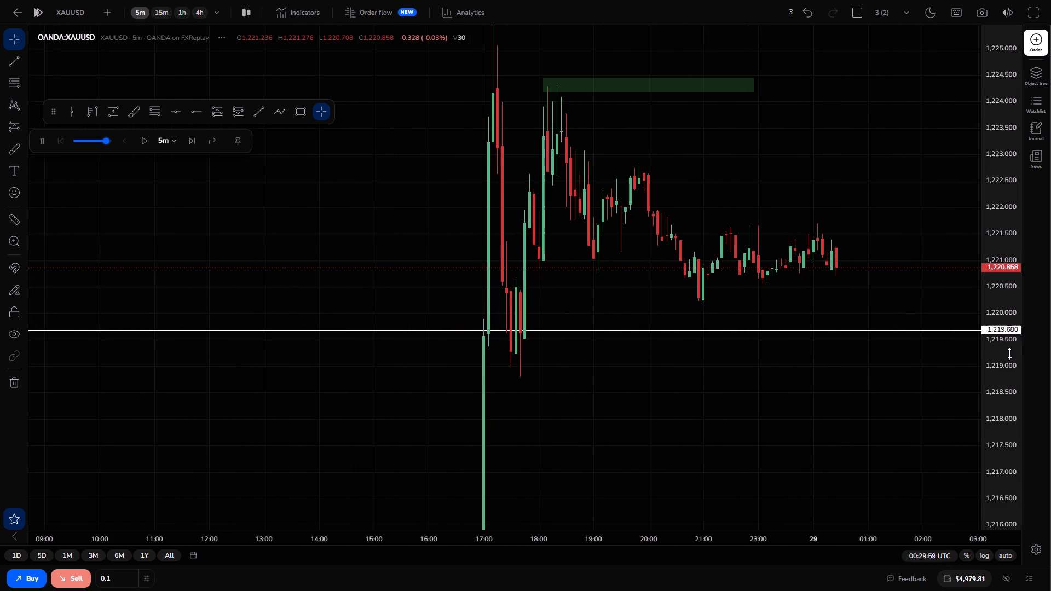
Draw a rectangle zone at about 1,221.562–1,221.733 across the consolidation highs, from 21:20 to about 01:40.
left_click_drag(1009, 354, 969, 226)
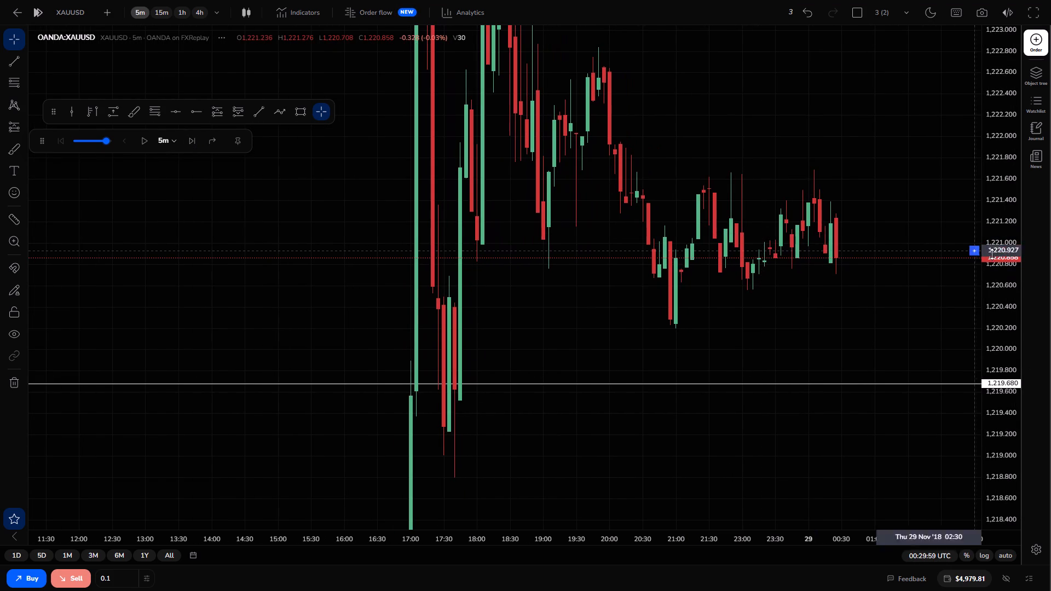
left_click_drag(996, 241, 983, 317)
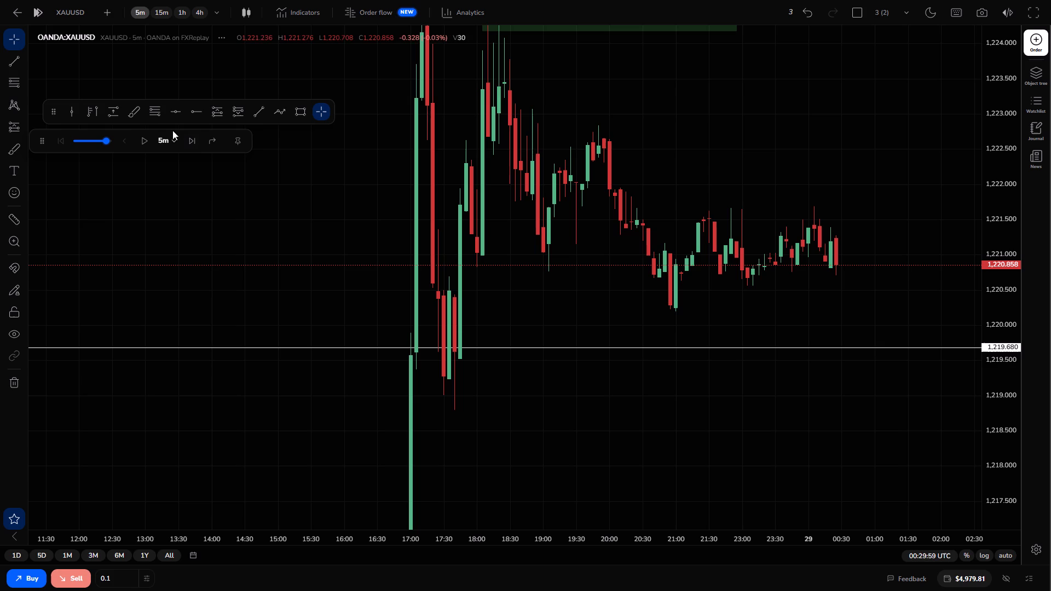
left_click(301, 114)
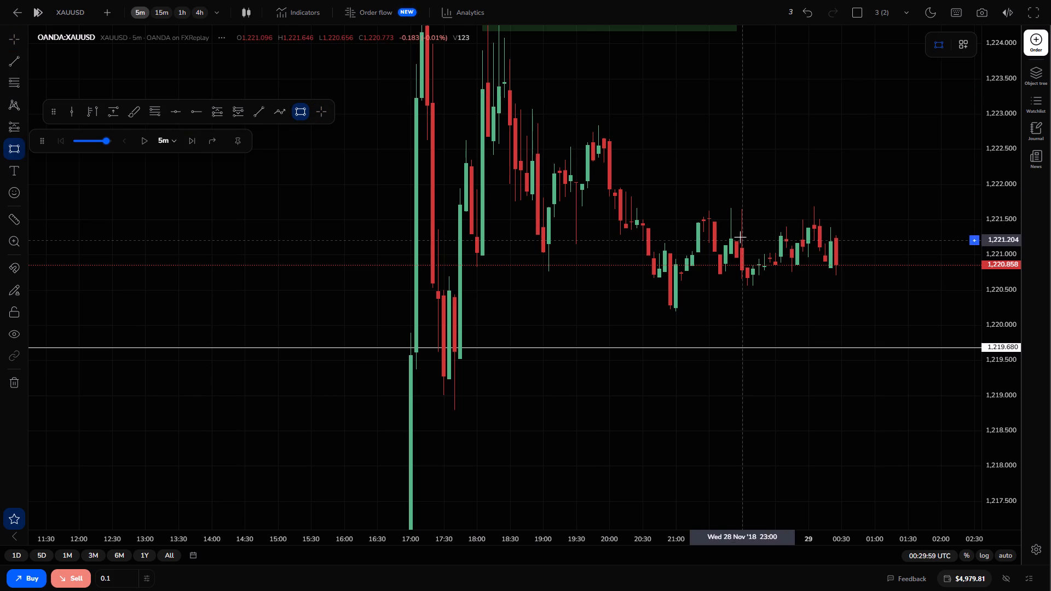
left_click_drag(699, 203, 802, 209)
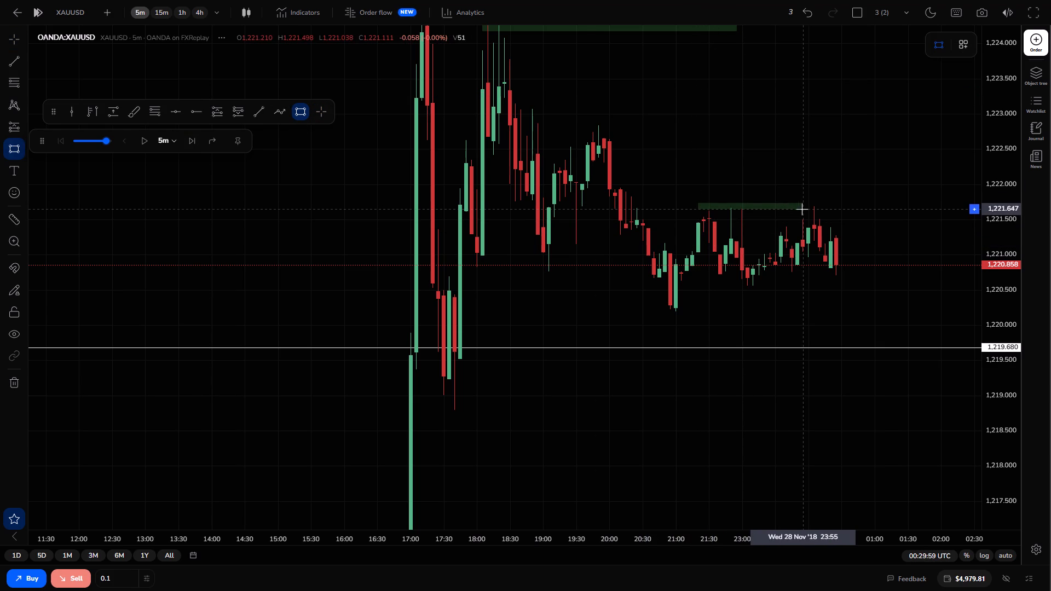
left_click(919, 215)
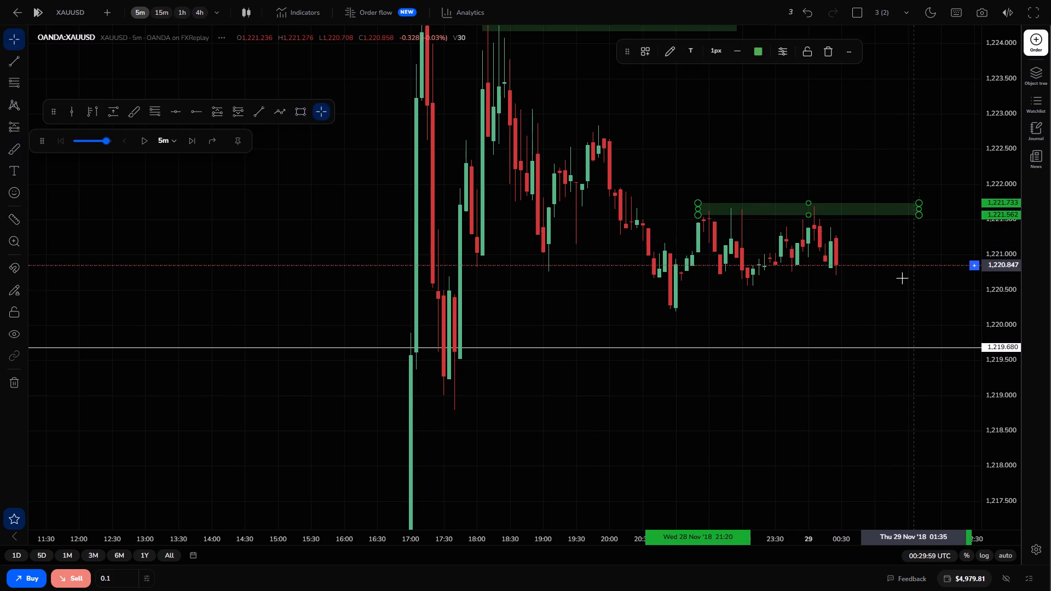
left_click(902, 278)
Draw a rectangle zone at about 1,220.52–1,220.66 across the consolidation lows, from about 21:05 to 02:00.
left_click(301, 112)
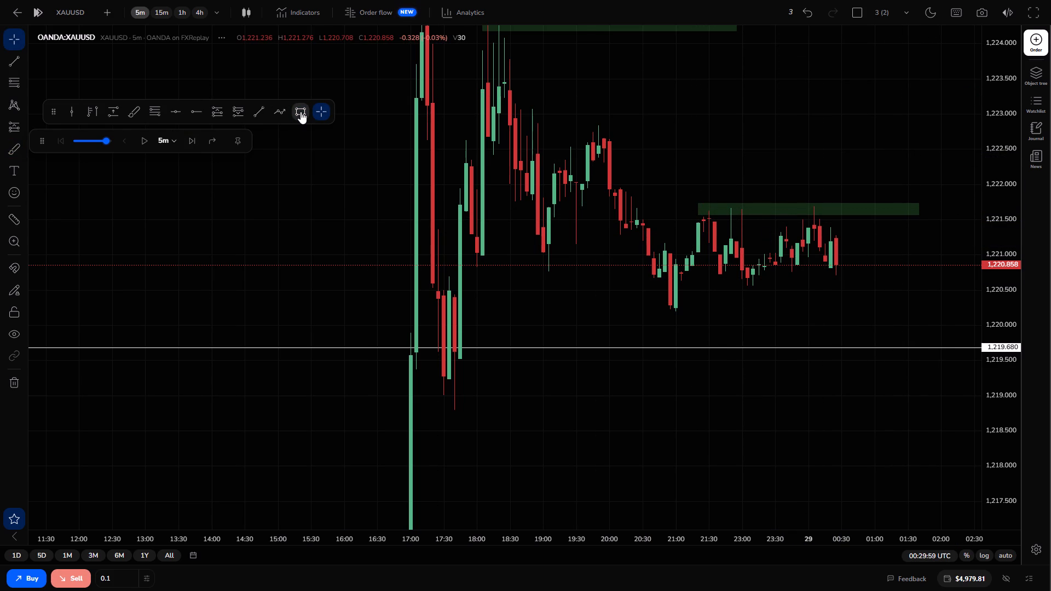
left_click_drag(679, 278, 814, 294)
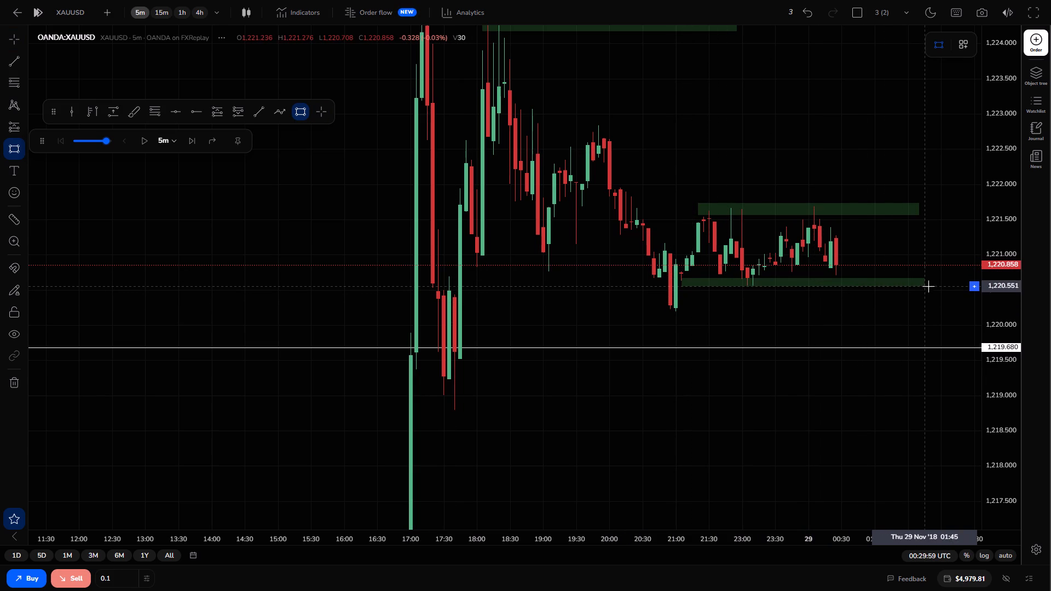
left_click_drag(940, 288, 873, 339)
left_click(873, 339)
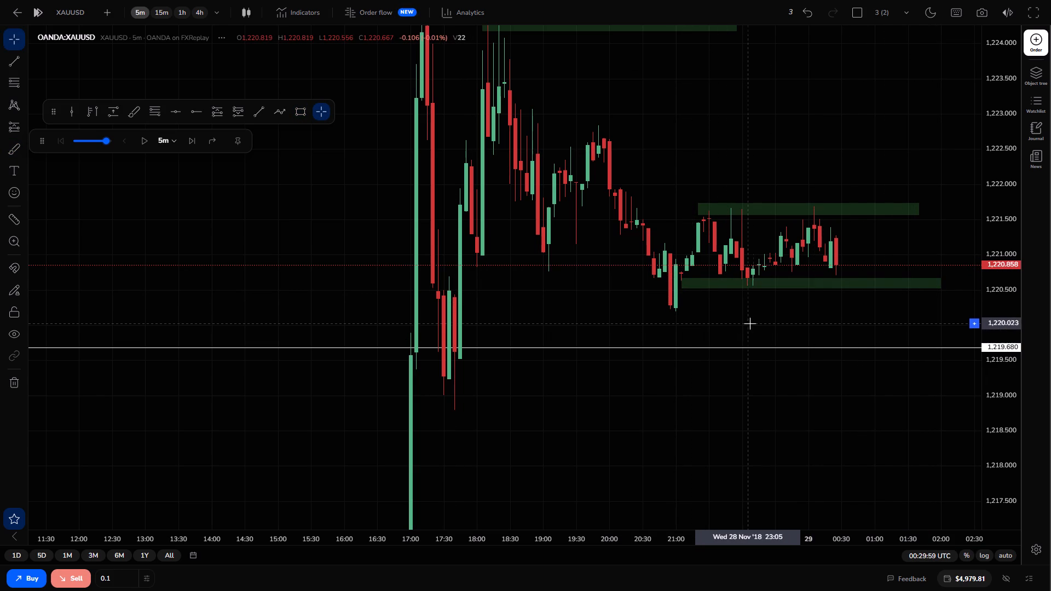
Advance the XAUUSD 5-minute replay candle by candle to 00:54:59.
key("ctrl+space")
key("ctrl+space")
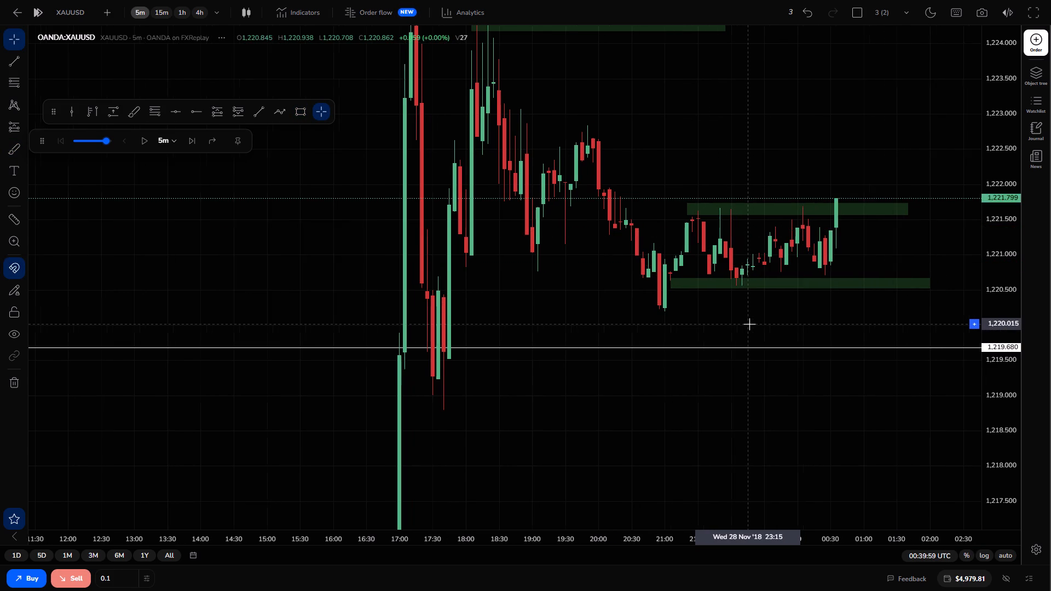
key("ctrl+space")
key("ctrl+space")
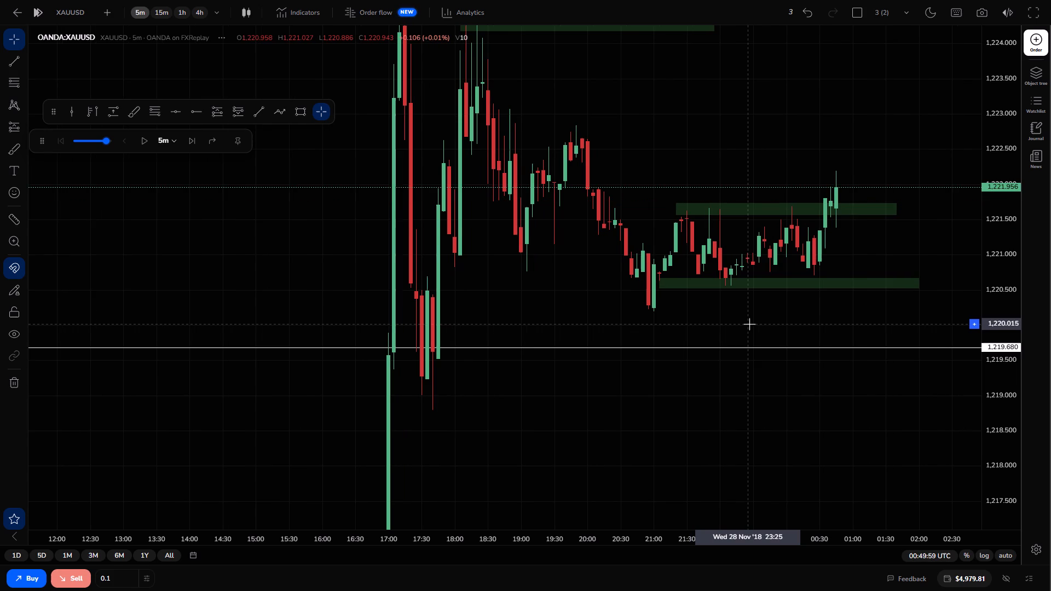
key("ctrl+space")
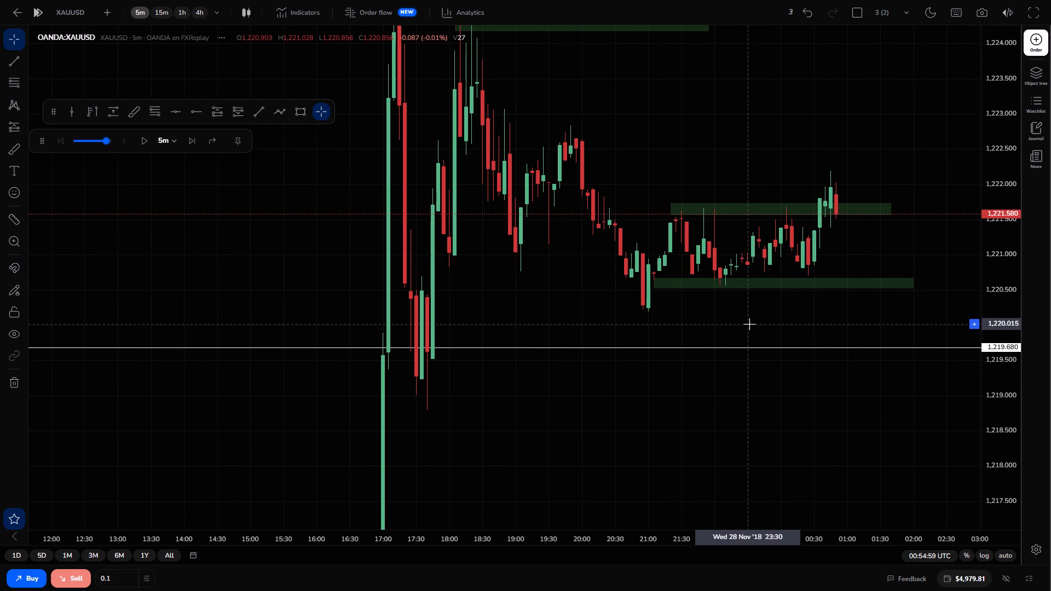
Check the sweep of the upper zone on the 15-minute chart, and sell 0.1 XAUUSD at market from the 5-minute chart.
left_click_drag(166, 0, 160, 11)
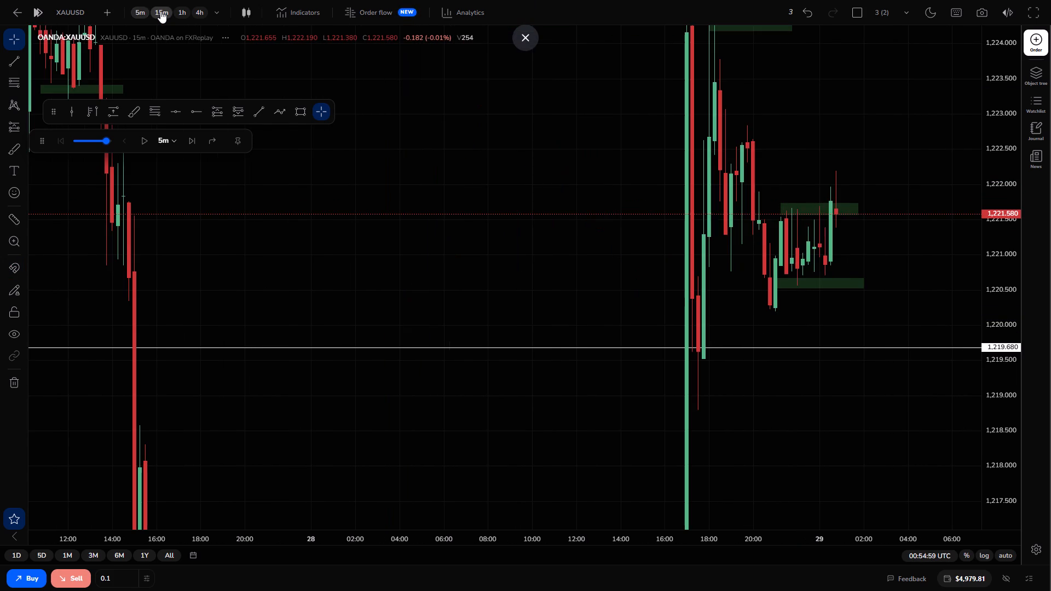
left_click(160, 11)
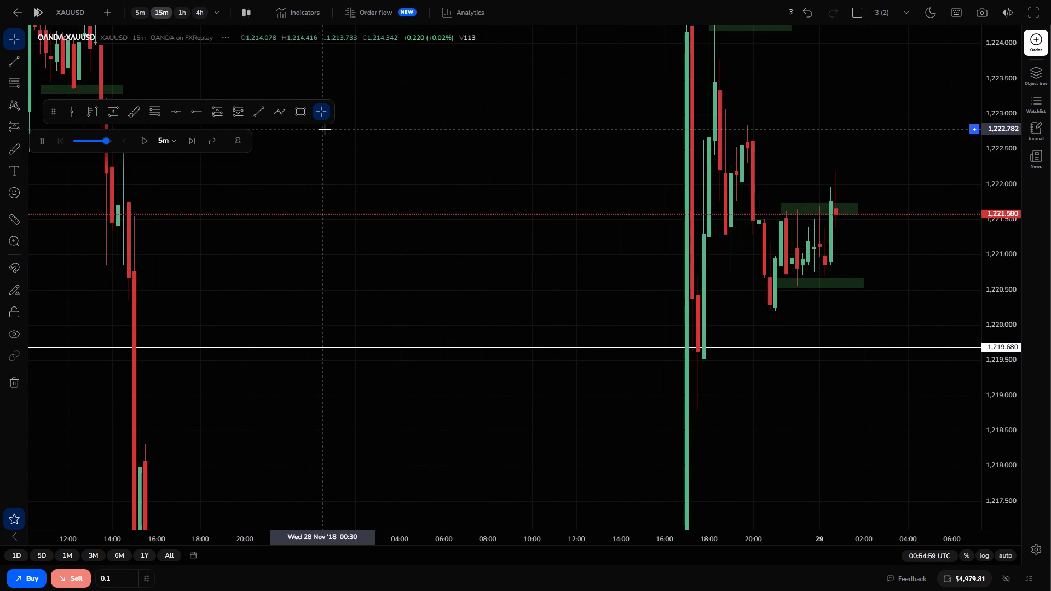
left_click(136, 16)
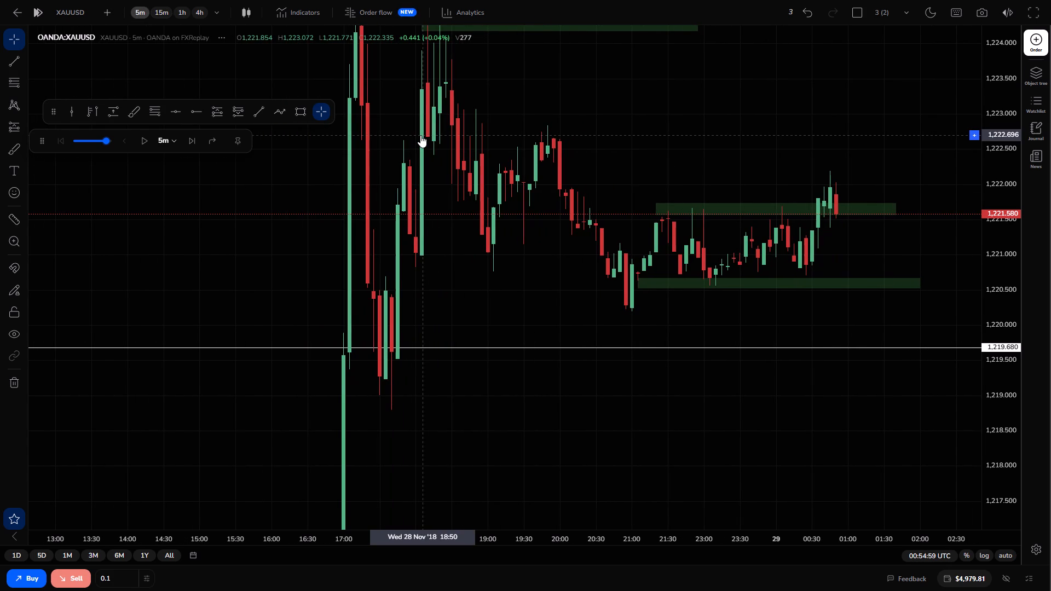
key("alt+shift+q")
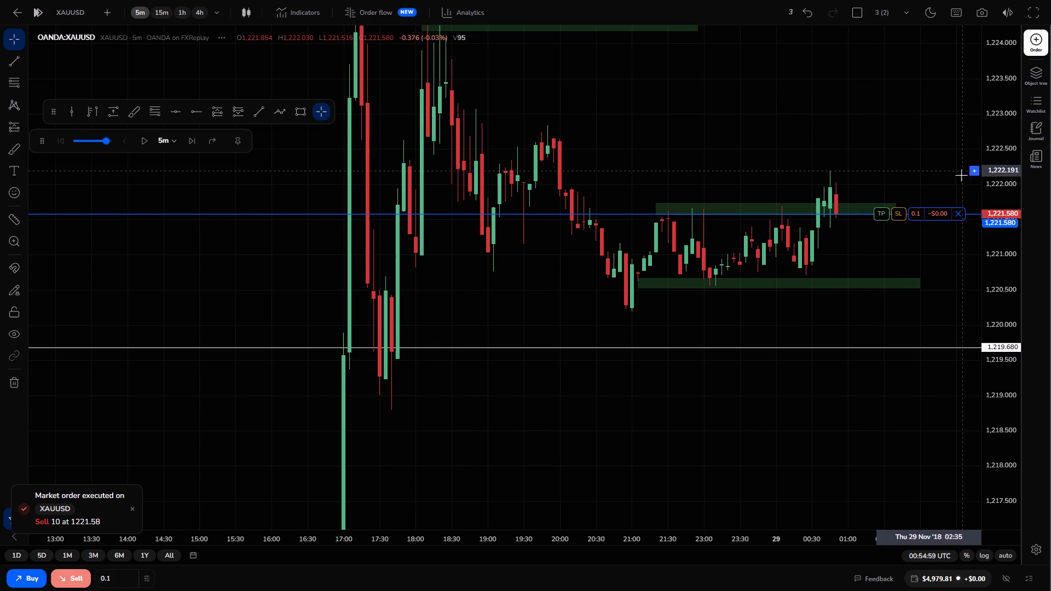
Set the short position's take profit to 1,220.186 below the range and its stop loss to 1,222.331 above the sweep high.
left_click_drag(880, 213, 873, 292)
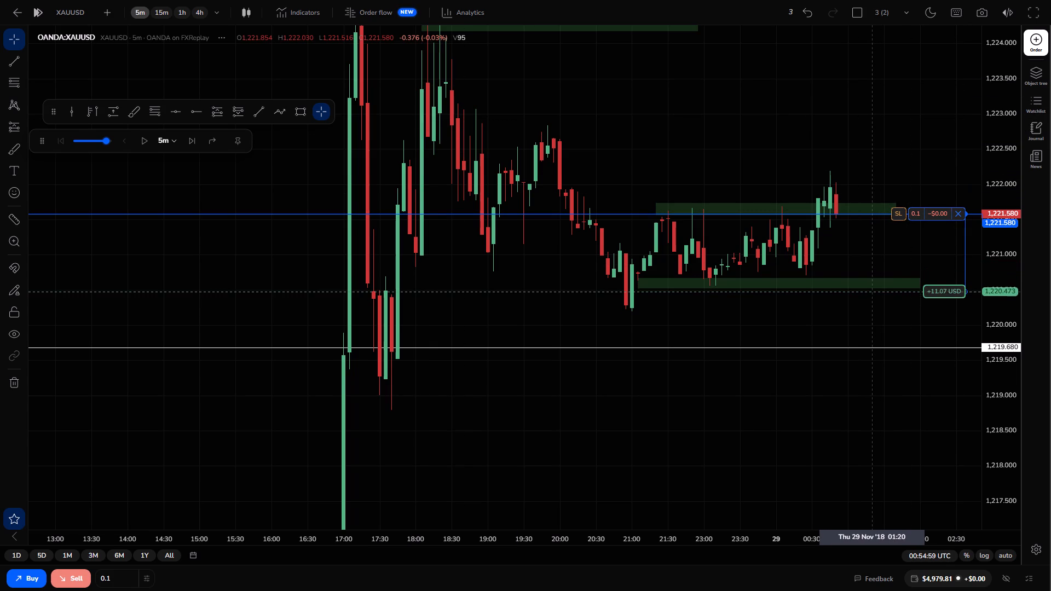
left_click_drag(873, 292, 871, 289)
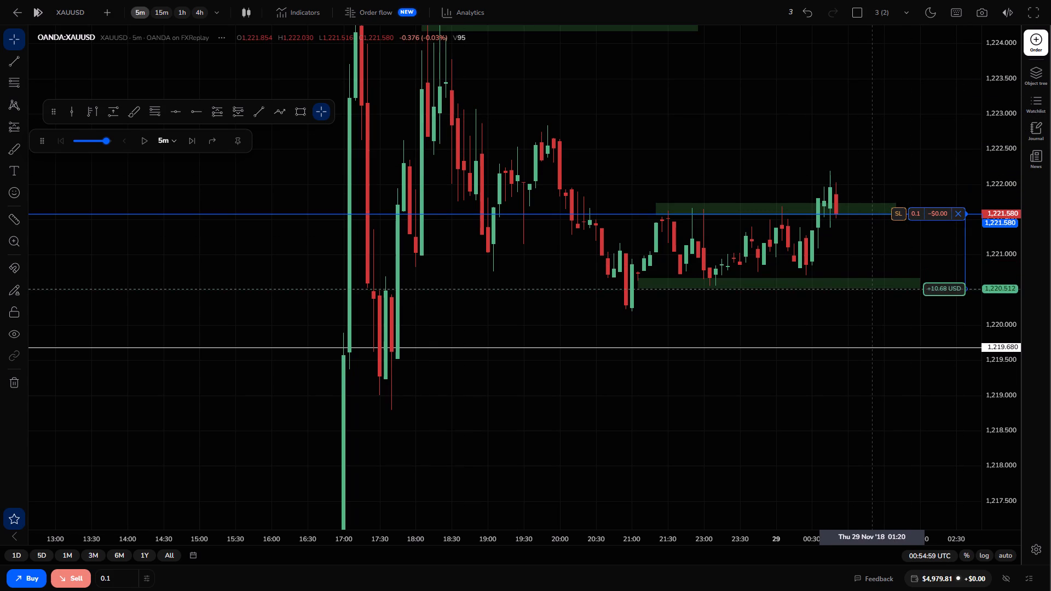
left_click_drag(871, 289, 860, 312)
left_click_drag(899, 215, 899, 193)
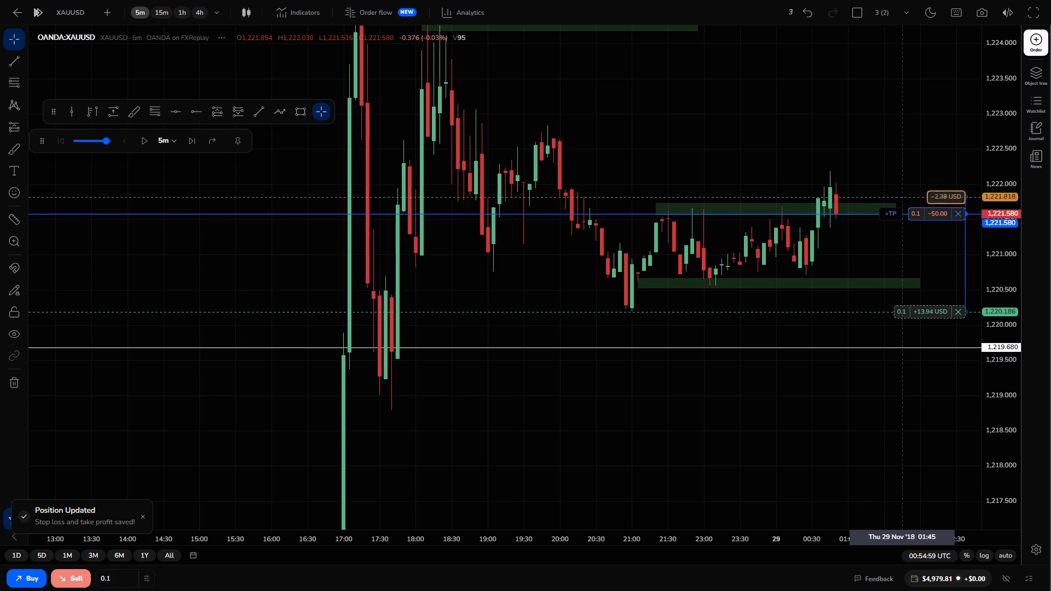
left_click_drag(899, 193, 899, 161)
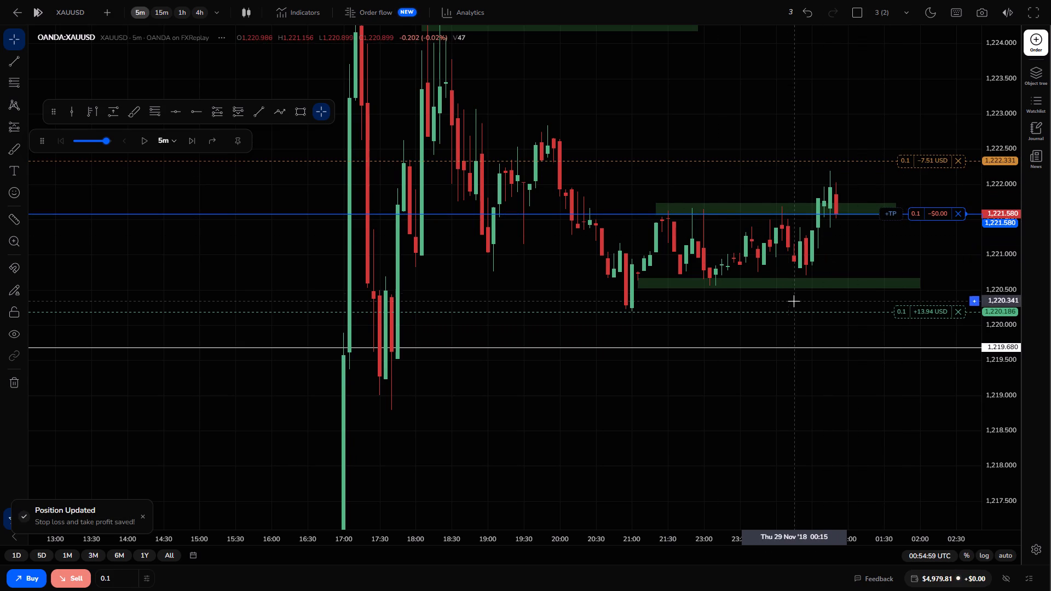
Advance the XAUUSD 5-minute replay two candles to 01:04:59 with the short position running.
left_click(192, 141)
left_click(192, 141)
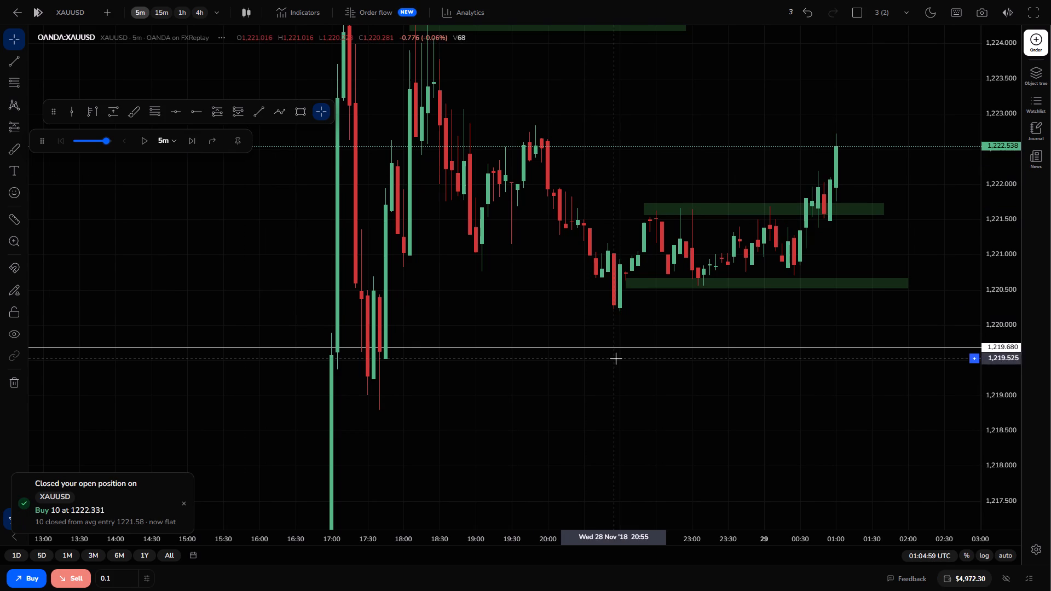
left_click_drag(678, 329, 717, 391)
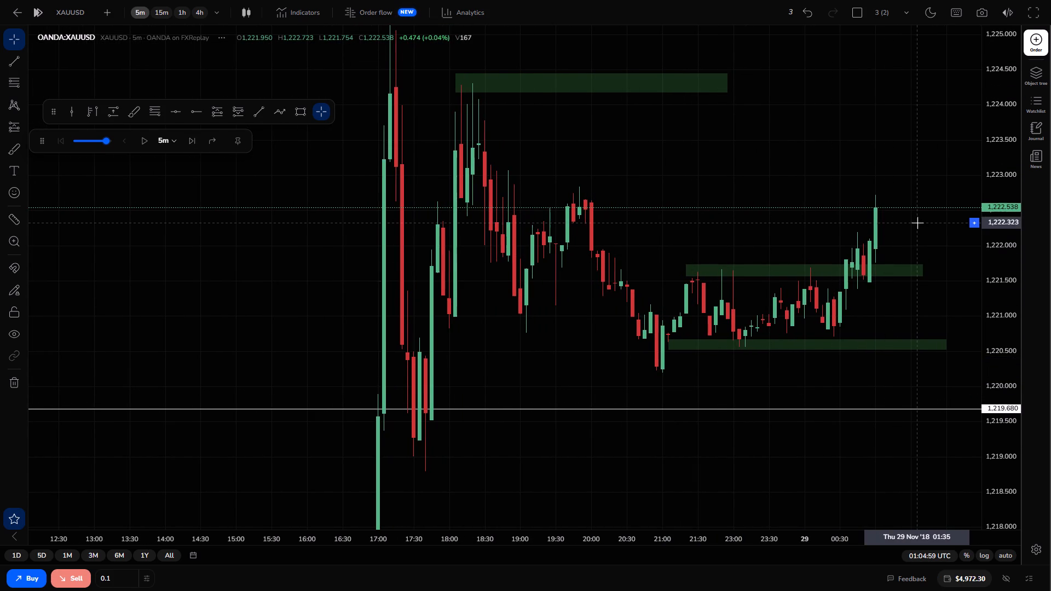
left_click_drag(917, 223, 931, 258)
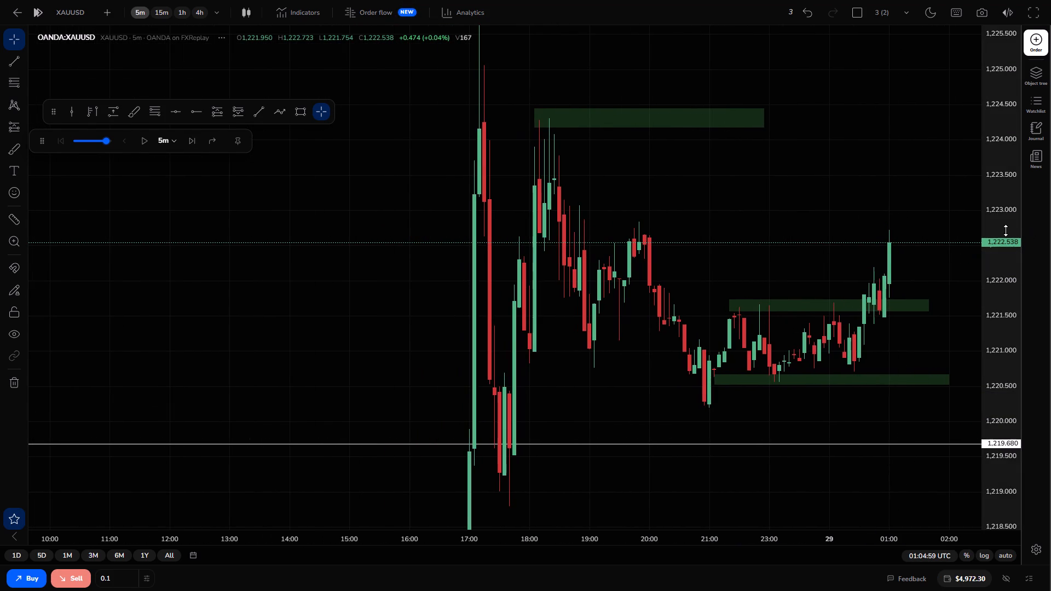
Advance the XAUUSD replay in 5-minute steps to 01:34:59, comparing the 5-minute and 15-minute charts around the upper zone.
left_click_drag(1006, 230, 992, 308)
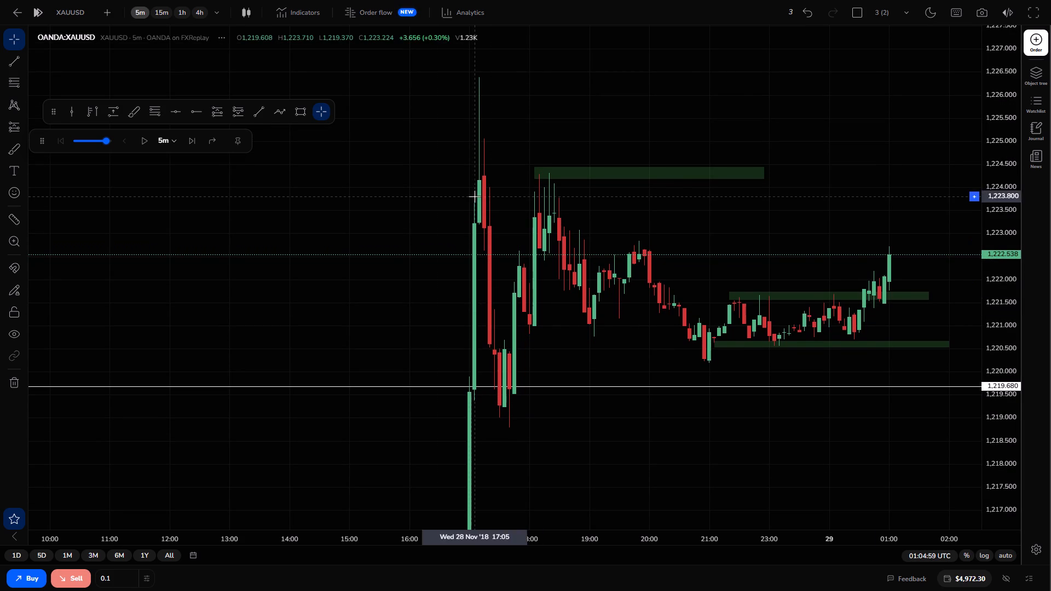
left_click(153, 7)
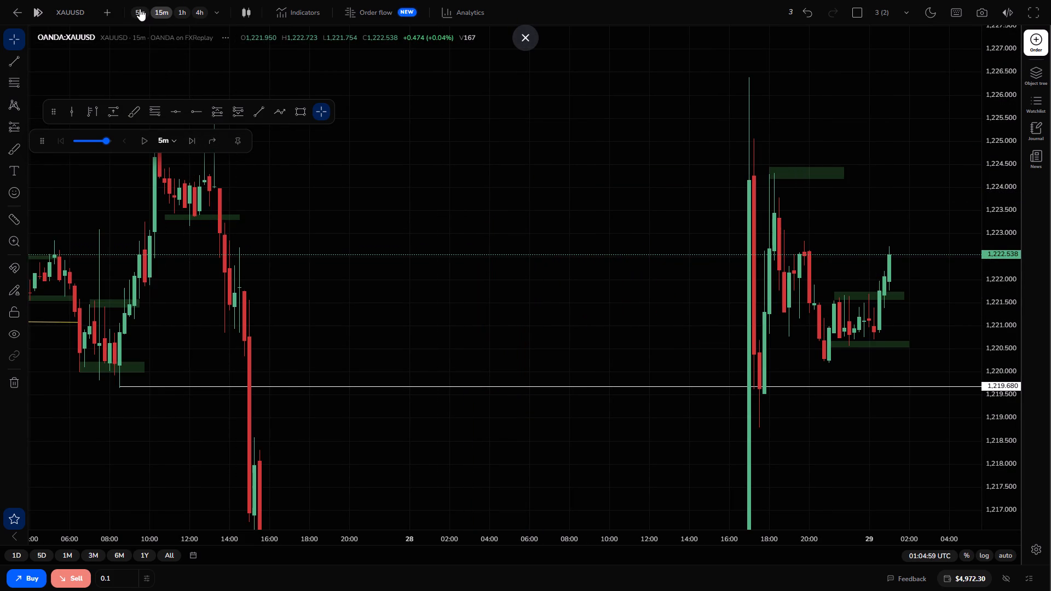
left_click(135, 8)
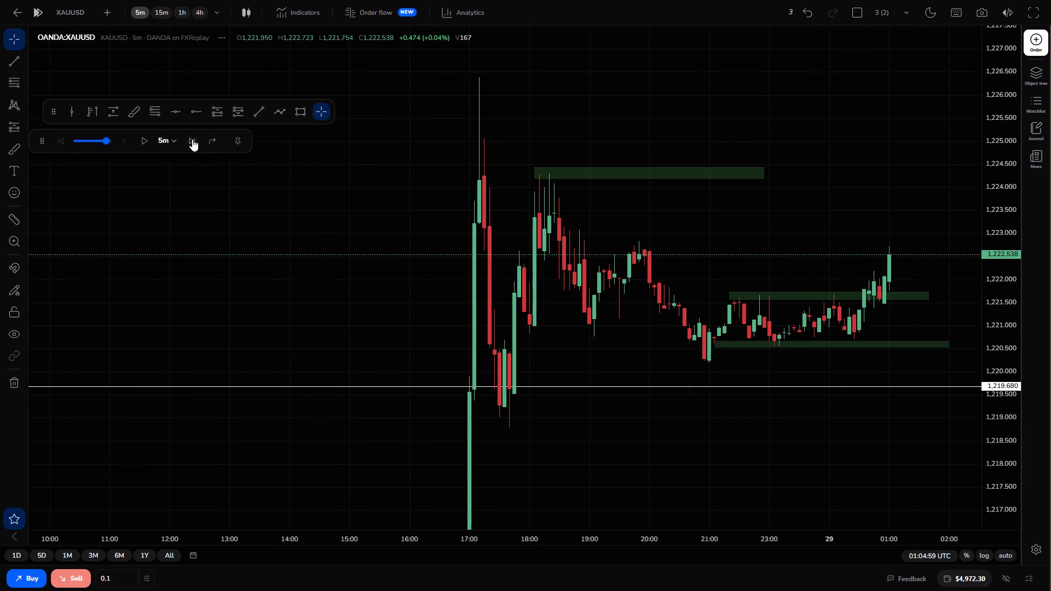
left_click(192, 140)
left_click(192, 140)
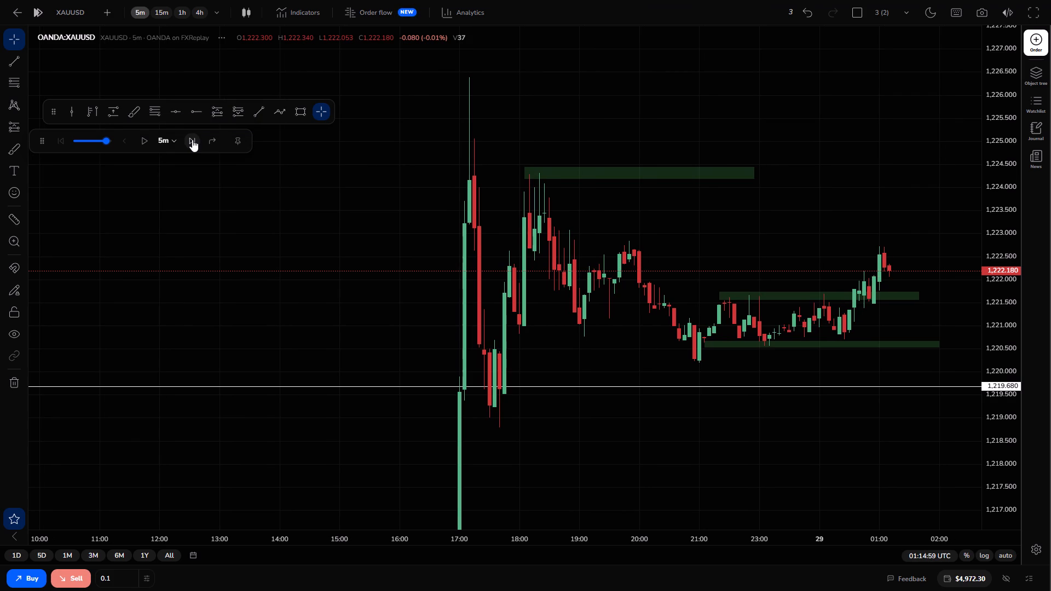
left_click(192, 140)
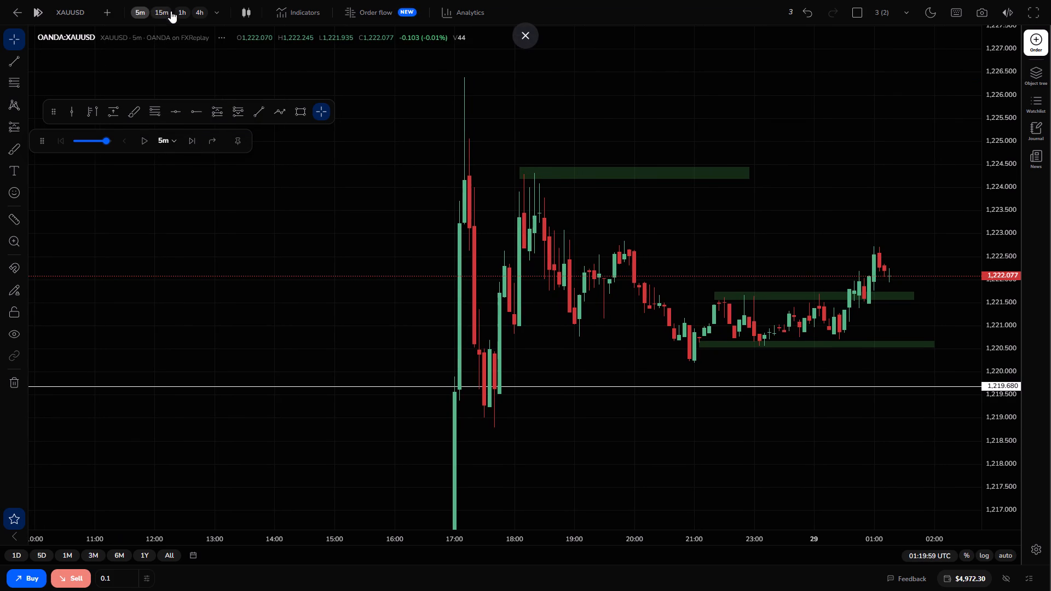
left_click(151, 16)
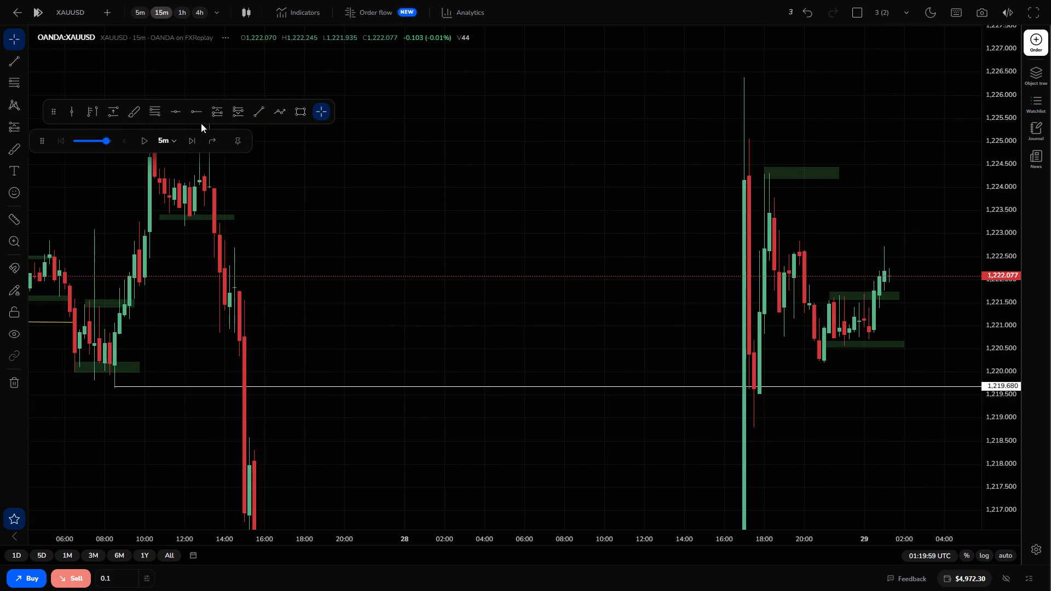
left_click(195, 144)
left_click(195, 144)
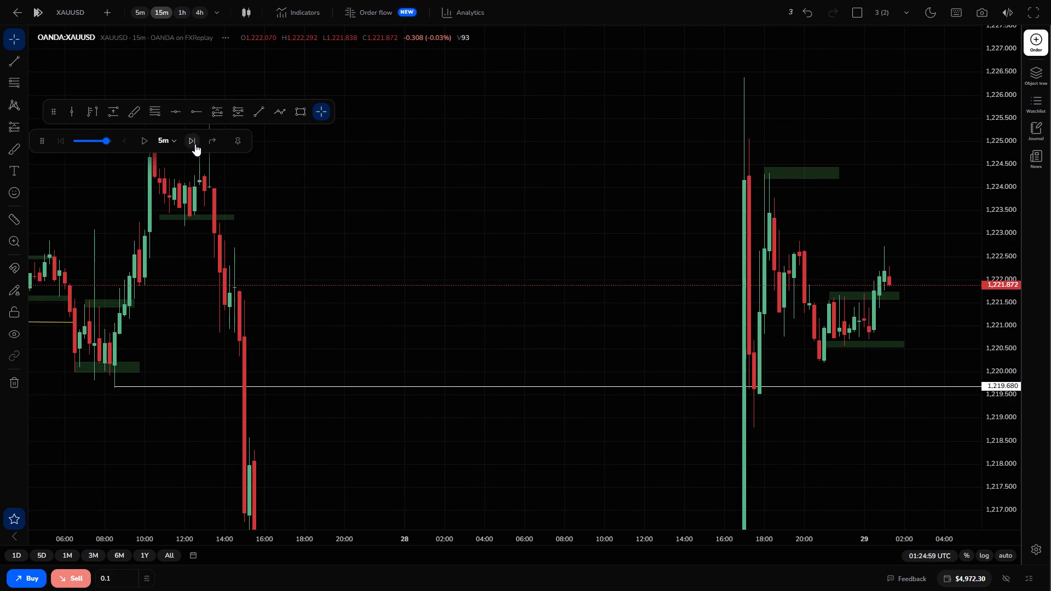
left_click(195, 144)
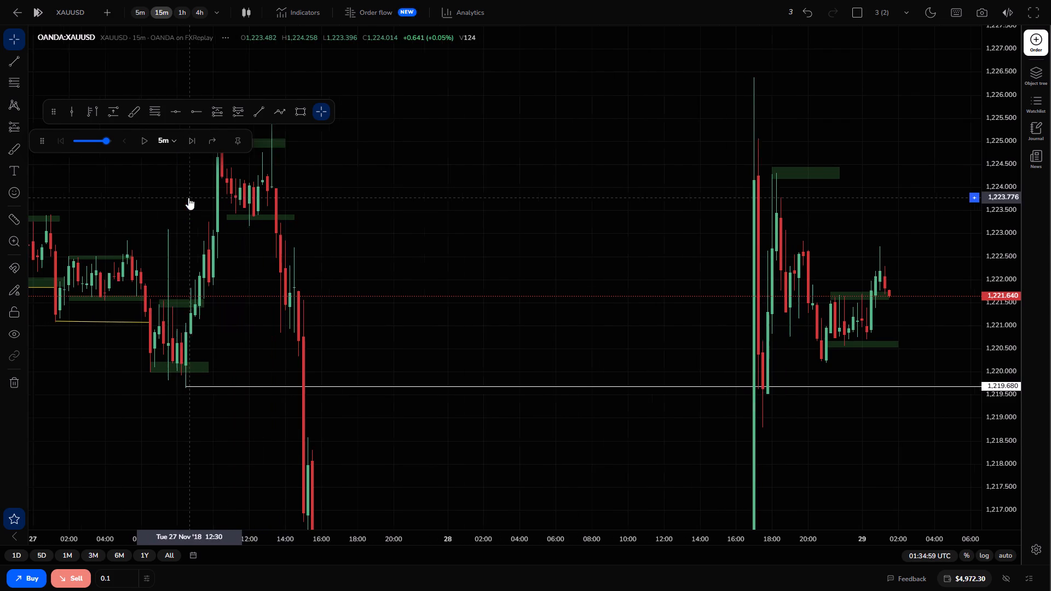
Sell 0.1 XAUUSD at market, with take profit 1,220.537 at the lower zone and stop loss 1,222.328 above the upper zone.
left_click(80, 581)
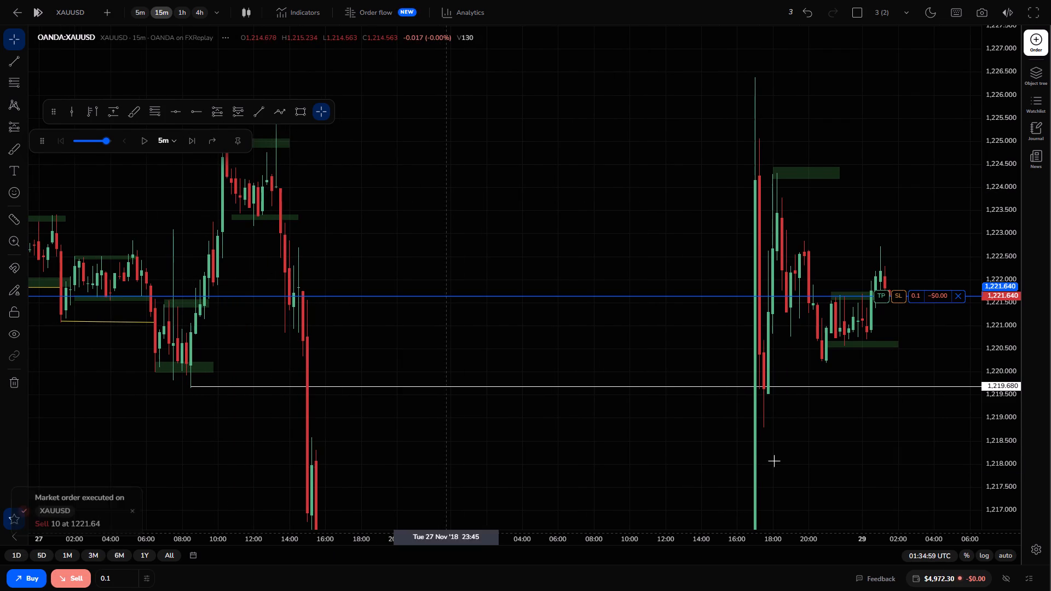
left_click_drag(883, 302, 883, 341)
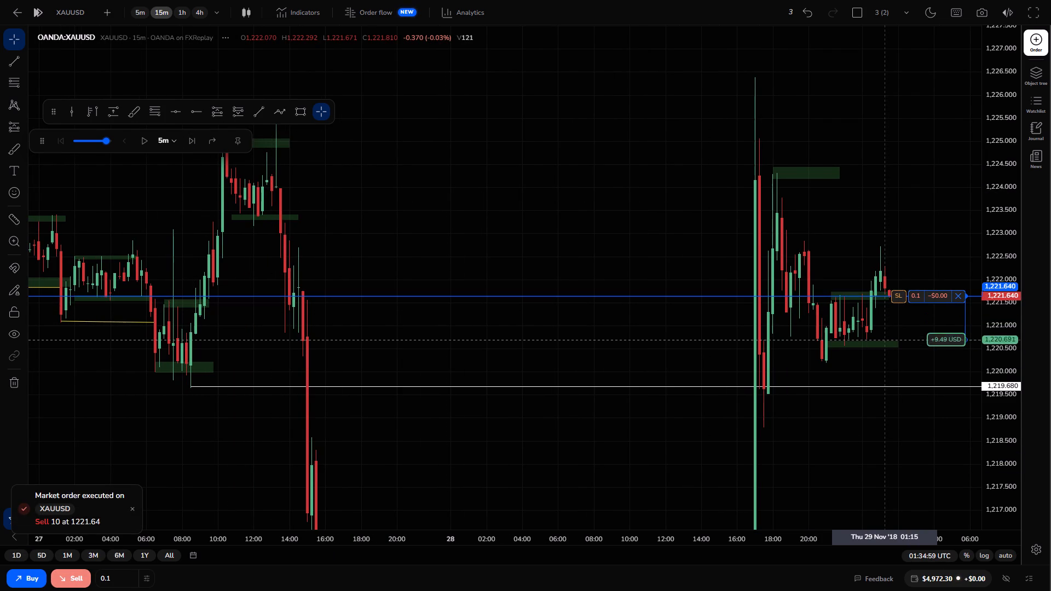
left_click_drag(883, 341, 882, 350)
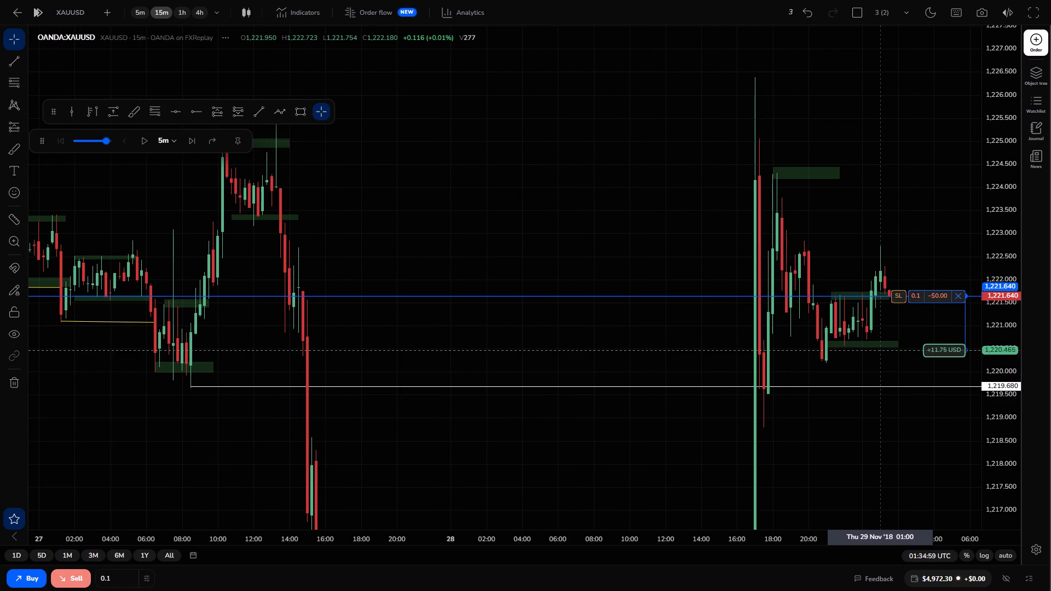
left_click_drag(882, 350, 883, 347)
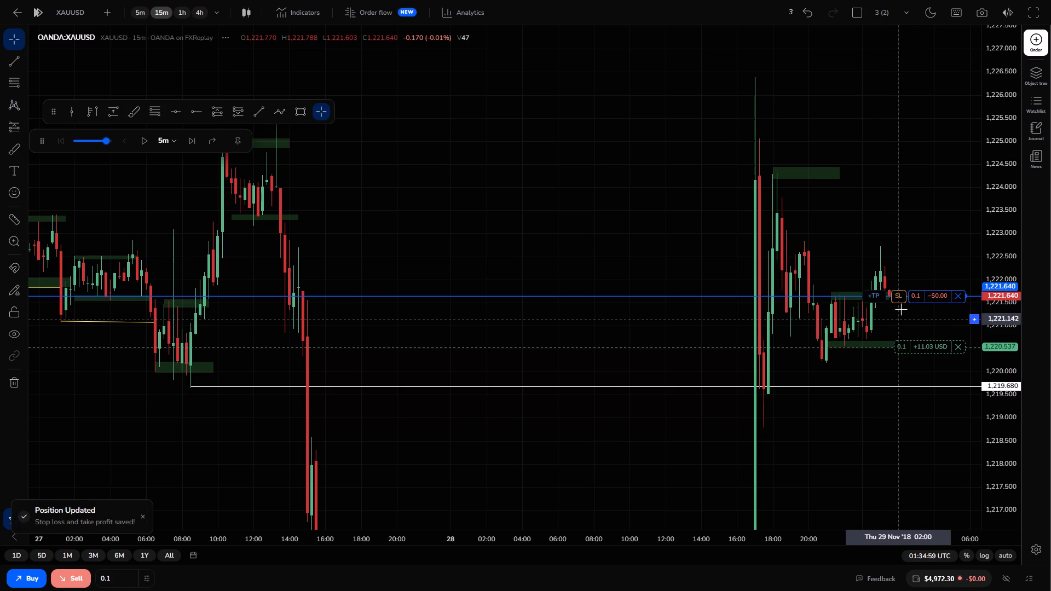
left_click_drag(901, 298, 899, 264)
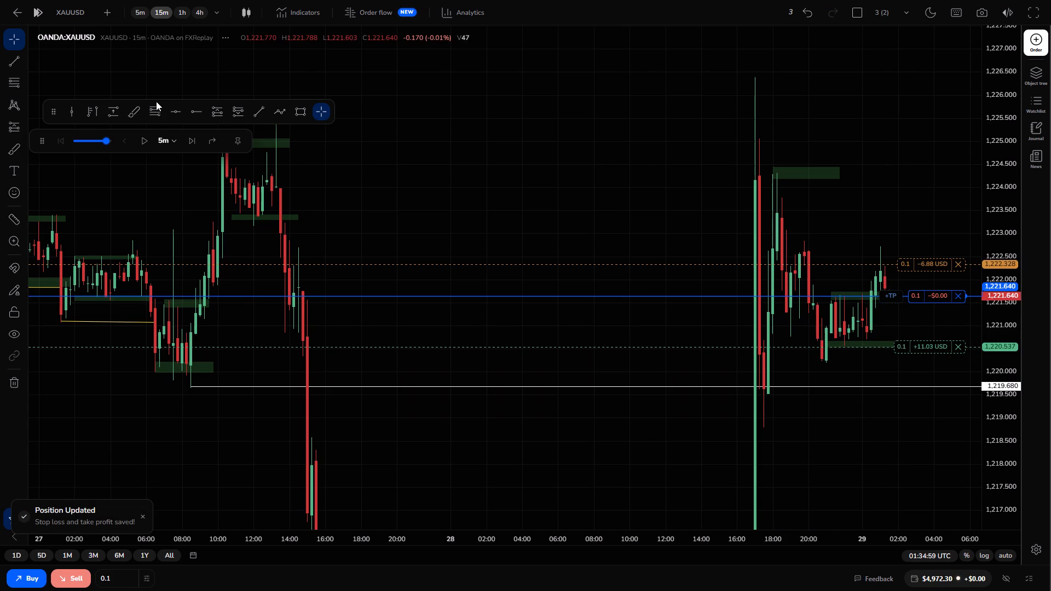
Switch to the 5-minute chart and run the replay forward to 03:29:59 with the short position placed.
left_click(138, 13)
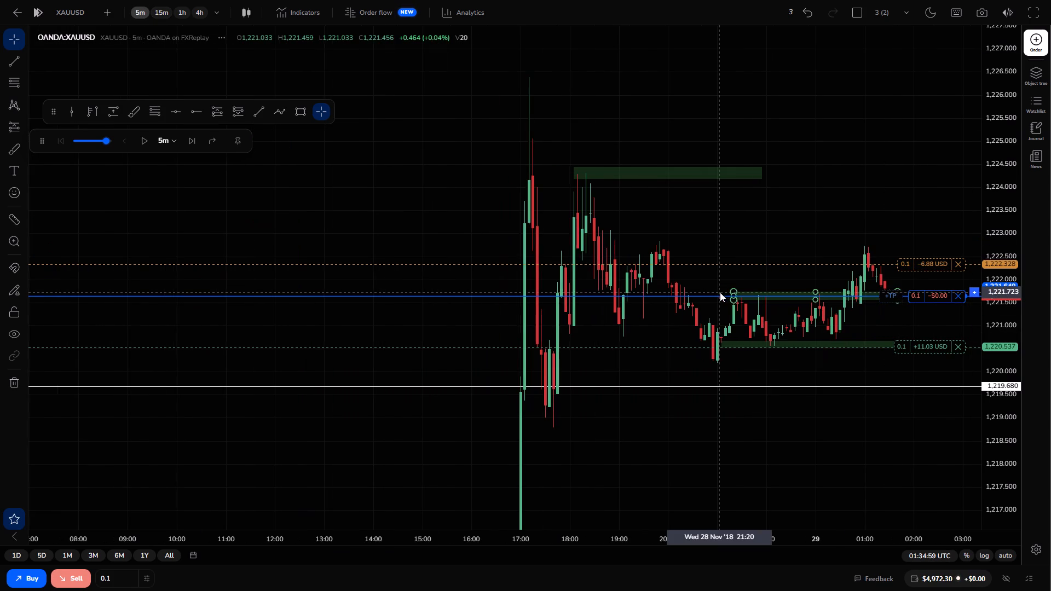
left_click_drag(788, 238, 518, 195)
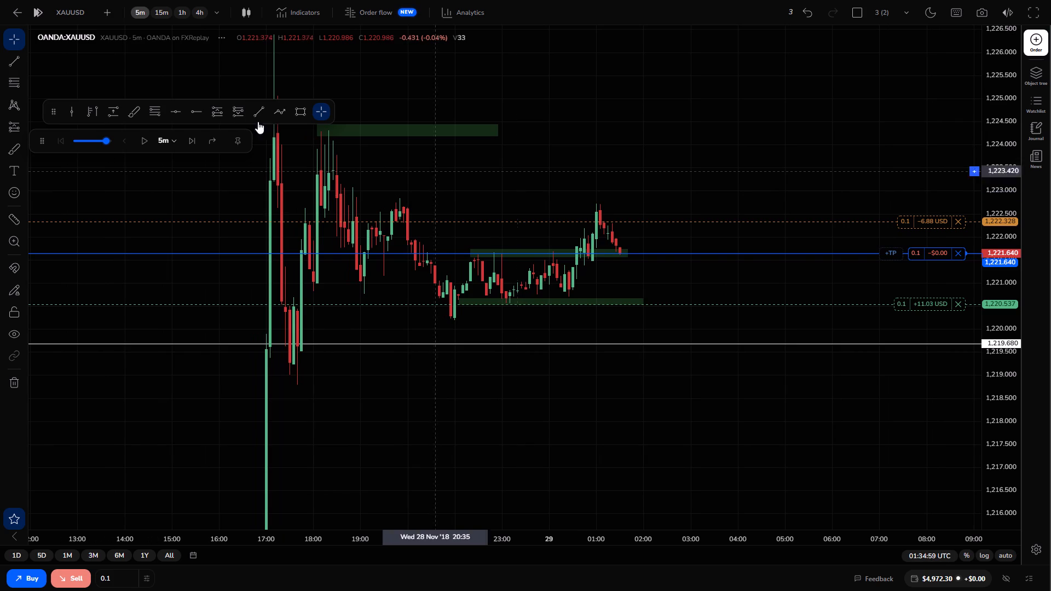
left_click(186, 141)
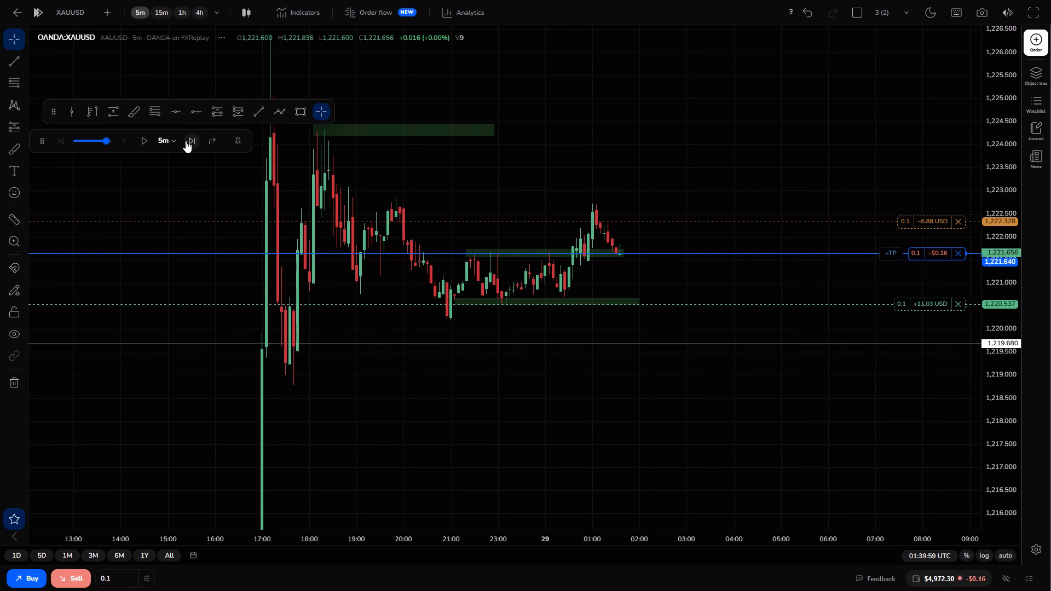
double_click(186, 141)
left_click(186, 141)
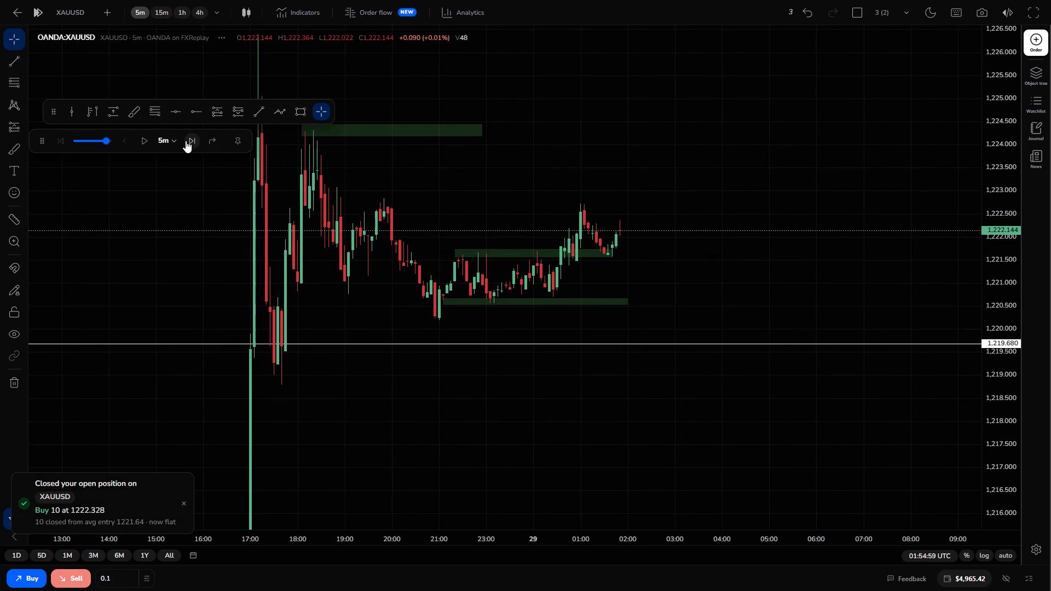
left_click(186, 141)
left_click(146, 137)
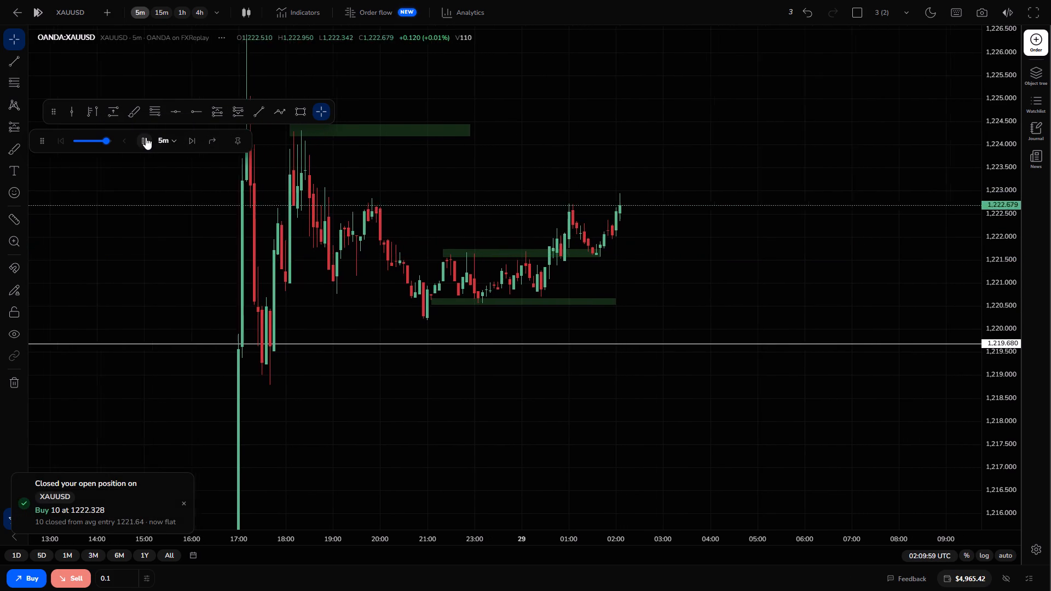
left_click(146, 137)
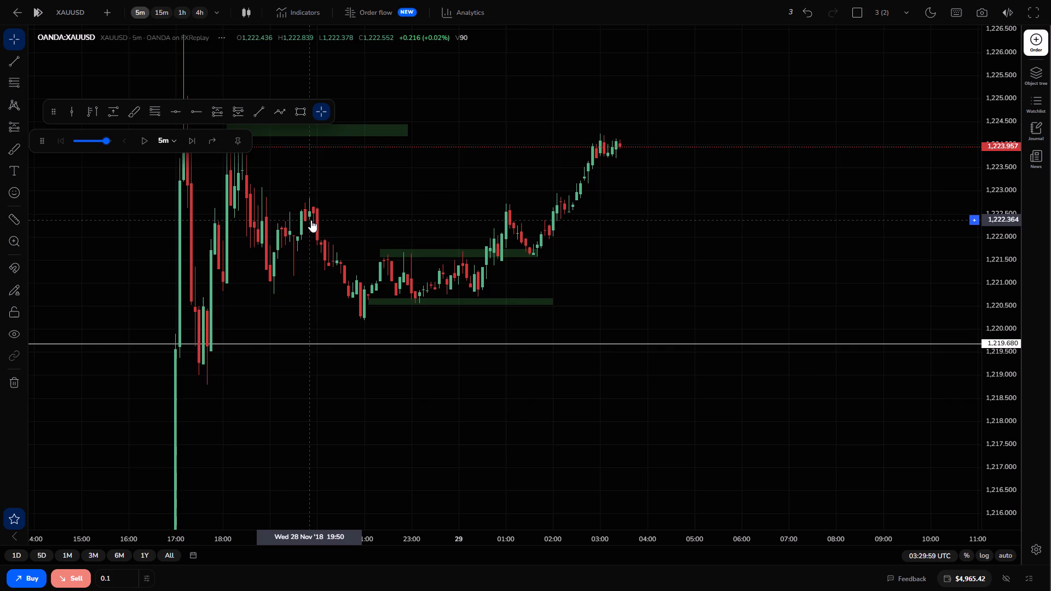
Examine the price action around the marked zones and the 1,219.680 level on the 5-minute and 15-minute charts.
left_click_drag(470, 233, 613, 316)
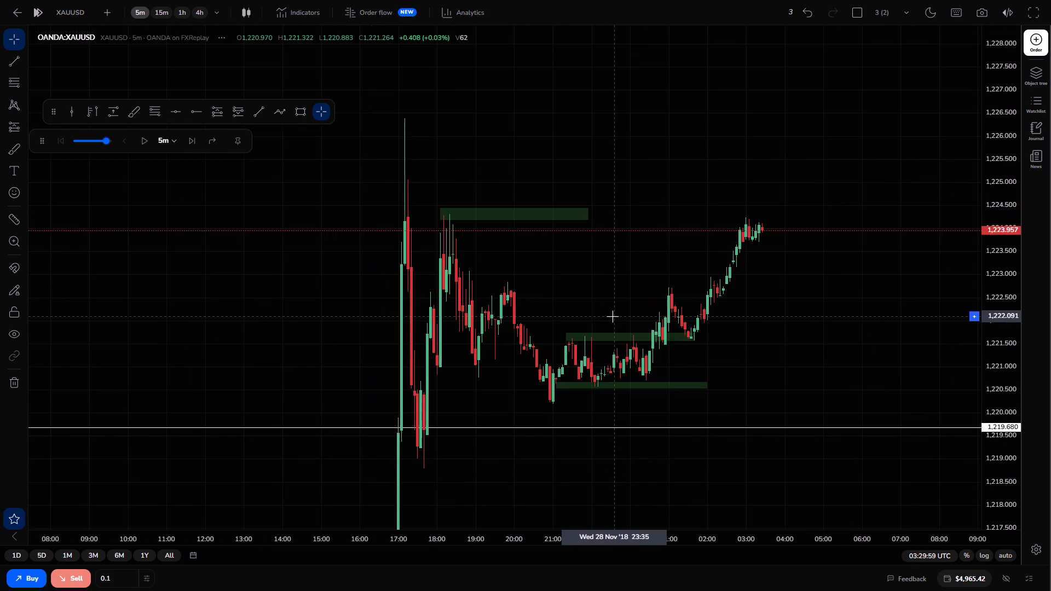
left_click_drag(1007, 435, 977, 347)
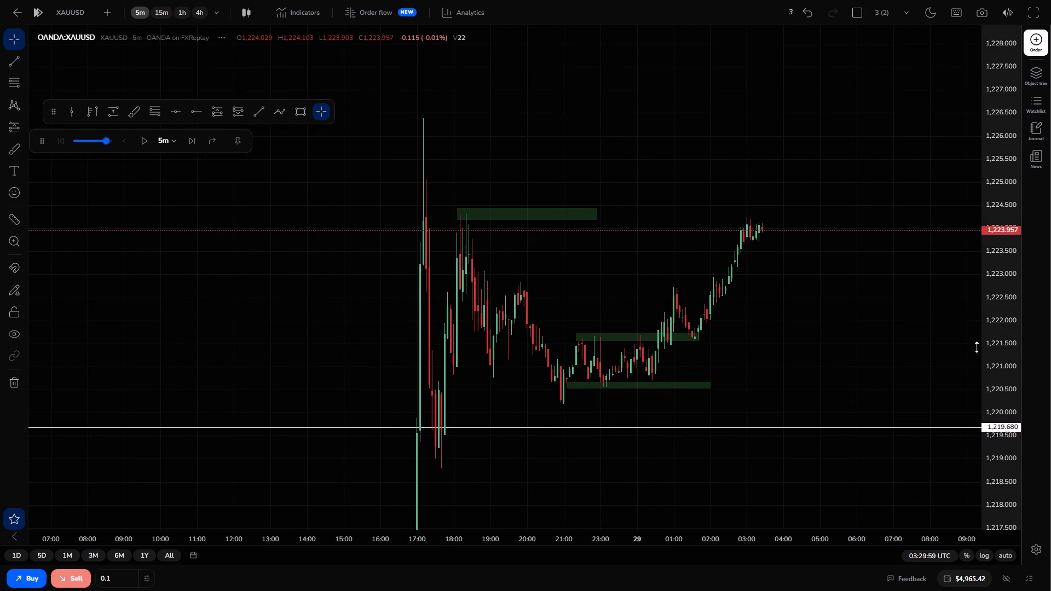
left_click_drag(977, 347, 969, 330)
left_click_drag(812, 424, 852, 344)
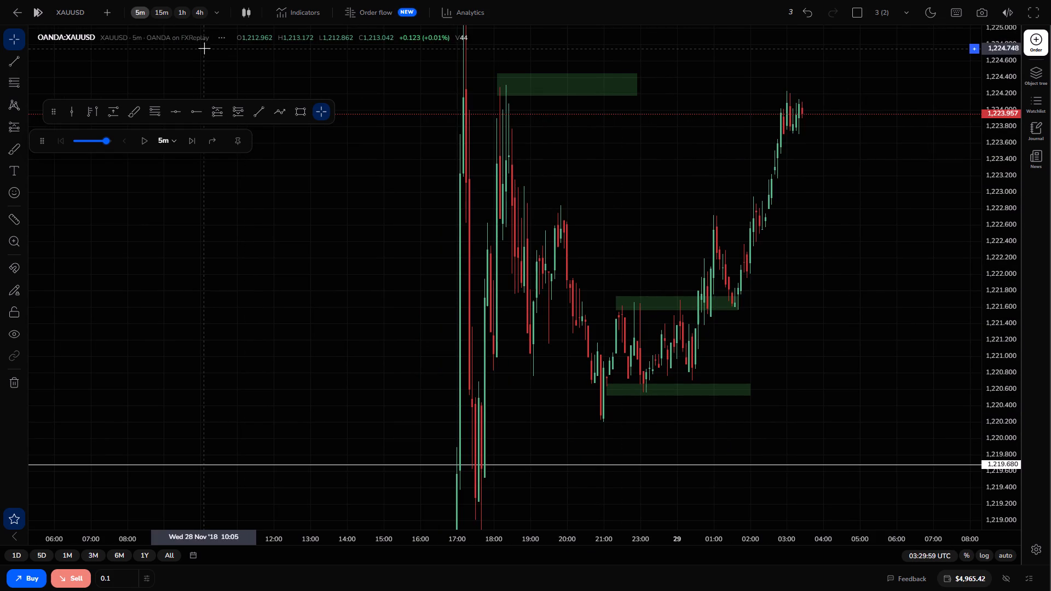
left_click(159, 3)
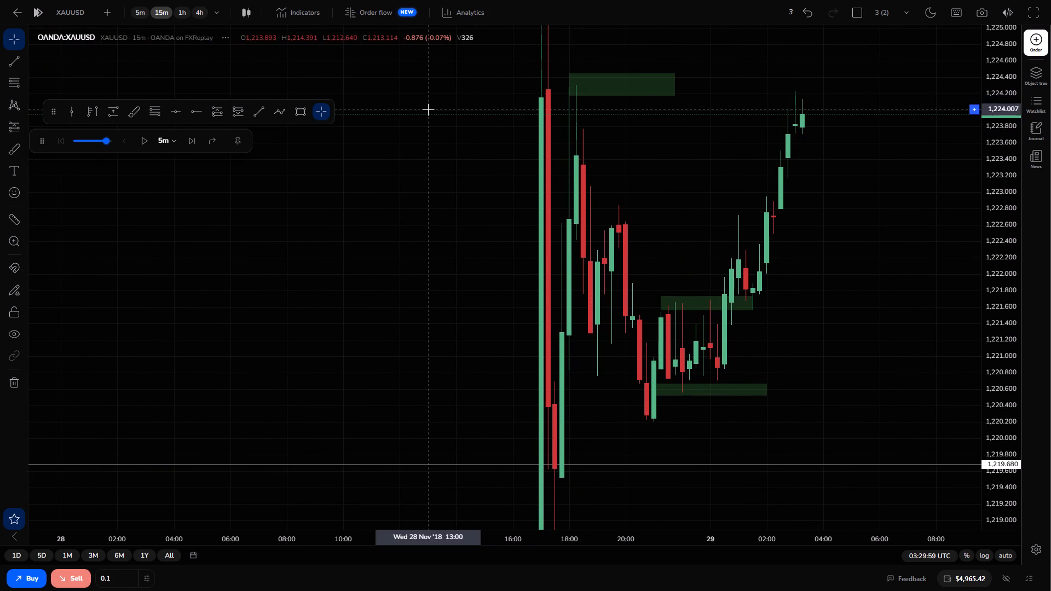
left_click(140, 14)
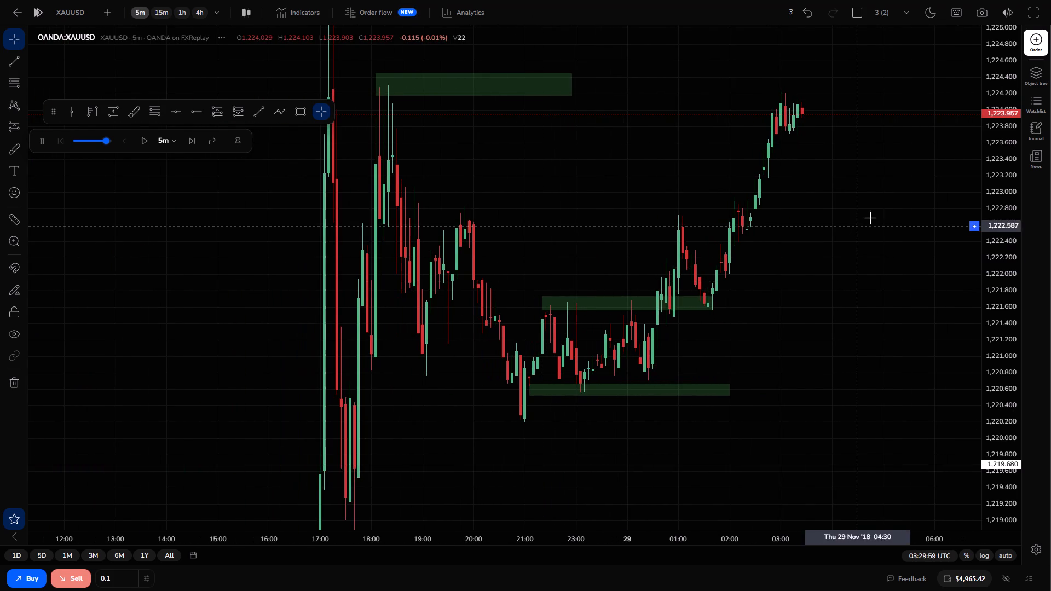
left_click_drag(995, 193, 979, 203)
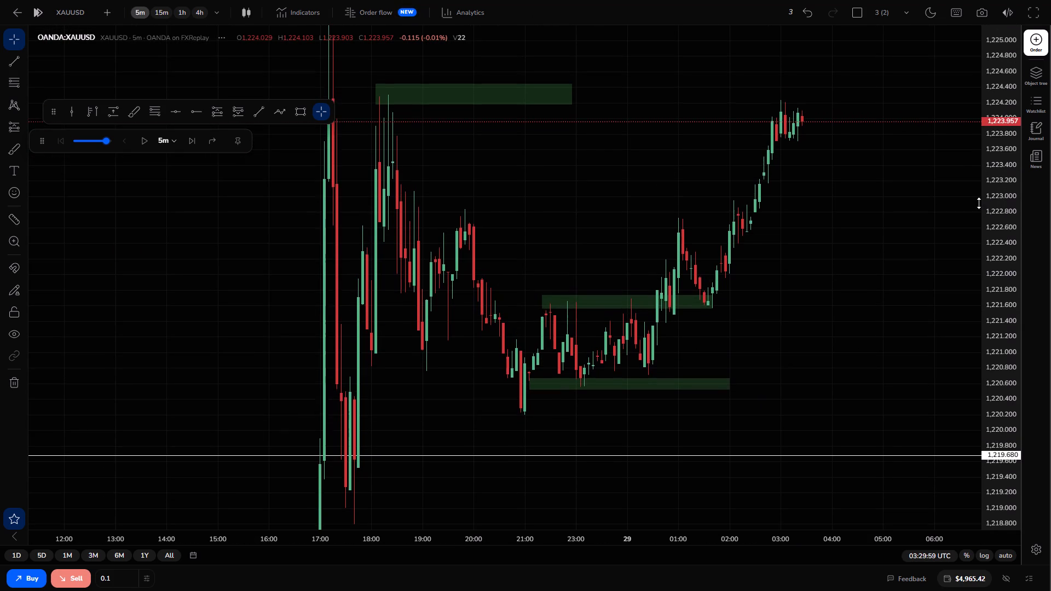
left_click_drag(979, 203, 894, 250)
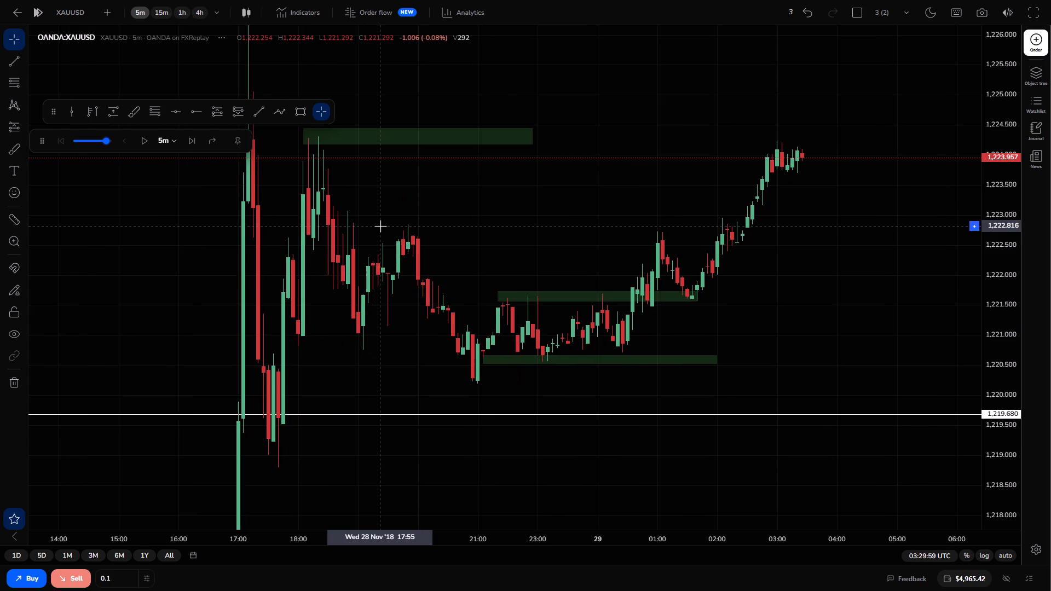
left_click_drag(326, 252, 501, 282)
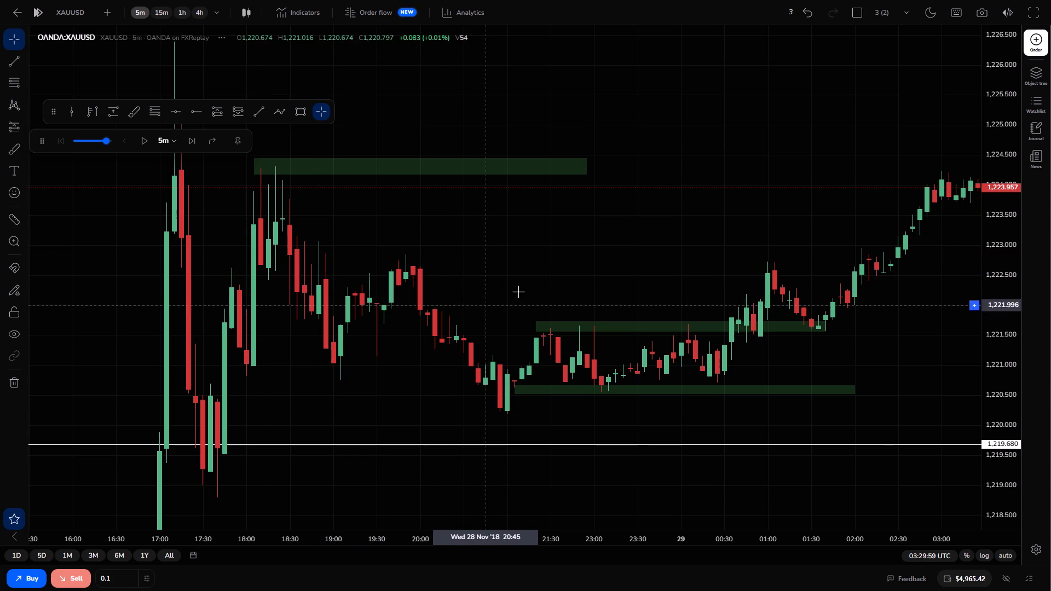
left_click_drag(609, 269, 453, 298)
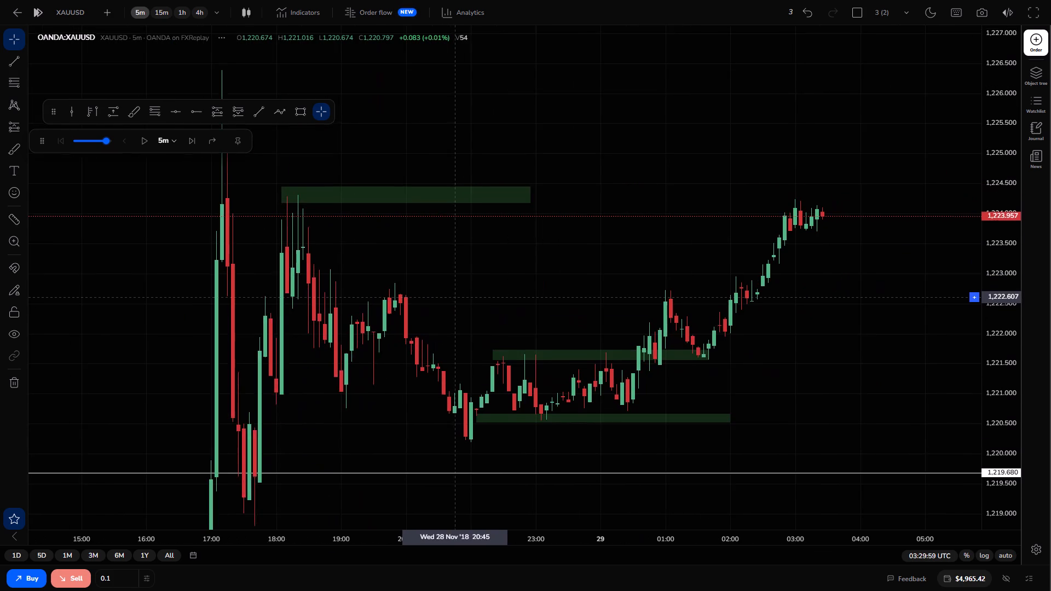
left_click_drag(453, 298, 441, 311)
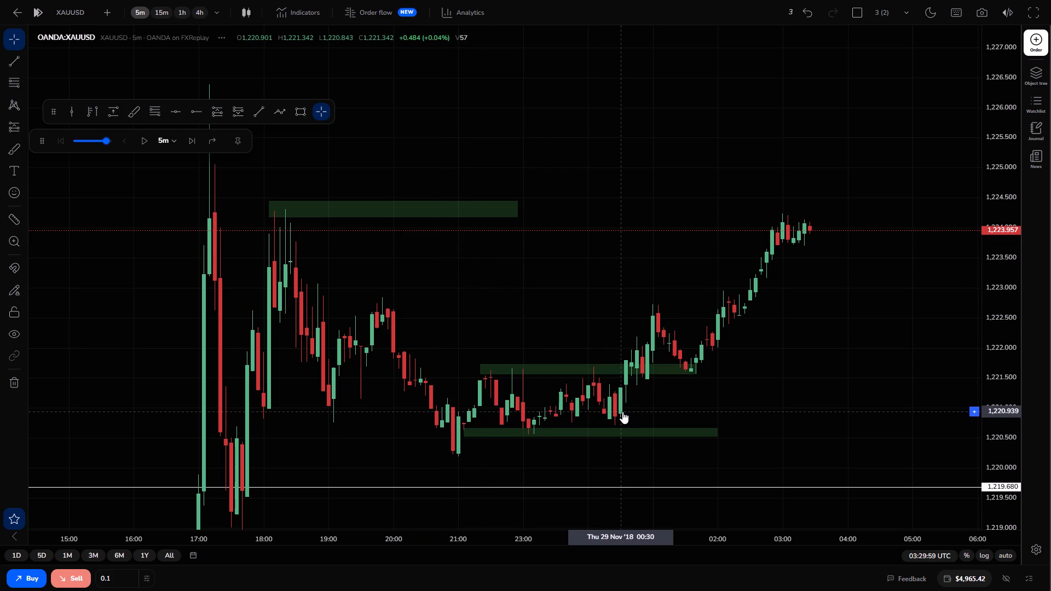
Check the Grand Theft Auto V download progress in Steam, then return to the full-screen replay chart.
key("F11")
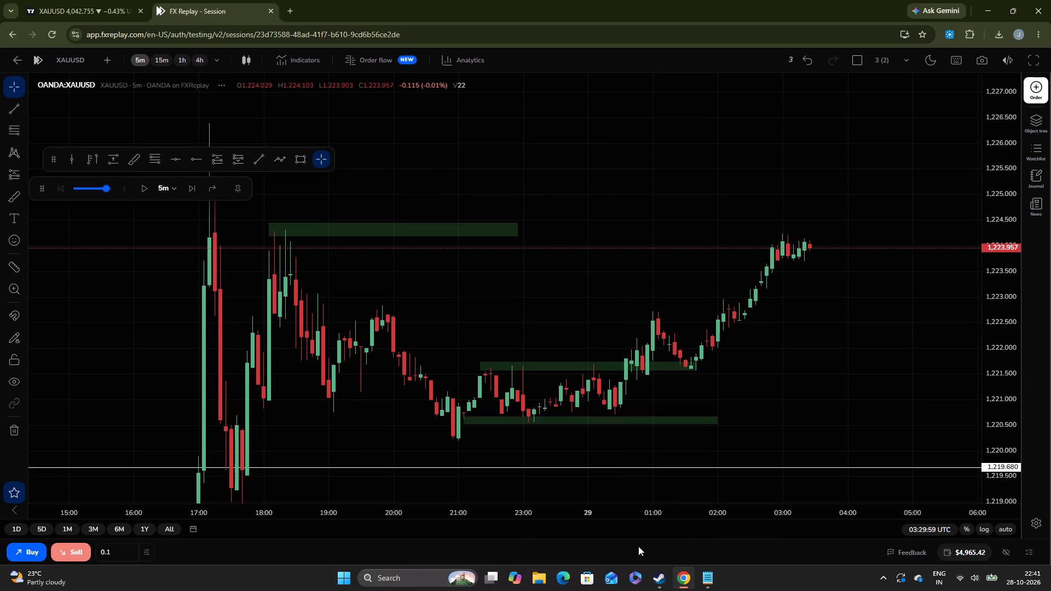
left_click(651, 573)
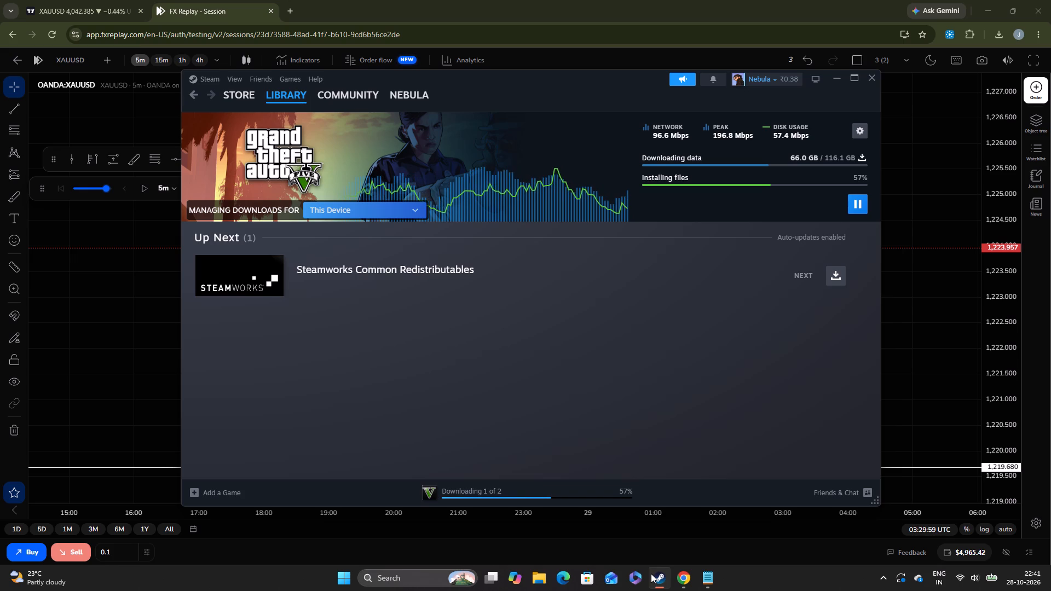
key("F12")
key("F11")
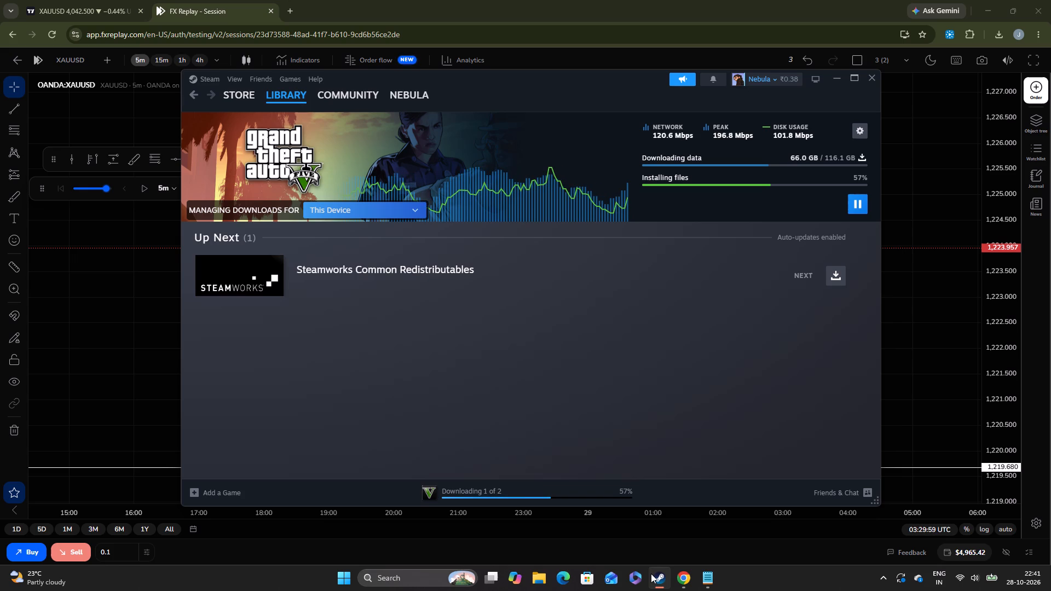
left_click(835, 78)
key("F11")
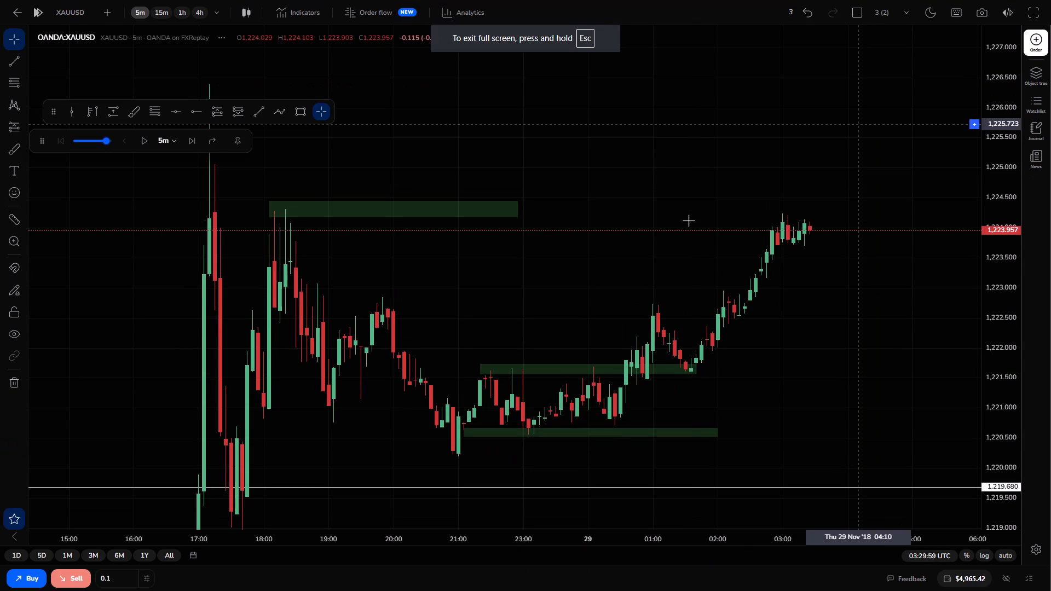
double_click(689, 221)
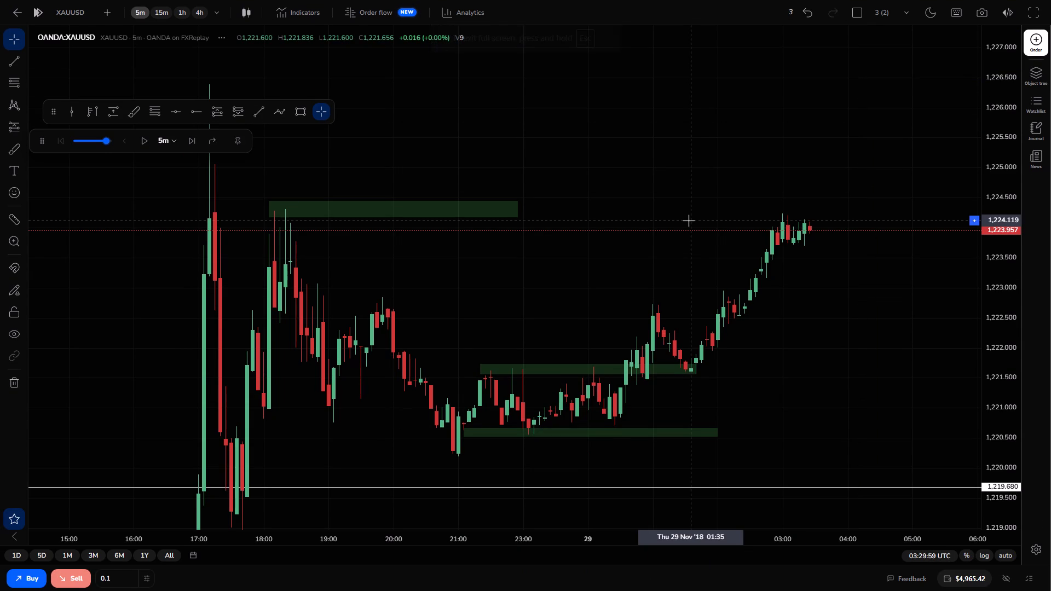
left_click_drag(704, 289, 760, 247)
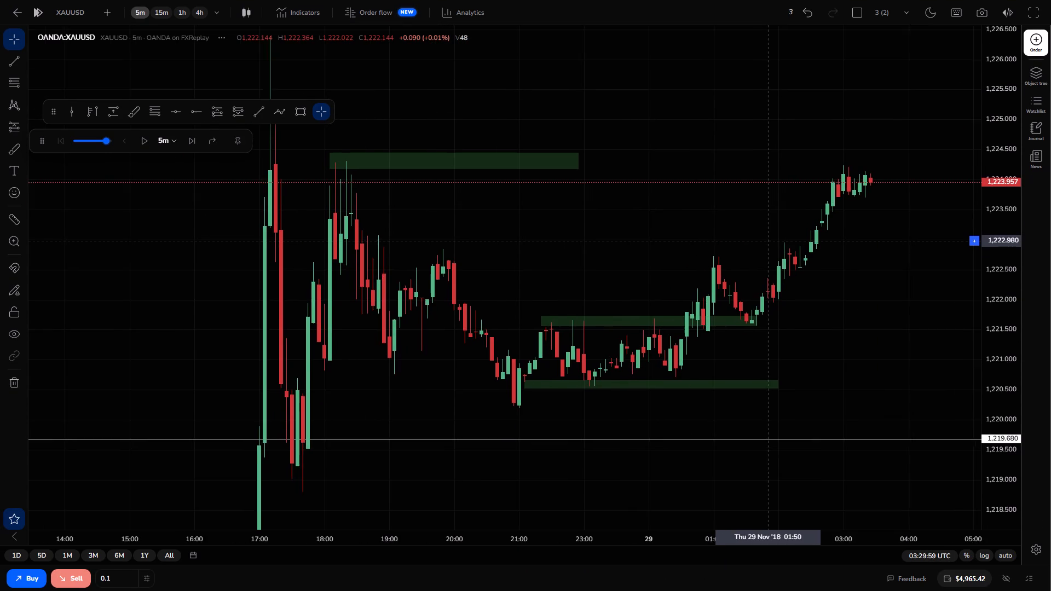
Draw a thin rectangle zone at about 1,222.6, spanning roughly 18:10 to 20:35 on 28 Nov, below the upper zone.
left_click_drag(760, 247, 753, 270)
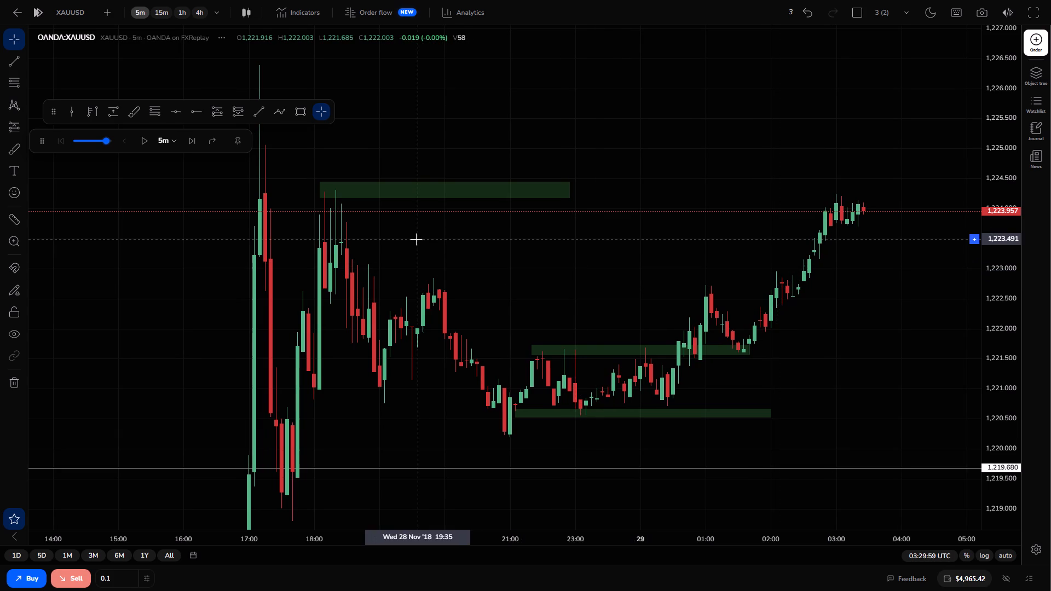
left_click_drag(334, 279, 504, 303)
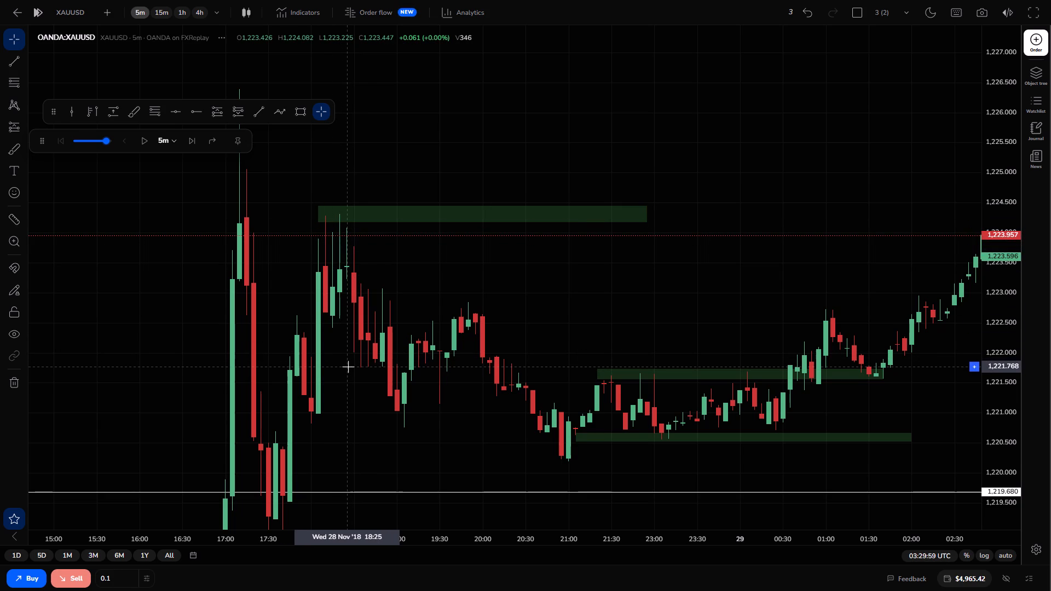
left_click_drag(434, 384, 421, 357)
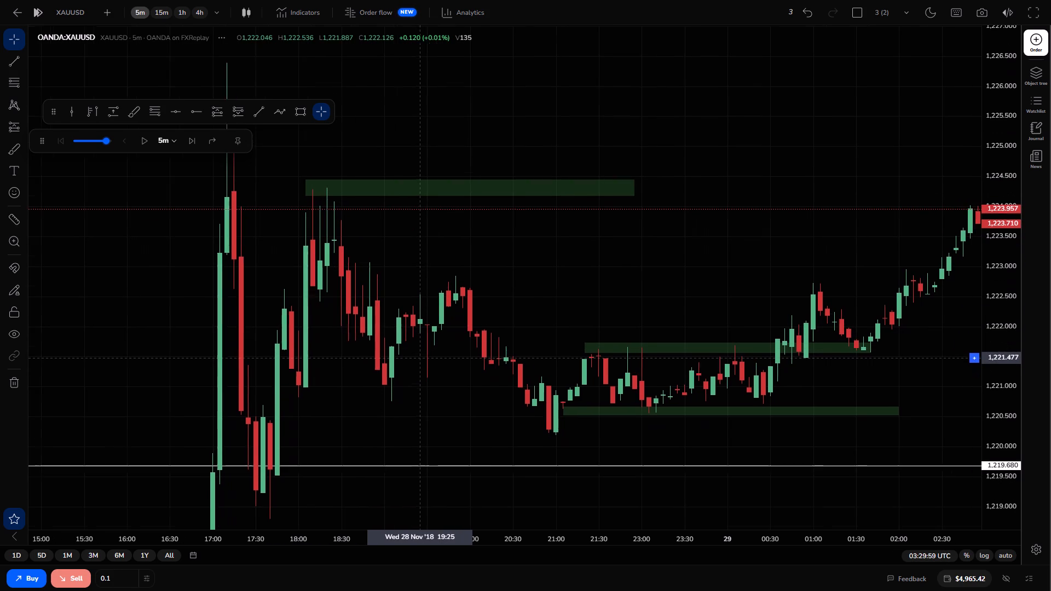
left_click_drag(421, 357, 418, 348)
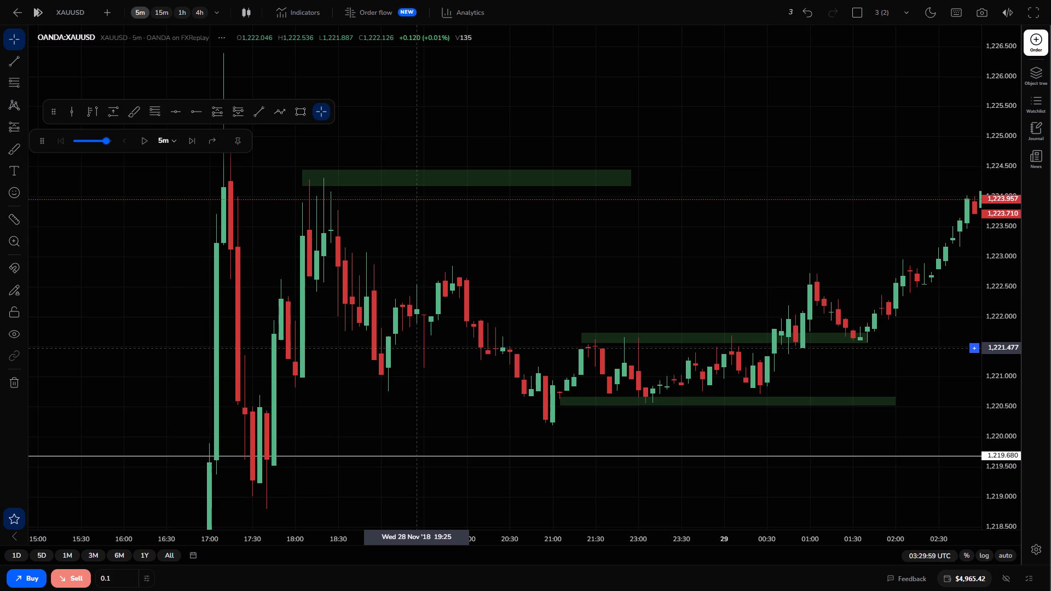
left_click_drag(418, 348, 417, 348)
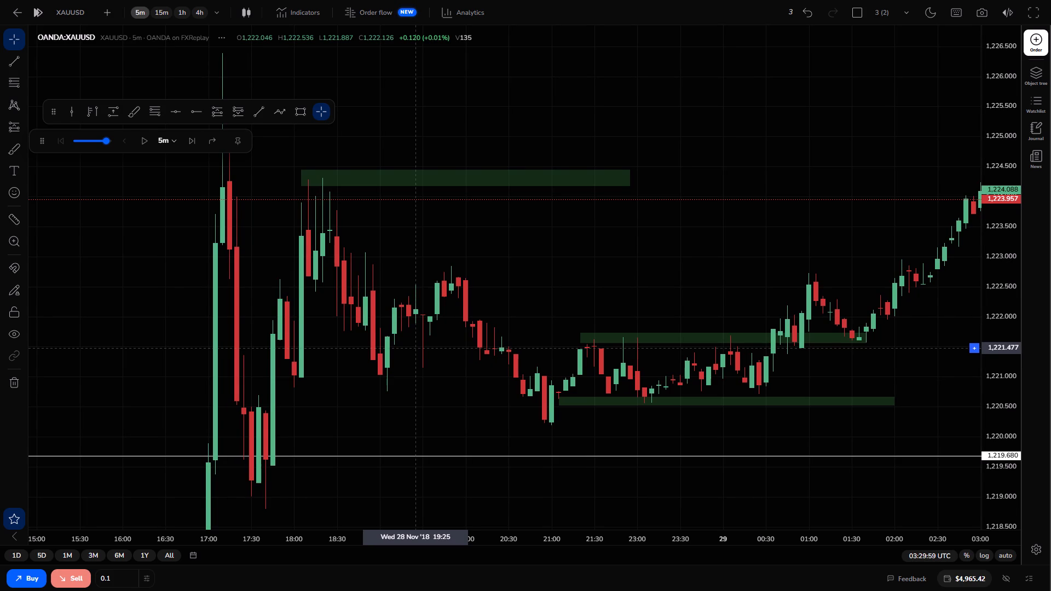
left_click_drag(417, 348, 417, 348)
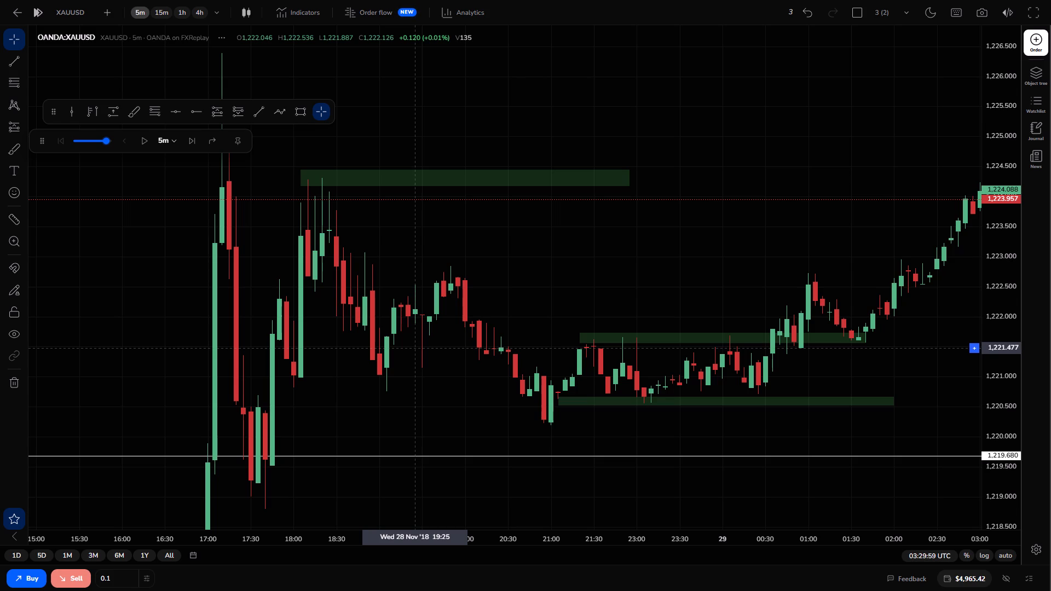
left_click_drag(417, 348, 417, 349)
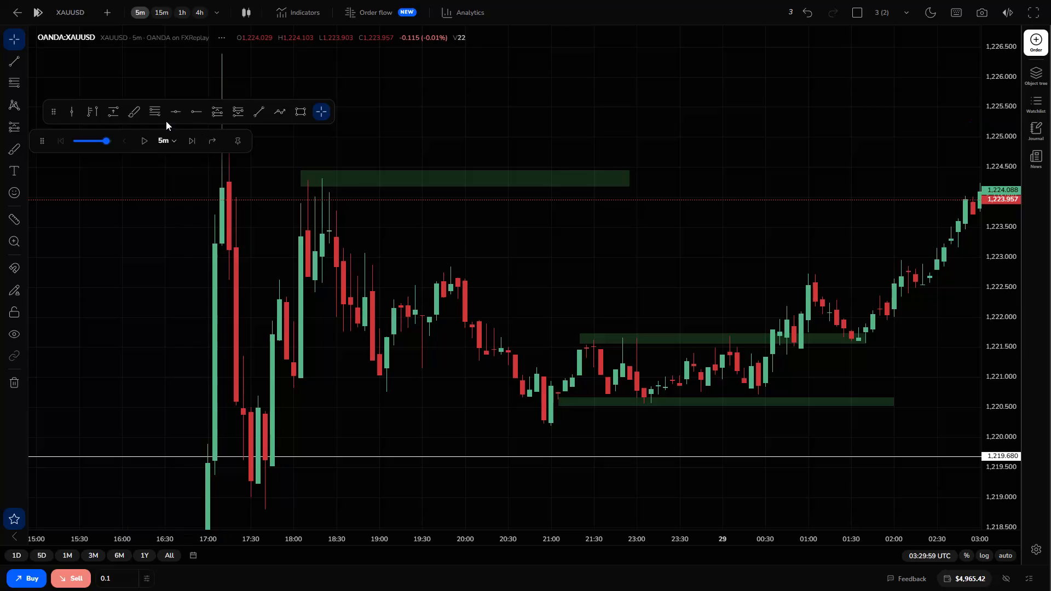
left_click(309, 108)
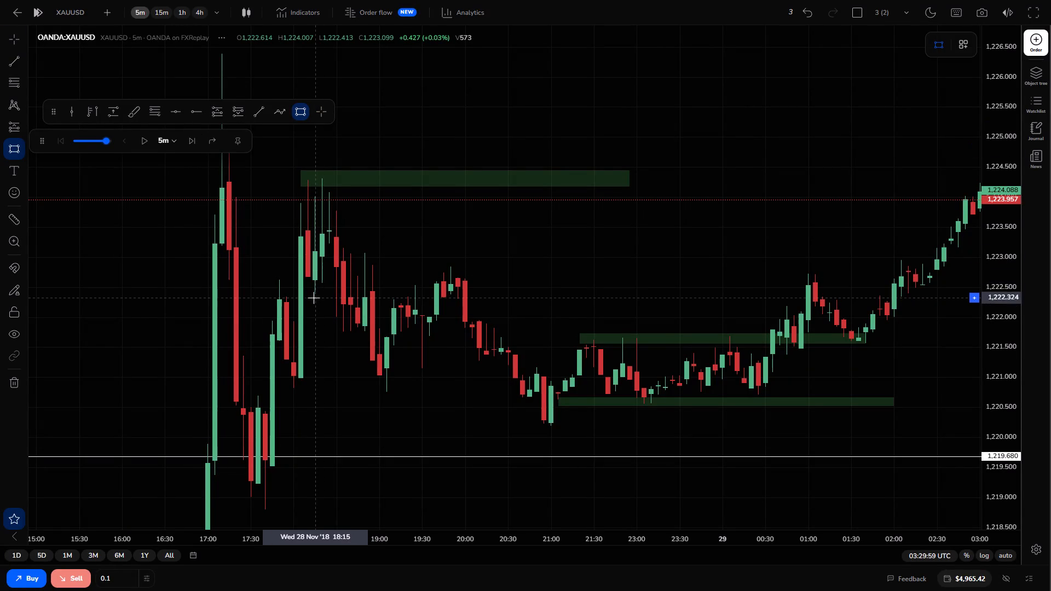
left_click_drag(309, 277, 465, 280)
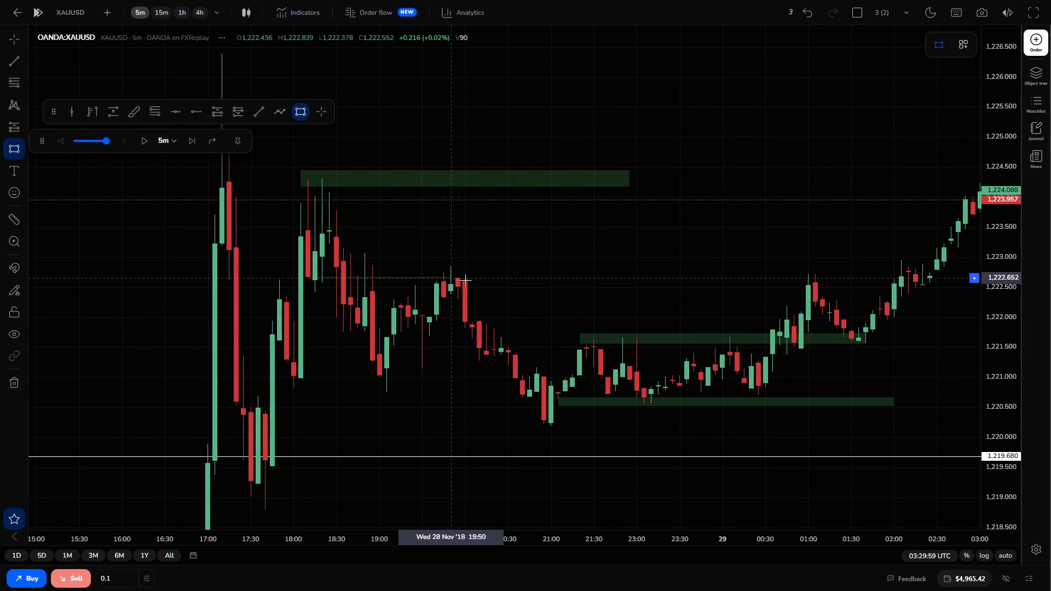
left_click_drag(465, 280, 518, 285)
left_click(518, 285)
left_click(541, 279)
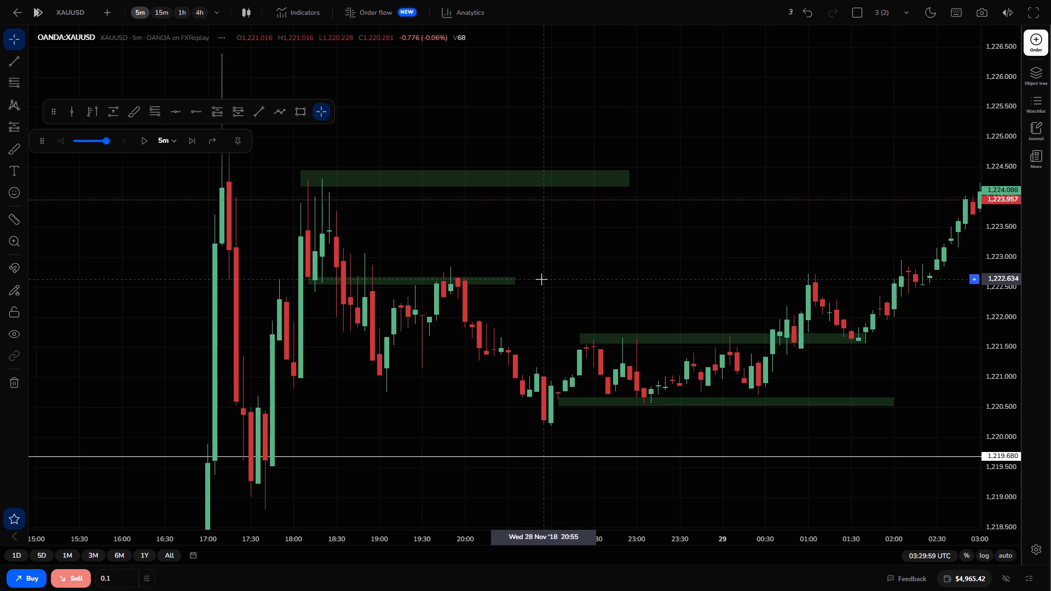
Advance the replay candle by candle on the 5-minute chart to 06:39:59.
left_click_drag(473, 234, 592, 246)
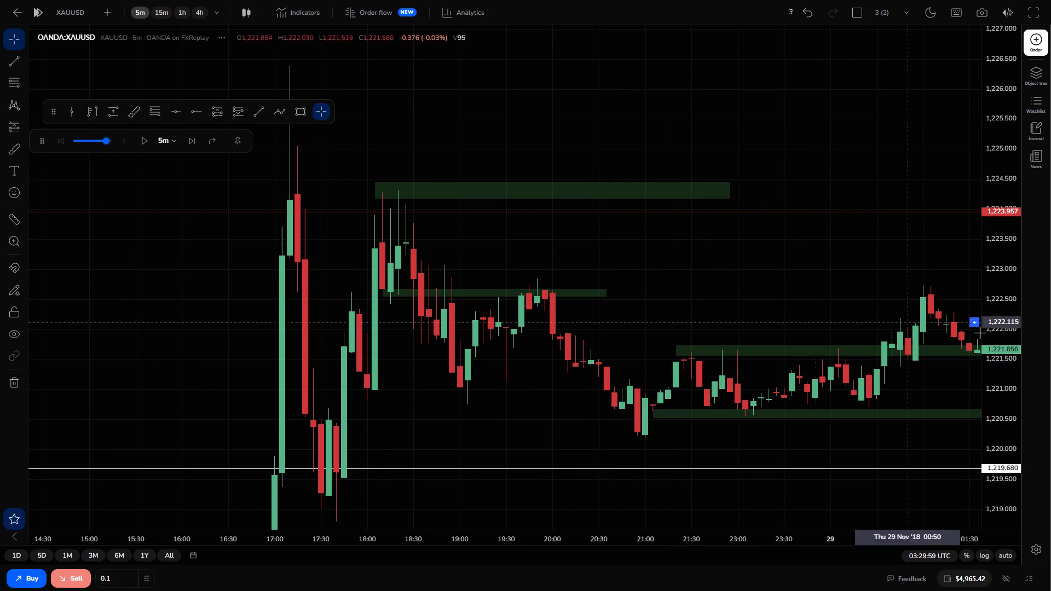
left_click_drag(1008, 344, 997, 242)
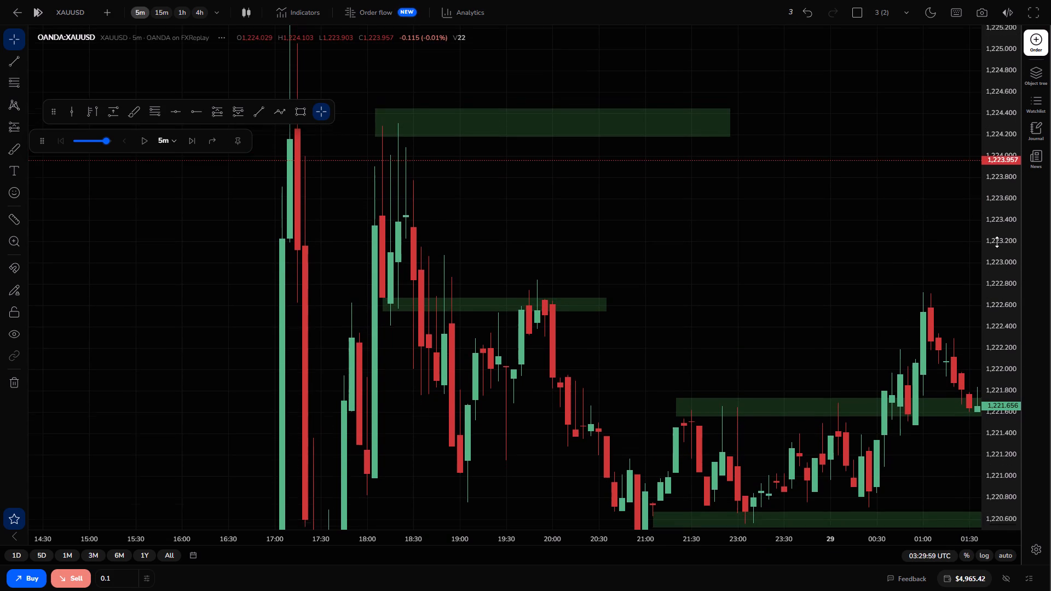
left_click_drag(997, 242, 981, 318)
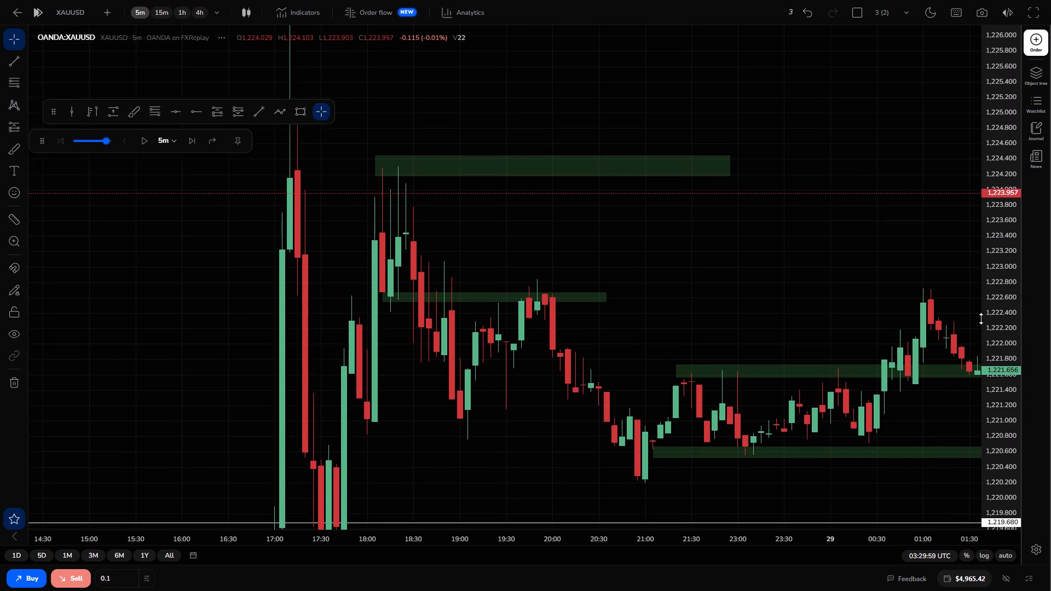
left_click_drag(981, 318, 977, 337)
left_click_drag(851, 260, 787, 236)
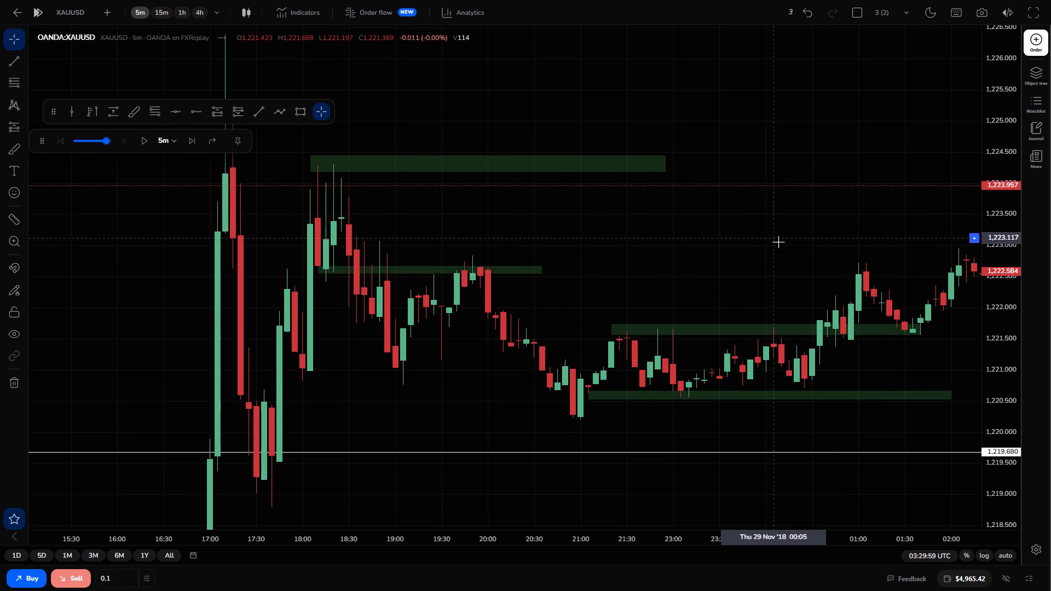
left_click_drag(781, 273, 591, 329)
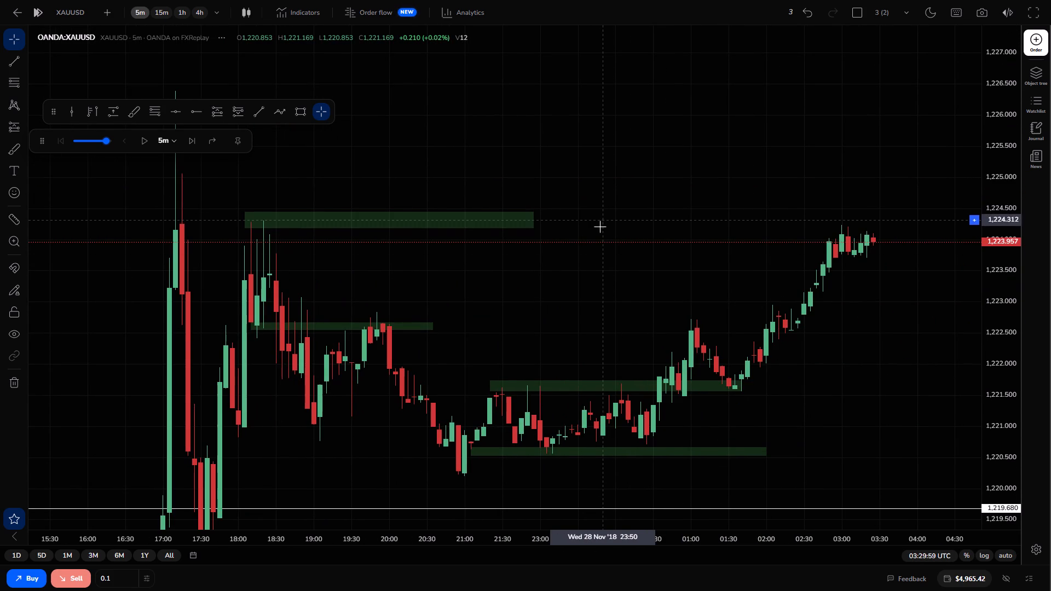
double_click(193, 142)
triple_click(193, 142)
triple_click(193, 142)
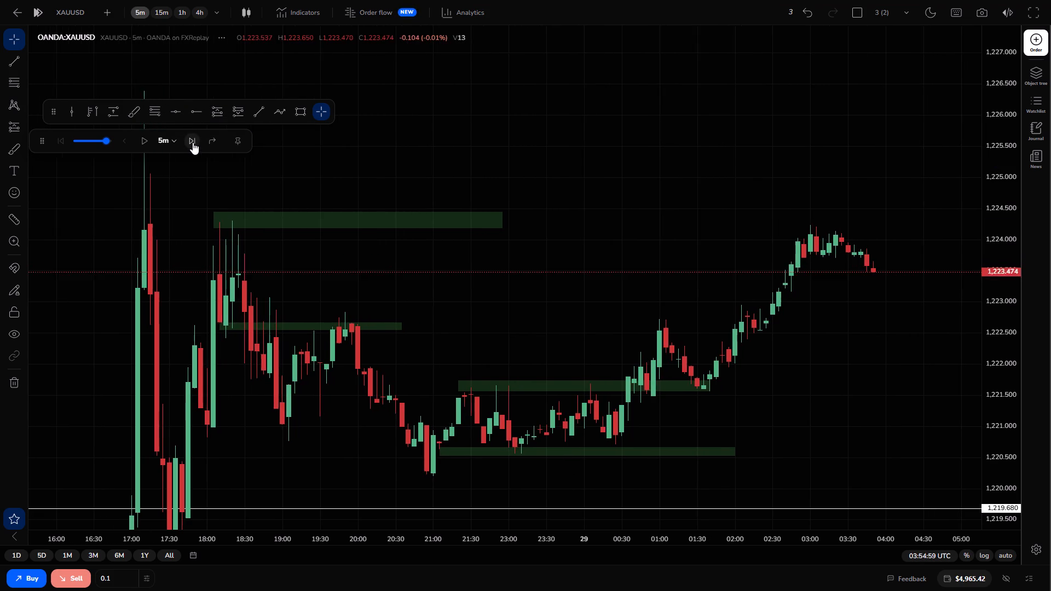
triple_click(193, 142)
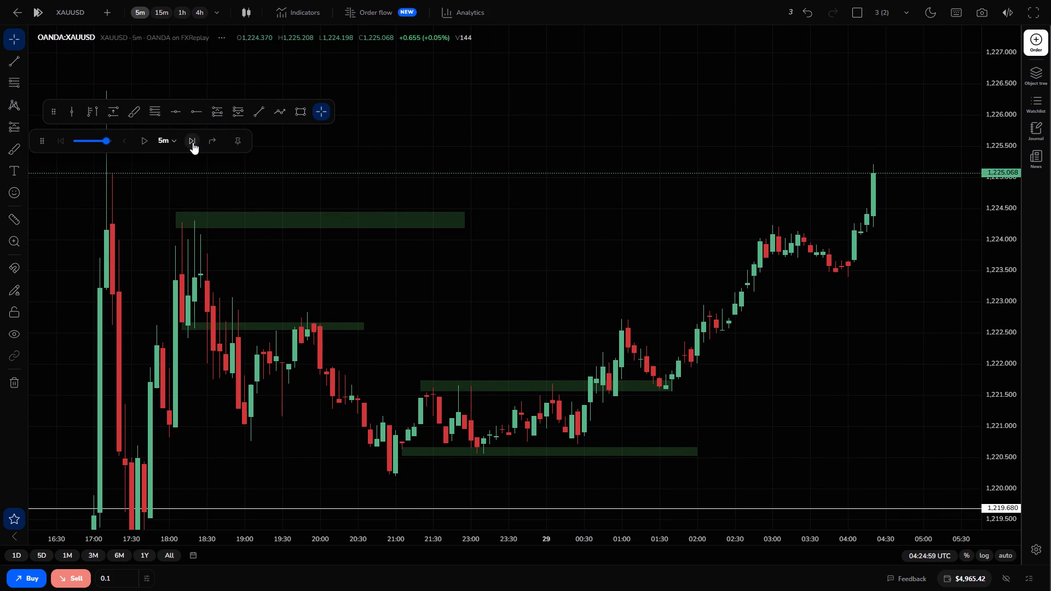
left_click(193, 142)
left_click(193, 142)
left_click(193, 142)
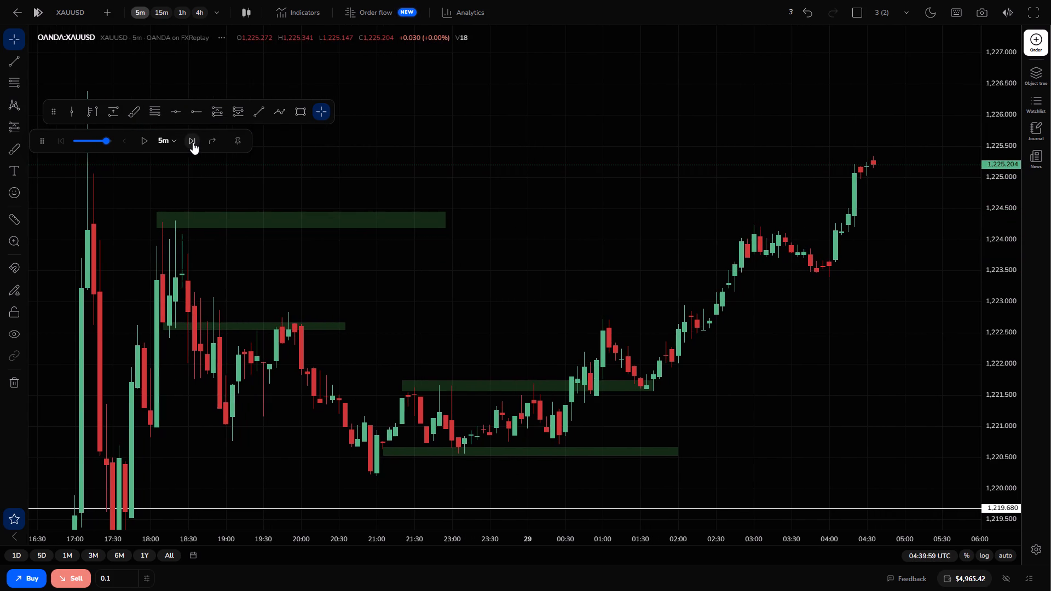
left_click(193, 142)
left_click(193, 142)
left_click(193, 142)
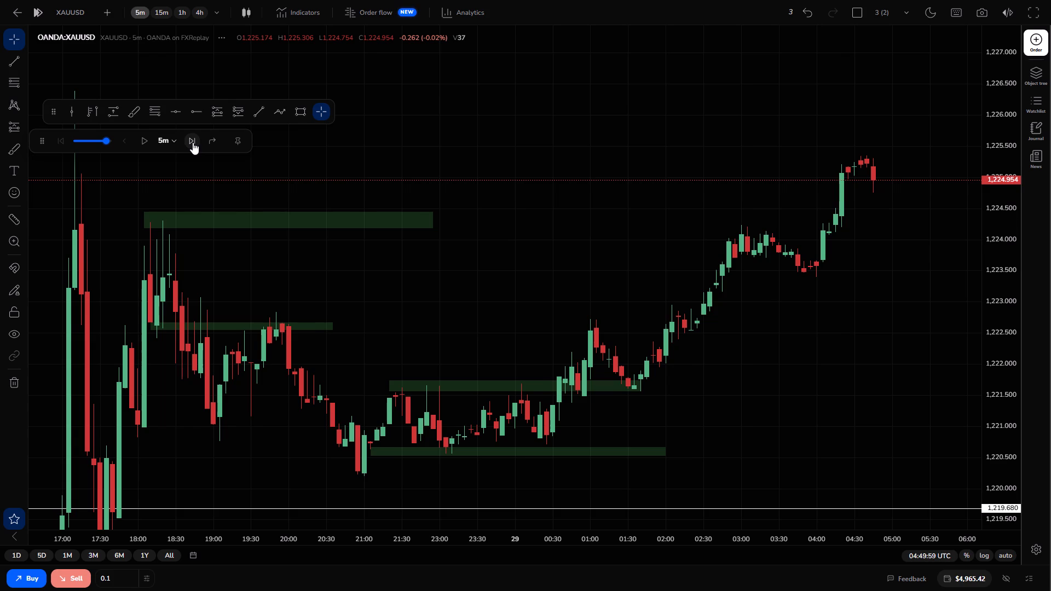
double_click(193, 142)
double_click(193, 142)
double_click(193, 142)
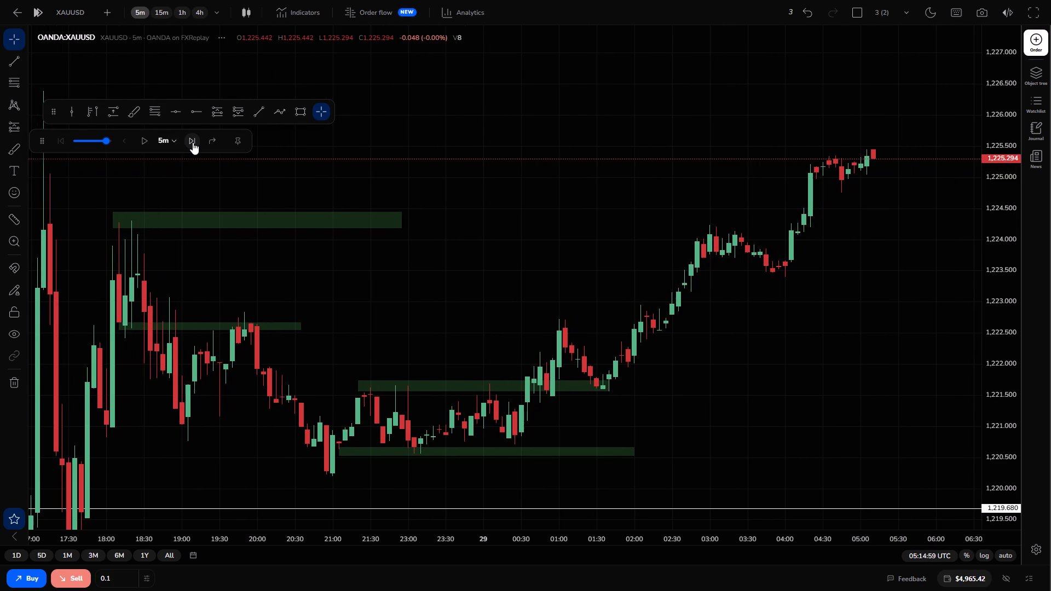
left_click(193, 142)
left_click(193, 142)
left_click(193, 142)
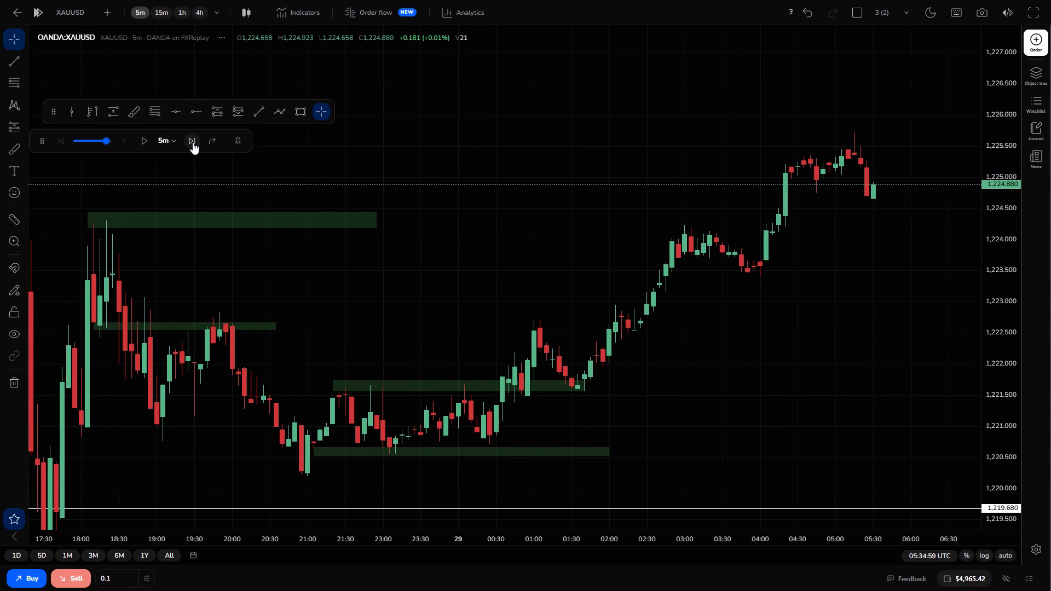
left_click(193, 142)
double_click(193, 142)
double_click(193, 142)
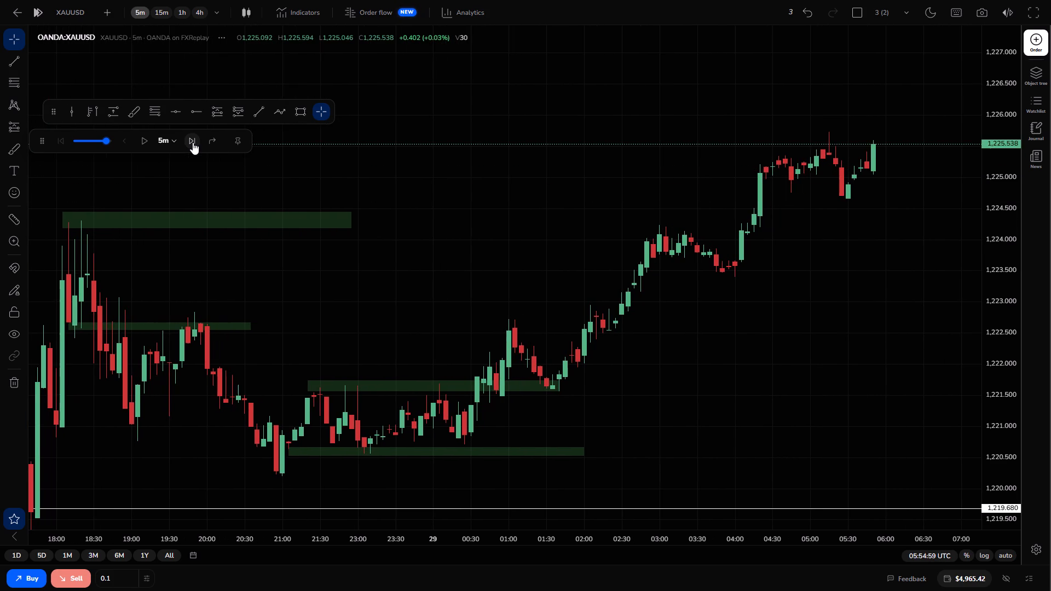
double_click(193, 142)
double_click(193, 142)
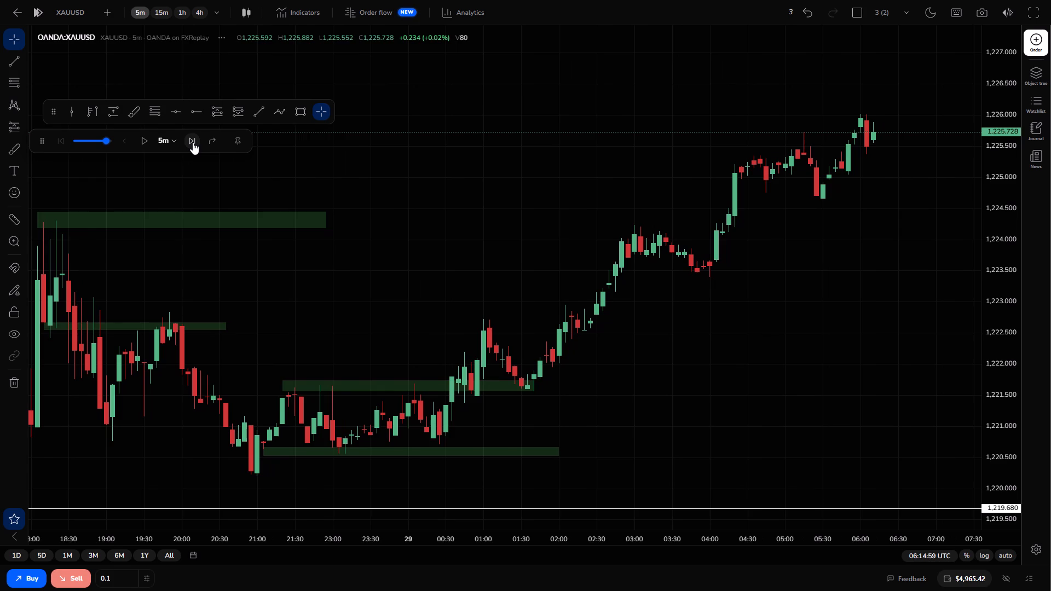
double_click(193, 142)
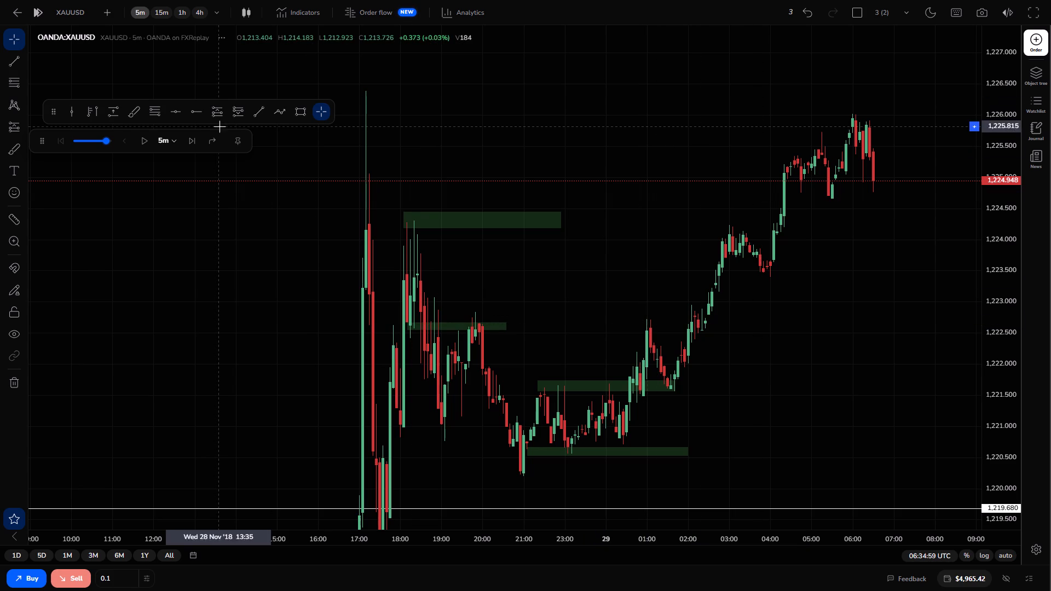
left_click(195, 138)
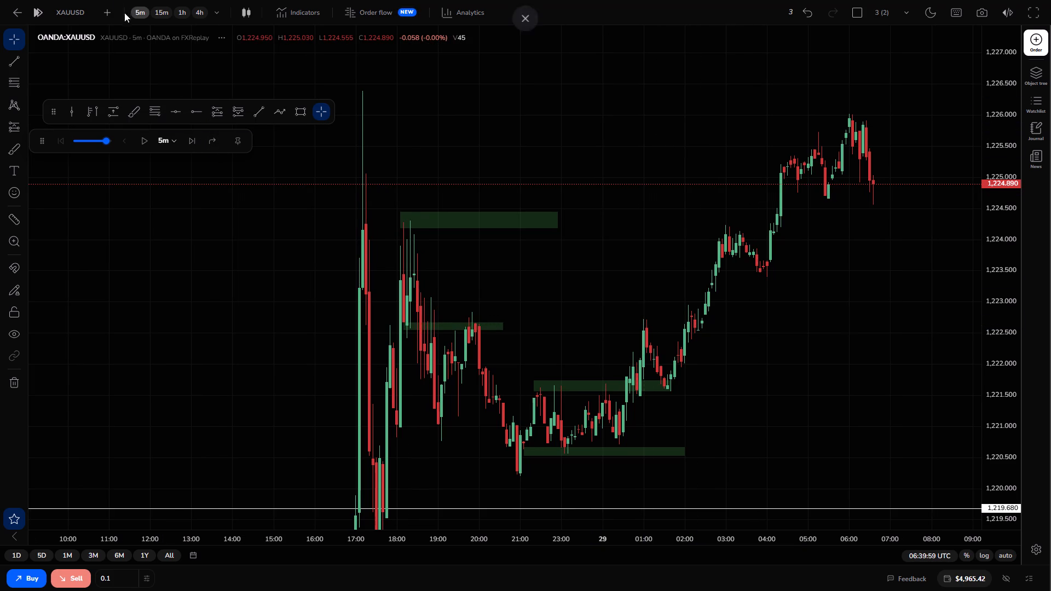
Compare XAUUSD on the 15-minute and 5-minute charts, then open a 0.1 market sell from the 15-minute chart.
left_click(165, 15)
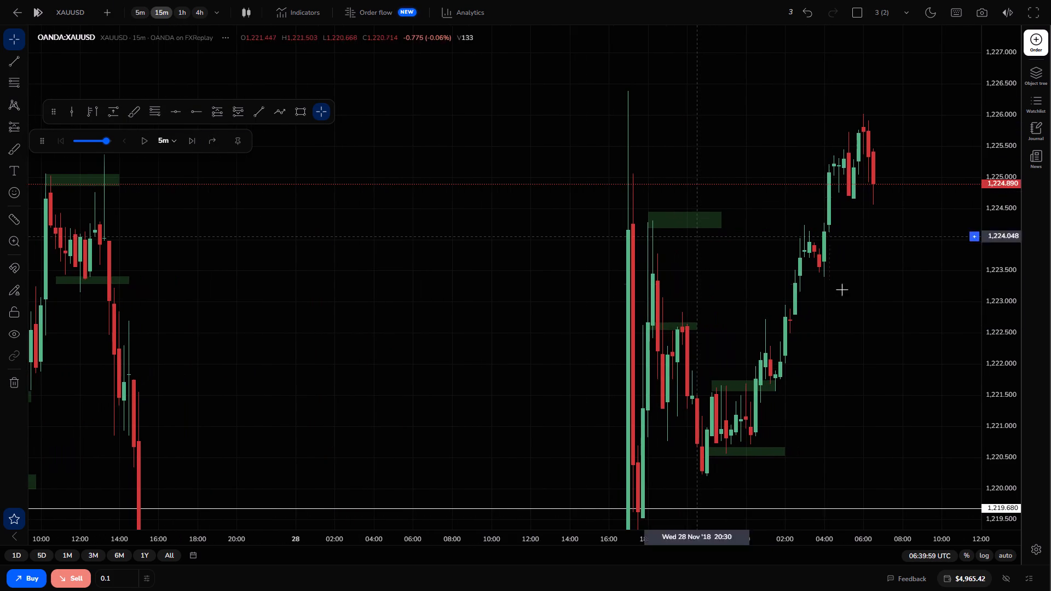
left_click_drag(845, 291, 857, 229)
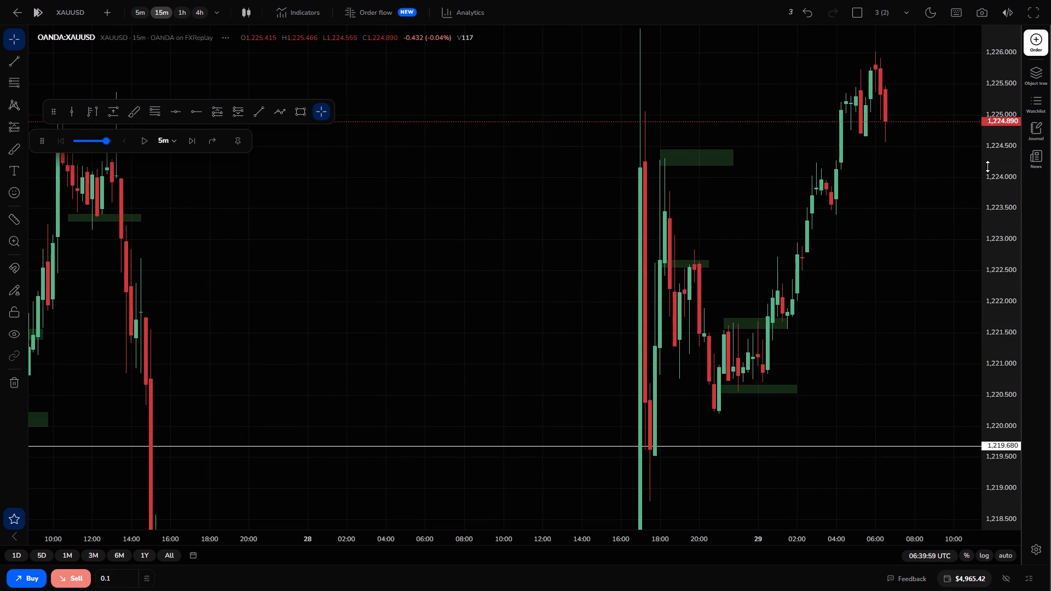
left_click_drag(988, 169, 968, 274)
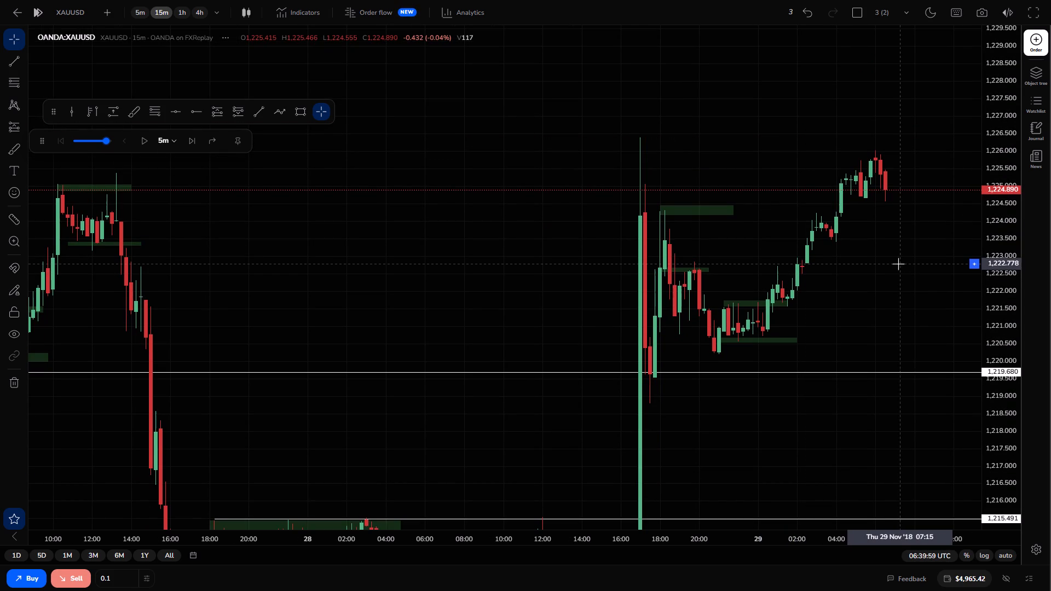
left_click_drag(898, 264, 857, 206)
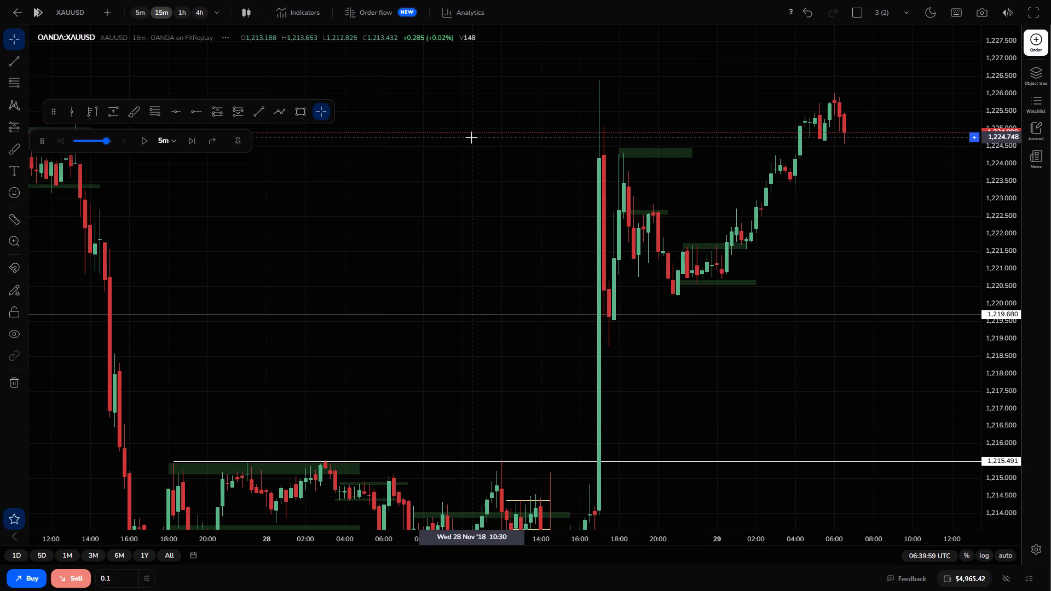
left_click(145, 9)
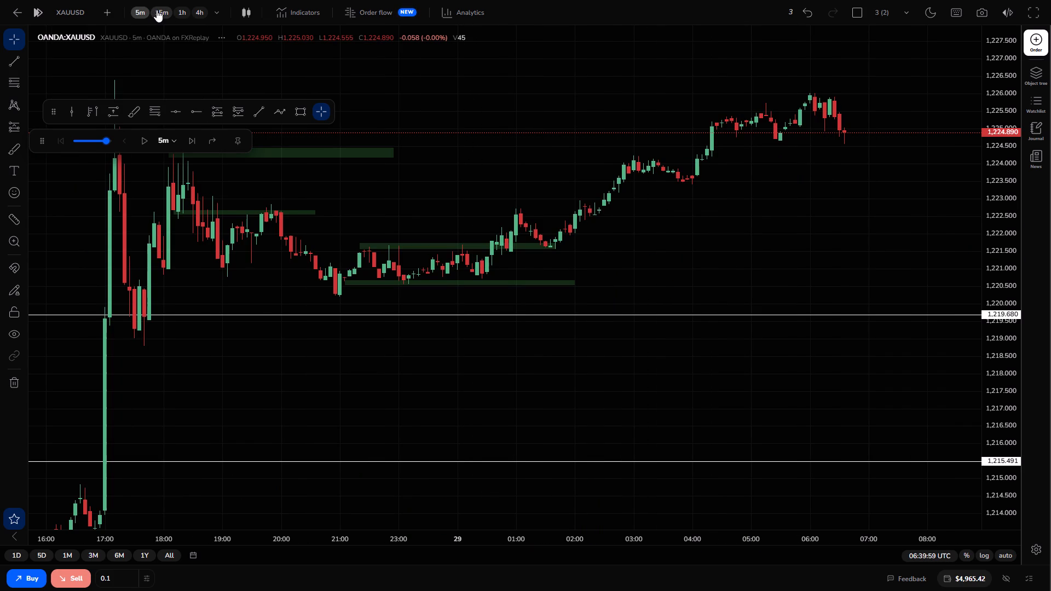
left_click(157, 10)
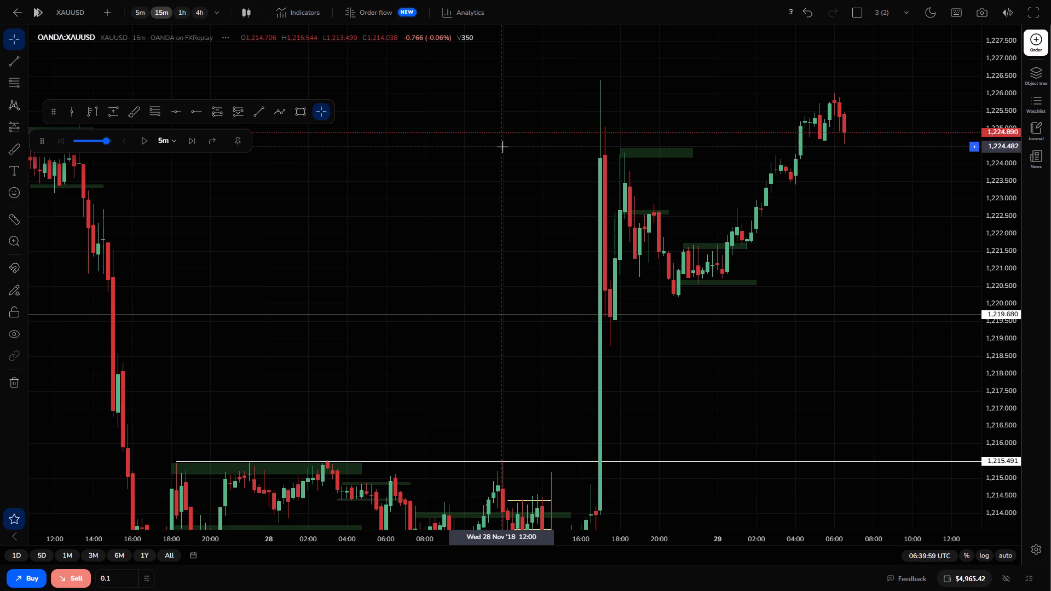
key("alt+shift+q")
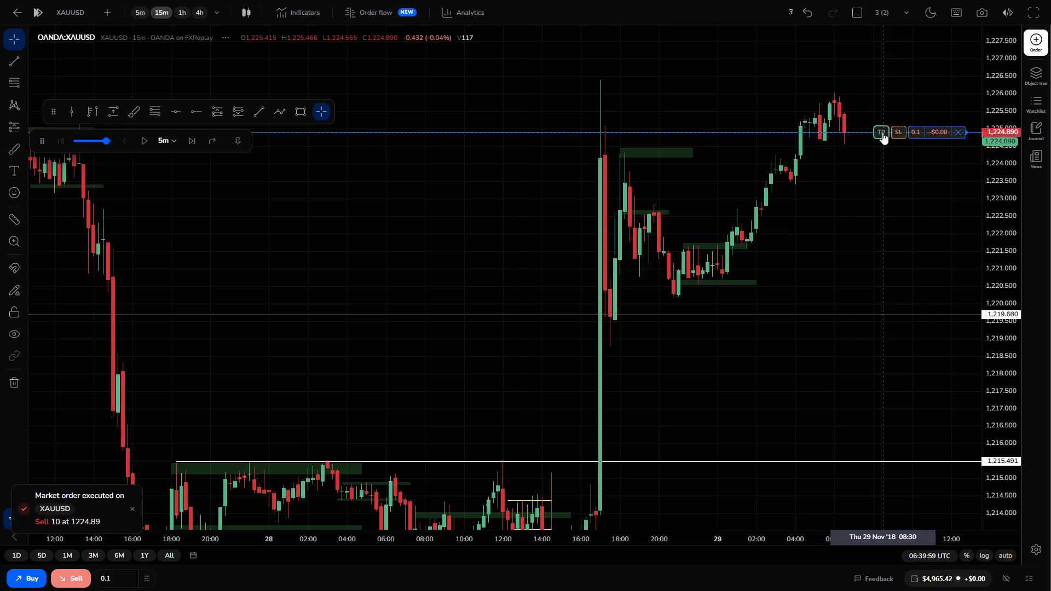
Set the sell position's take profit to about 1,221.746 and its stop loss to about 1,226.328.
left_click_drag(882, 132, 879, 241)
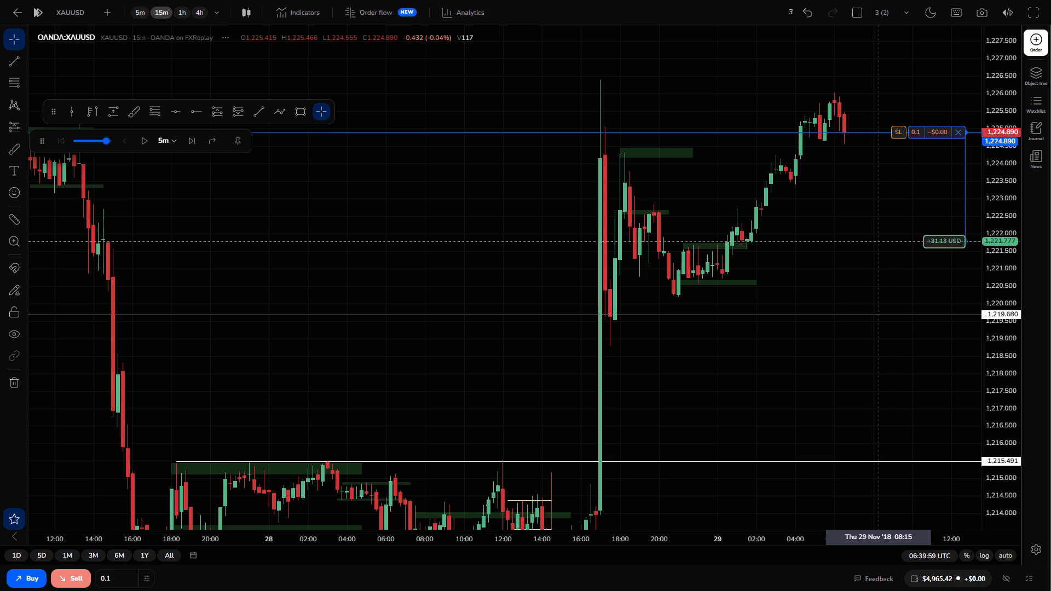
left_click_drag(879, 241, 879, 242)
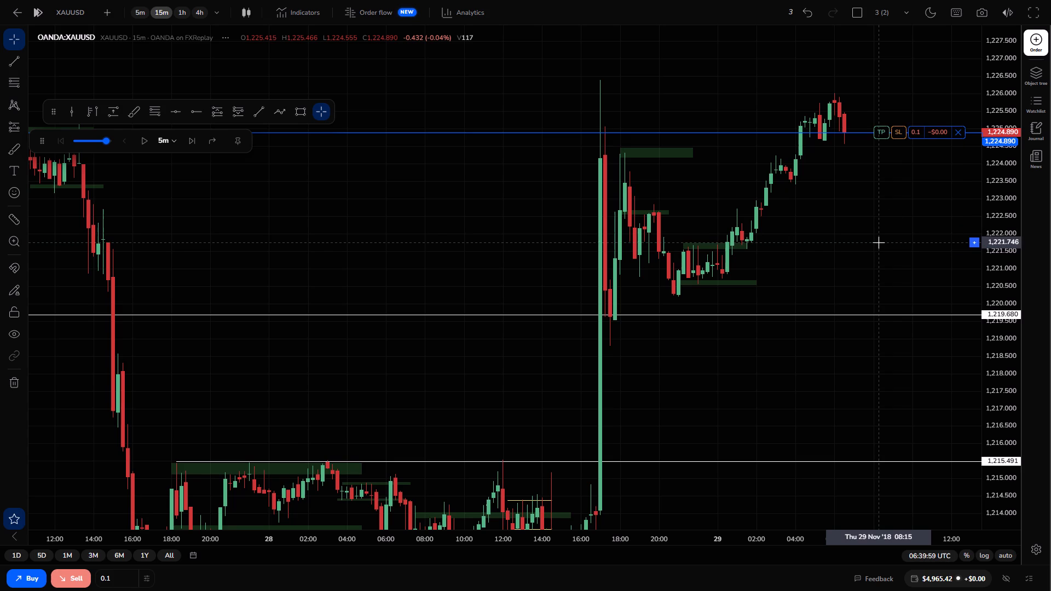
left_click(901, 175)
left_click_drag(900, 134, 902, 88)
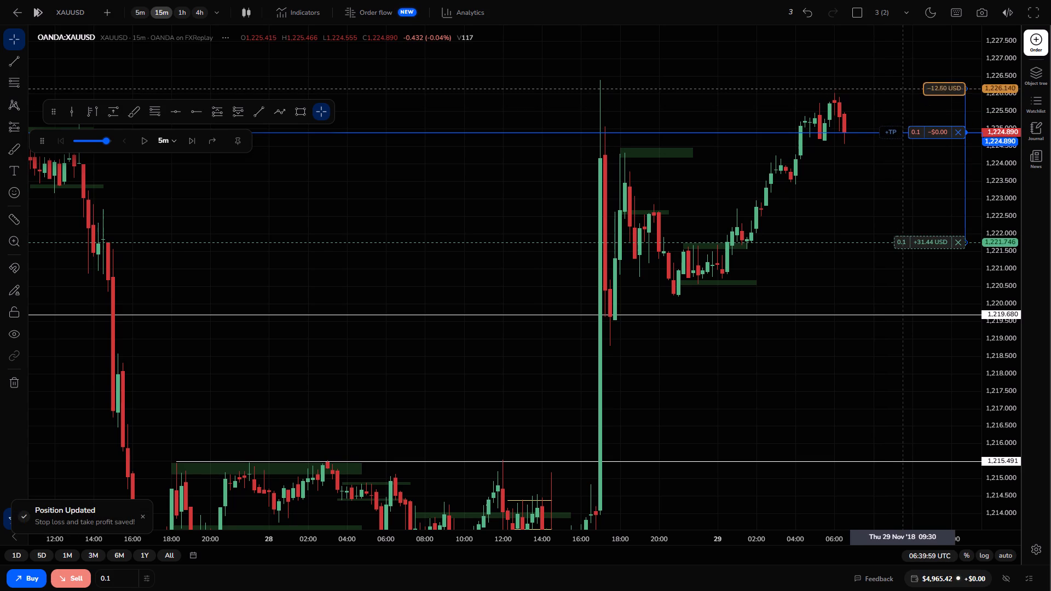
left_click_drag(902, 88, 902, 82)
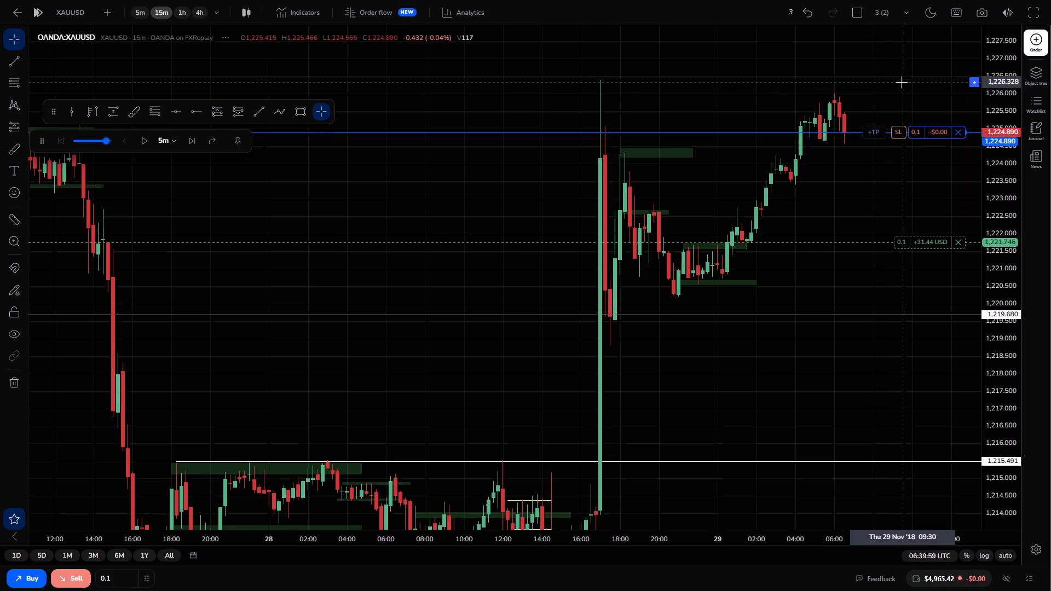
Advance the replay in 5-minute steps on the 15-minute chart to 07:34:59.
left_click(189, 144)
left_click(189, 144)
left_click(189, 144)
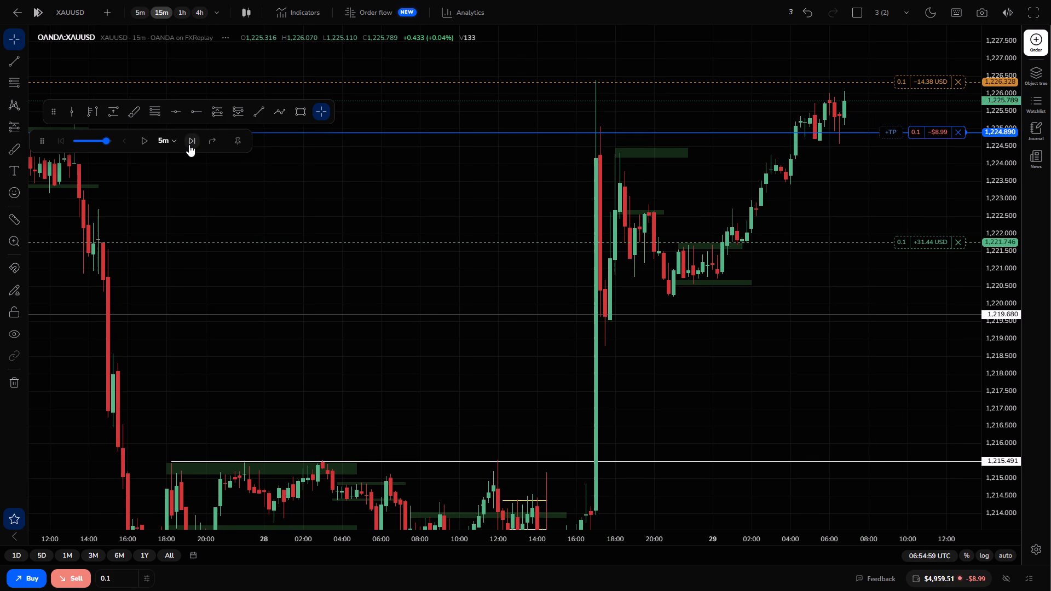
left_click(189, 144)
left_click(189, 144)
left_click(189, 144)
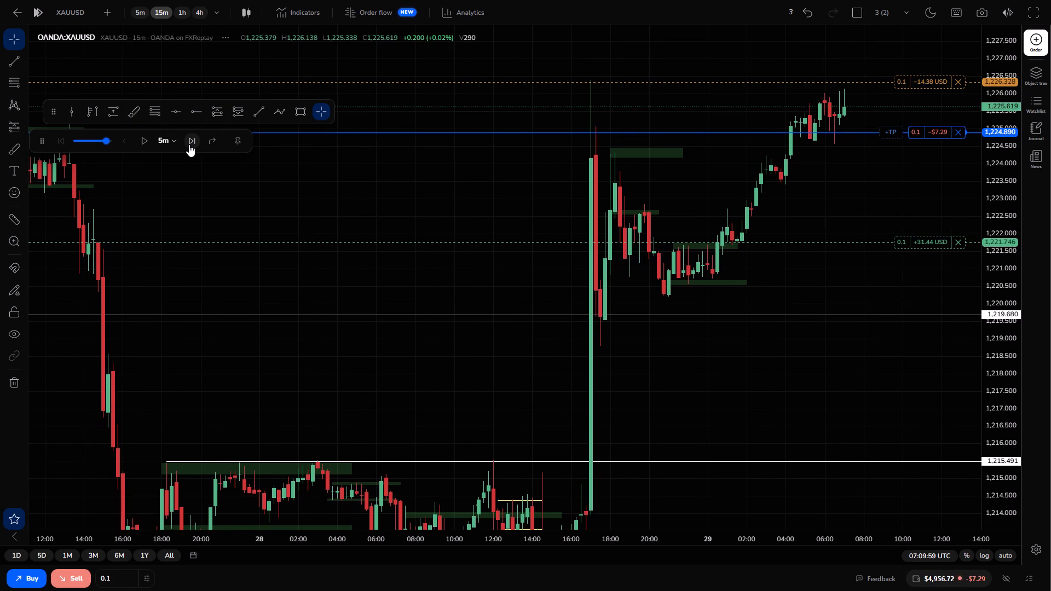
left_click(189, 144)
left_click(189, 144)
left_click(189, 144)
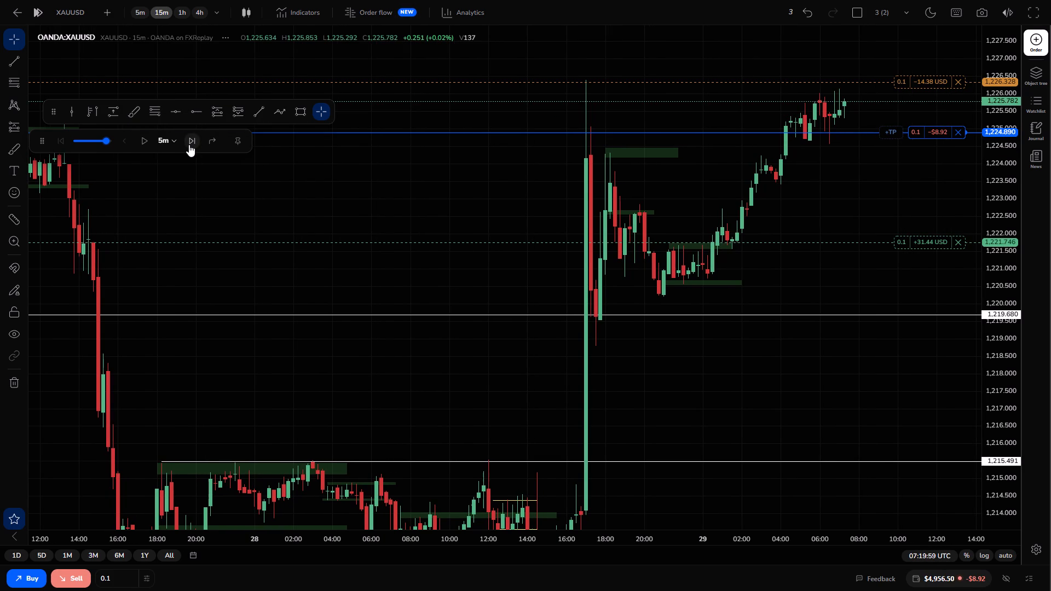
double_click(189, 144)
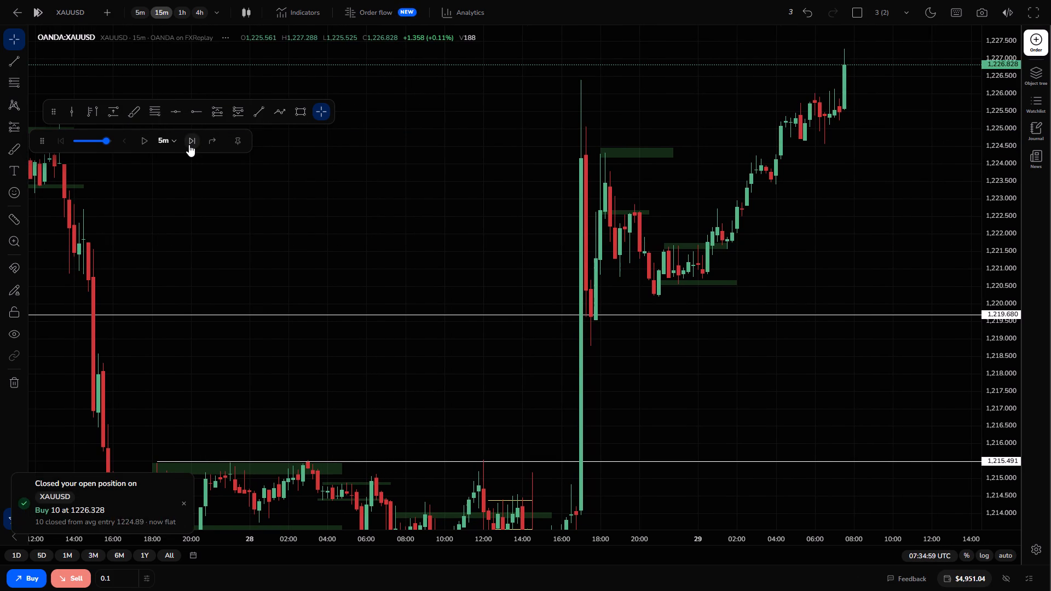
On the 5-minute chart, draw a thin rectangle zone at about 1,226.0 to 1,226.1, spanning roughly 04:50 to 08:00 on 29 Nov.
left_click(141, 14)
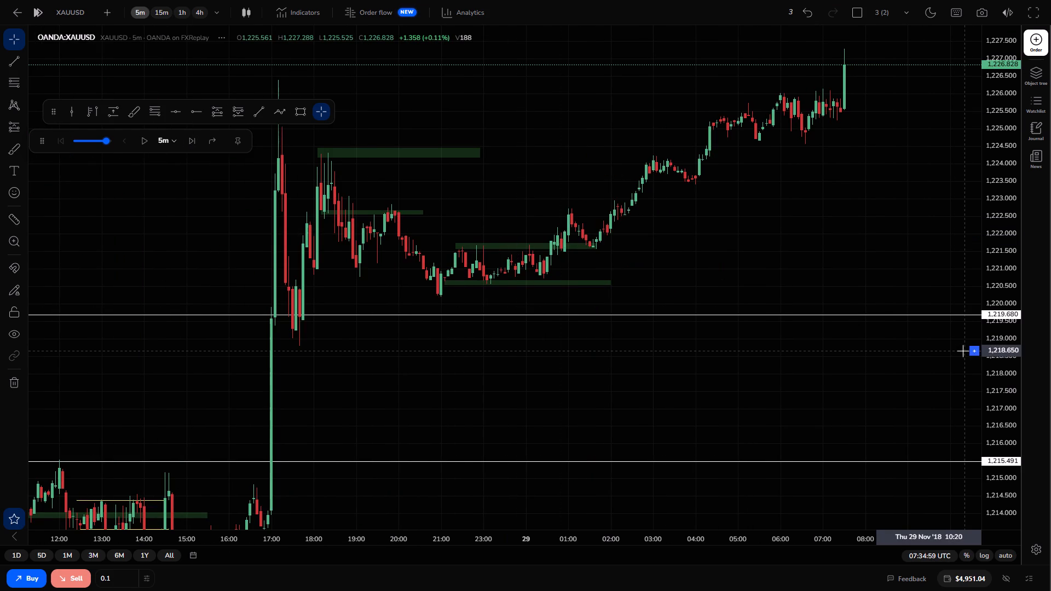
left_click_drag(1007, 397, 997, 332)
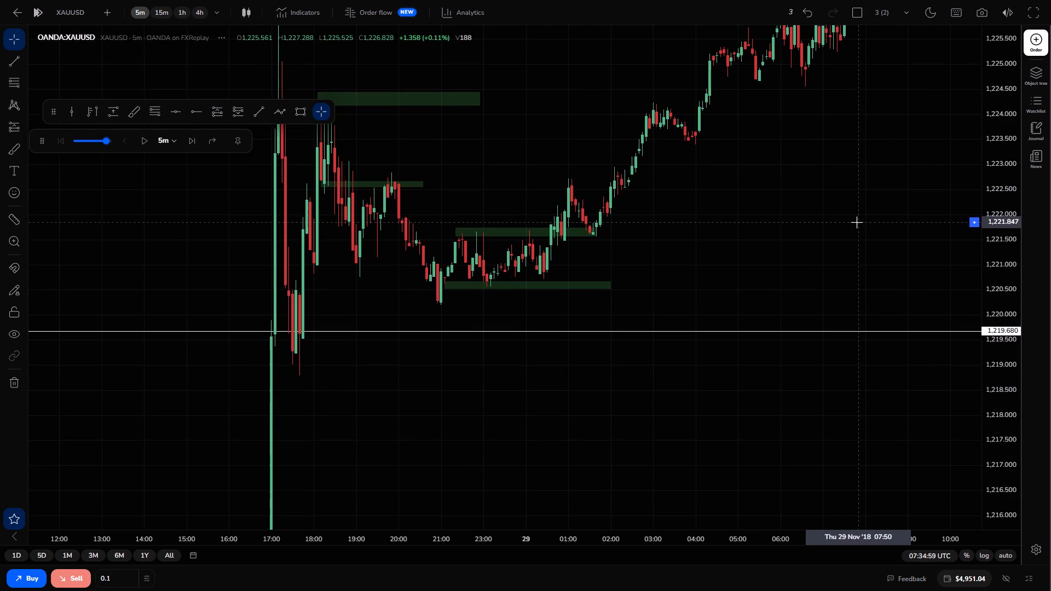
left_click_drag(857, 222, 869, 335)
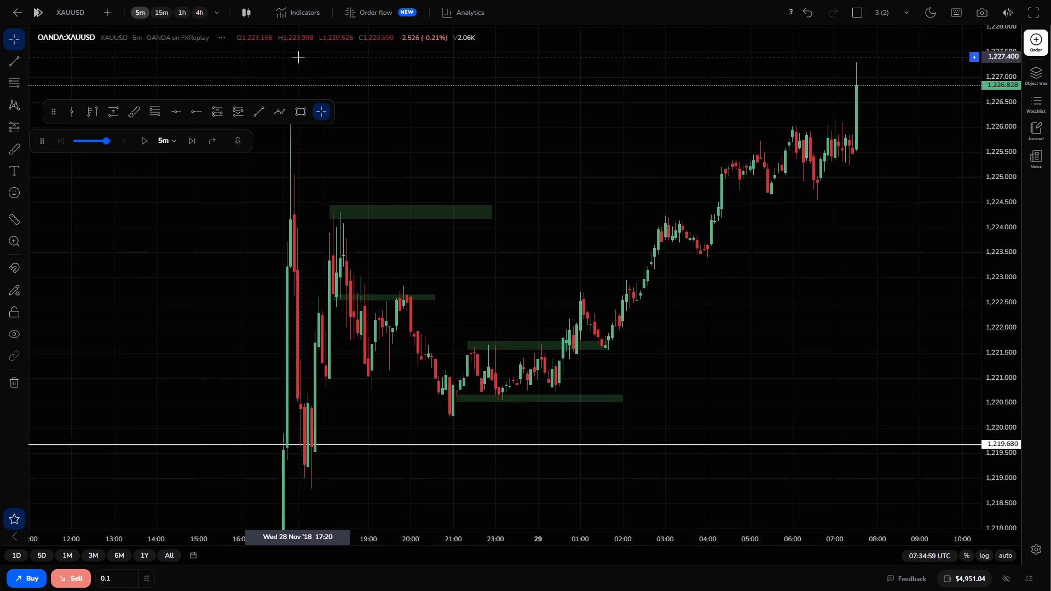
left_click(303, 112)
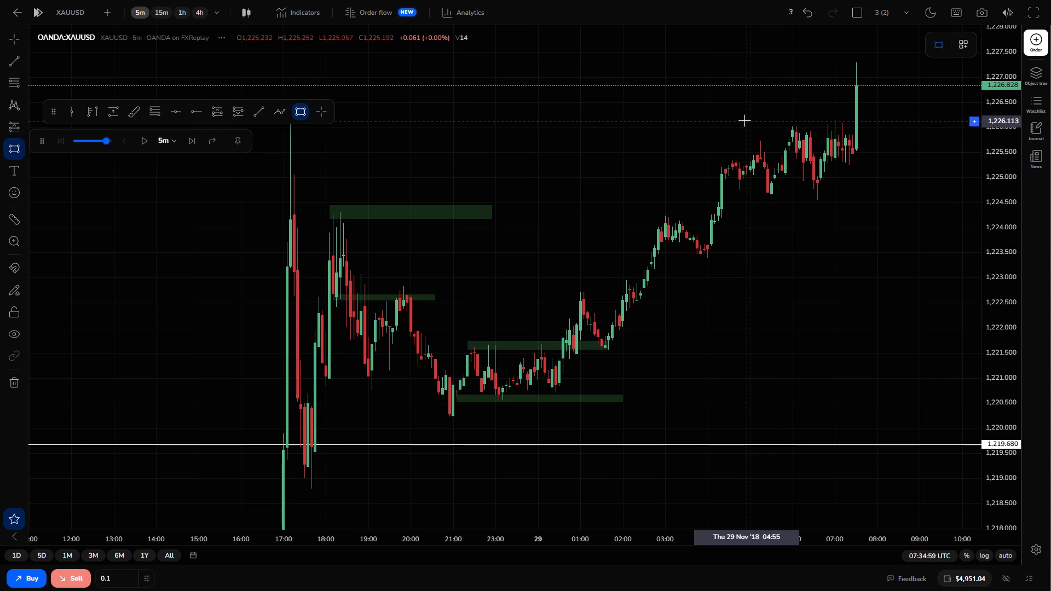
left_click_drag(742, 120, 874, 129)
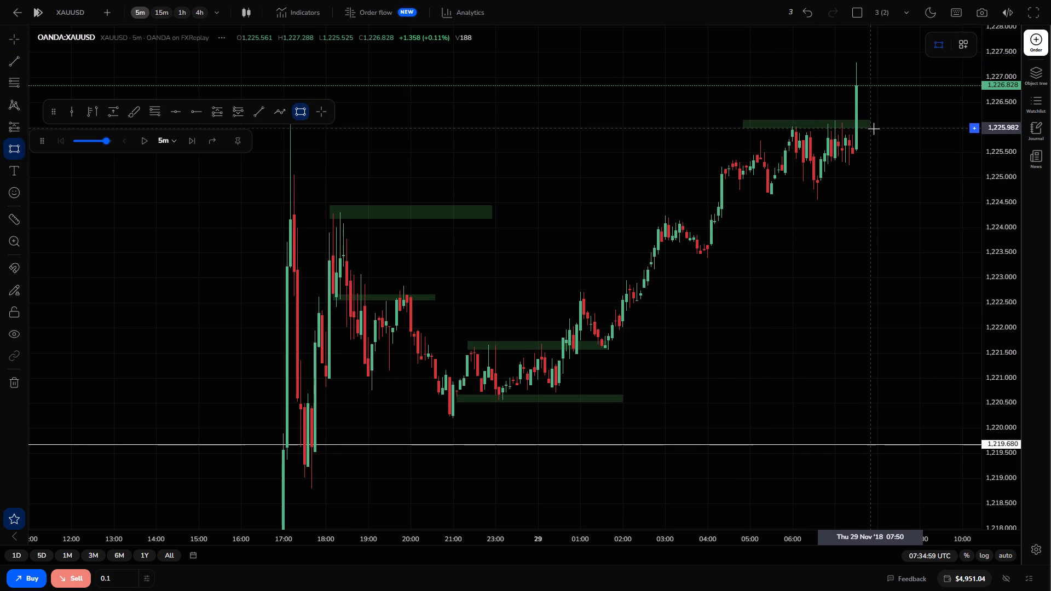
left_click_drag(874, 129, 877, 129)
left_click(877, 129)
left_click(810, 230)
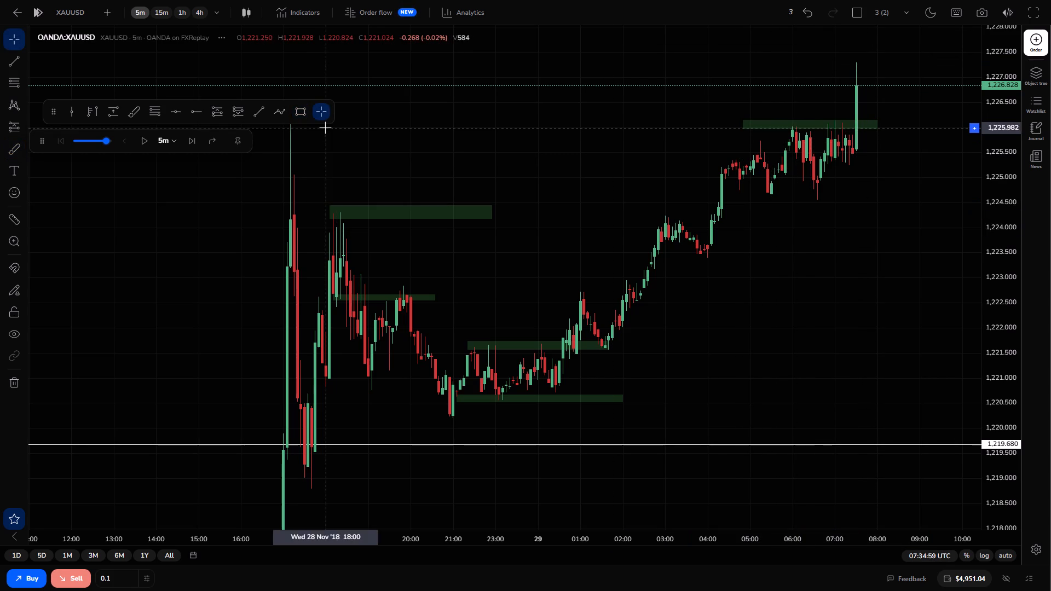
Draw a rectangle zone under the consolidation at about 1,224.55 to 1,224.75, spanning roughly 04:25 to 08:35 on 29 Nov.
left_click(298, 113)
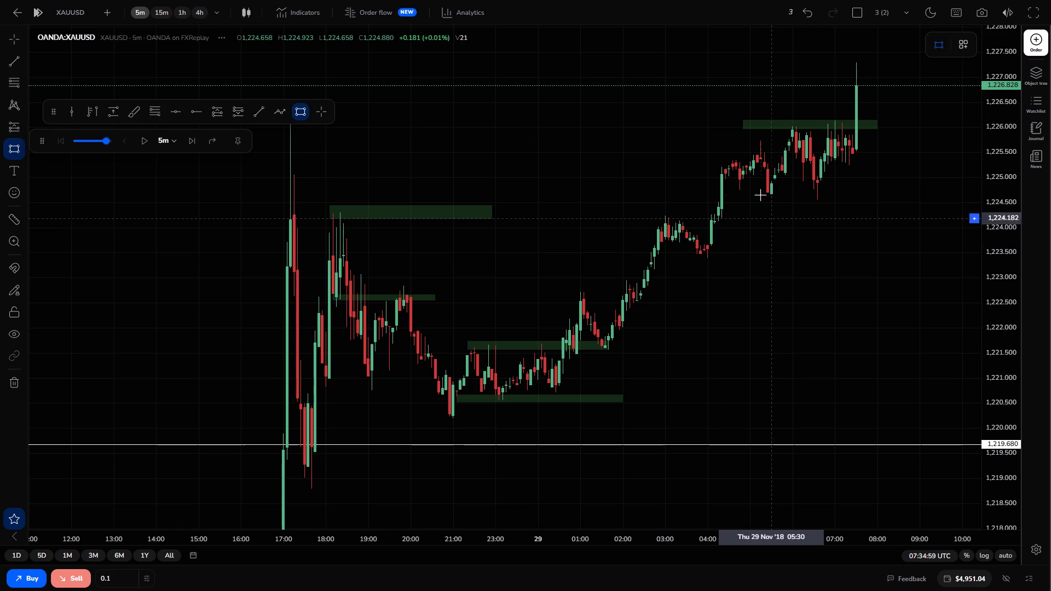
left_click_drag(724, 189, 830, 203)
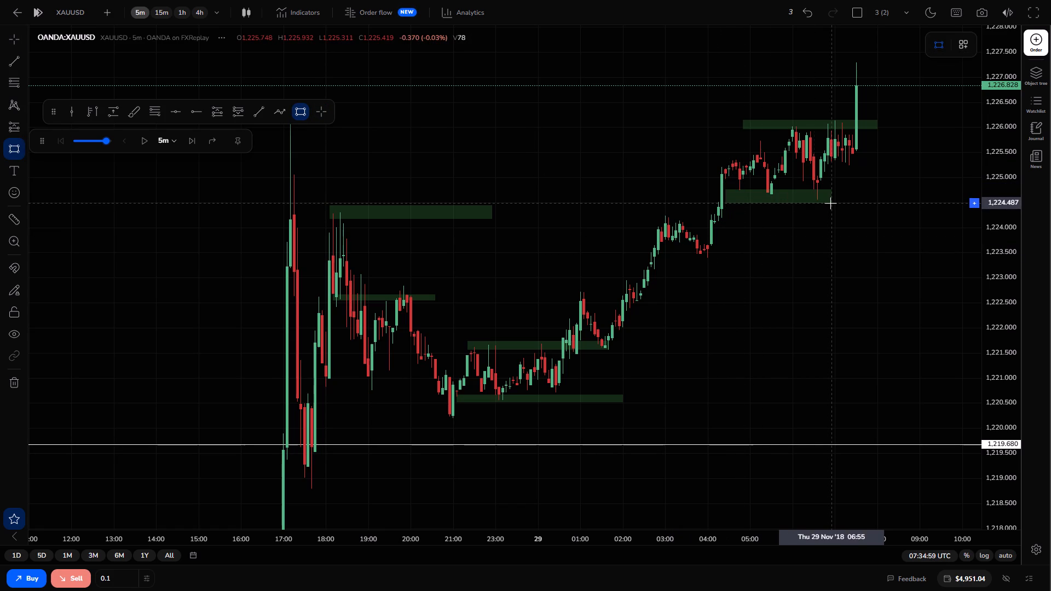
left_click(903, 200)
left_click(882, 248)
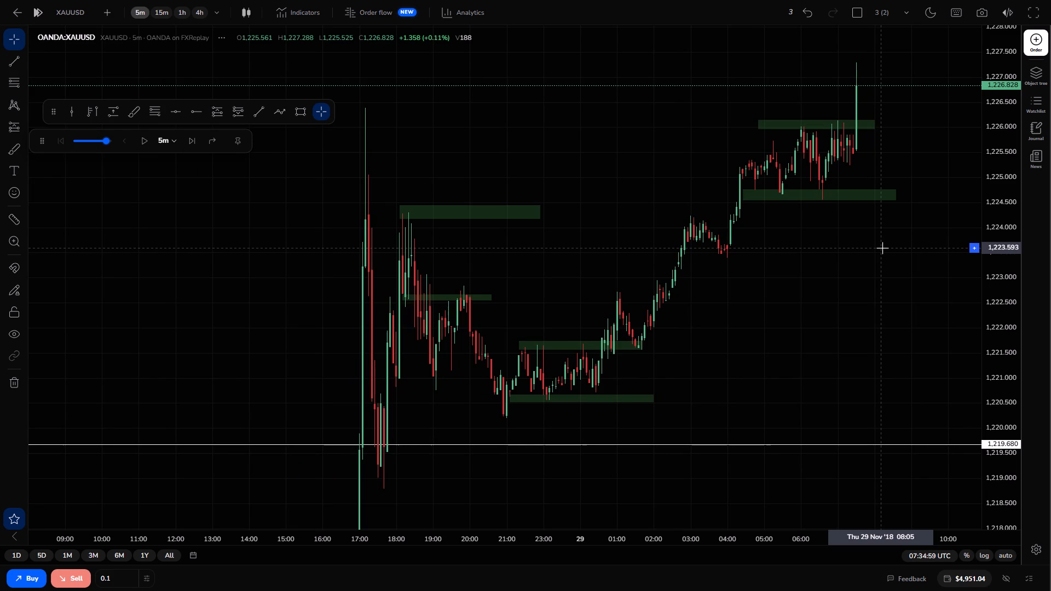
Switch to the 15-minute chart and advance the replay in 5-minute steps to 08:34:59.
left_click_drag(773, 251, 799, 291)
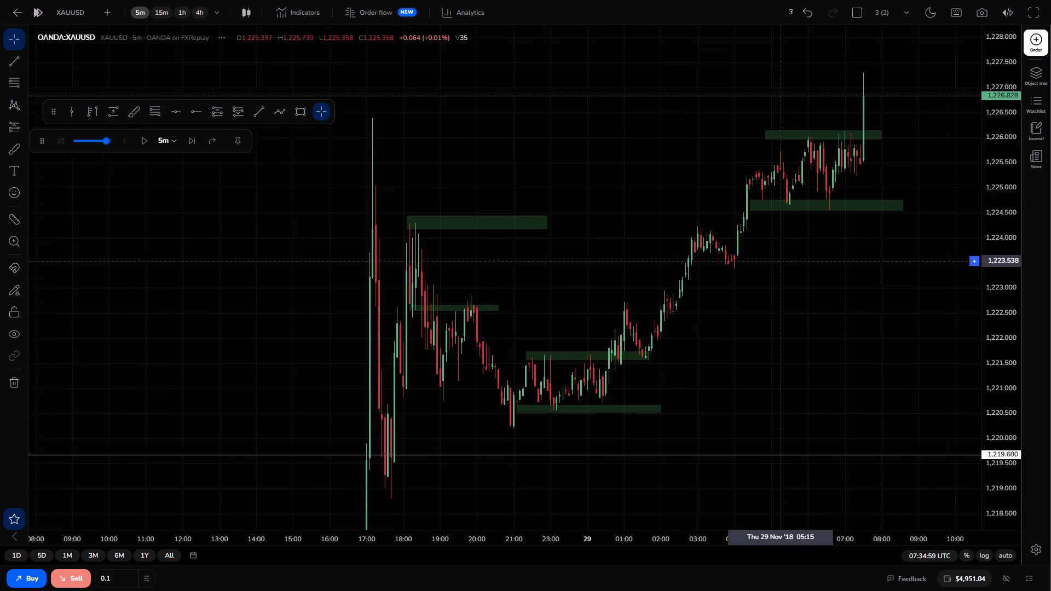
left_click_drag(799, 291, 787, 277)
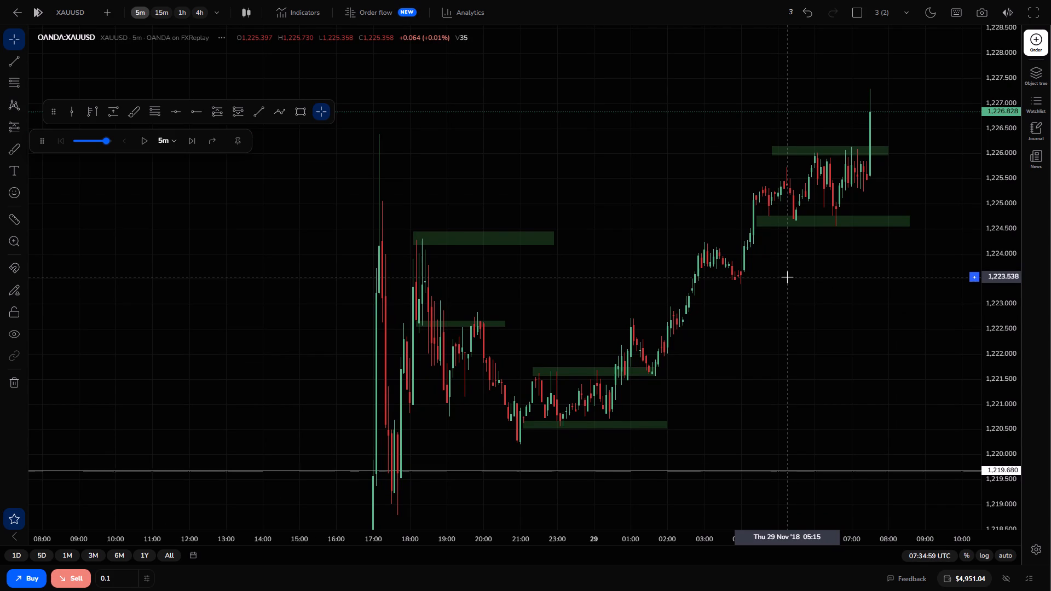
left_click(157, 5)
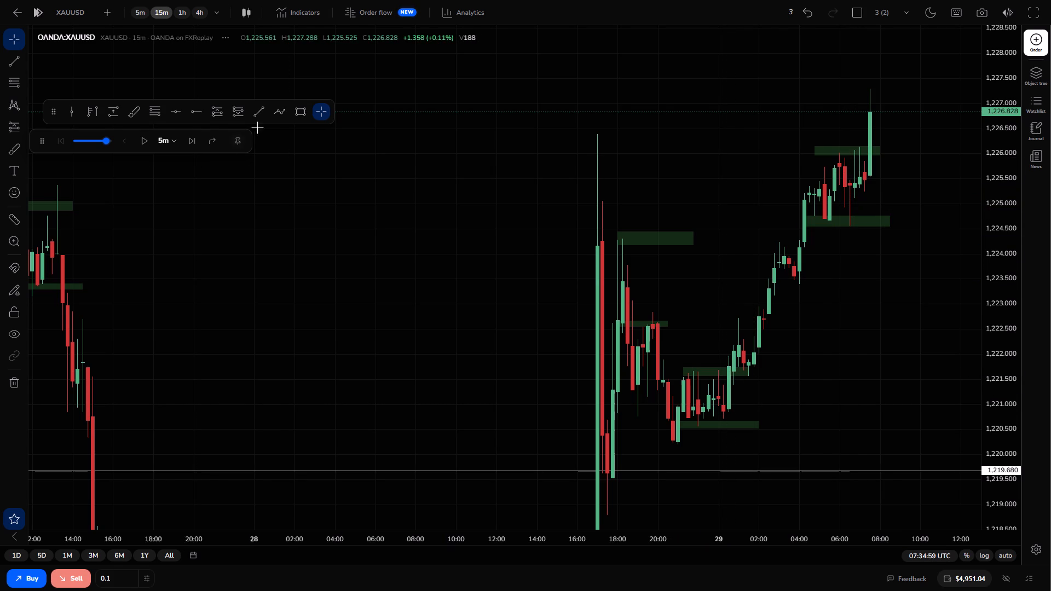
left_click(189, 137)
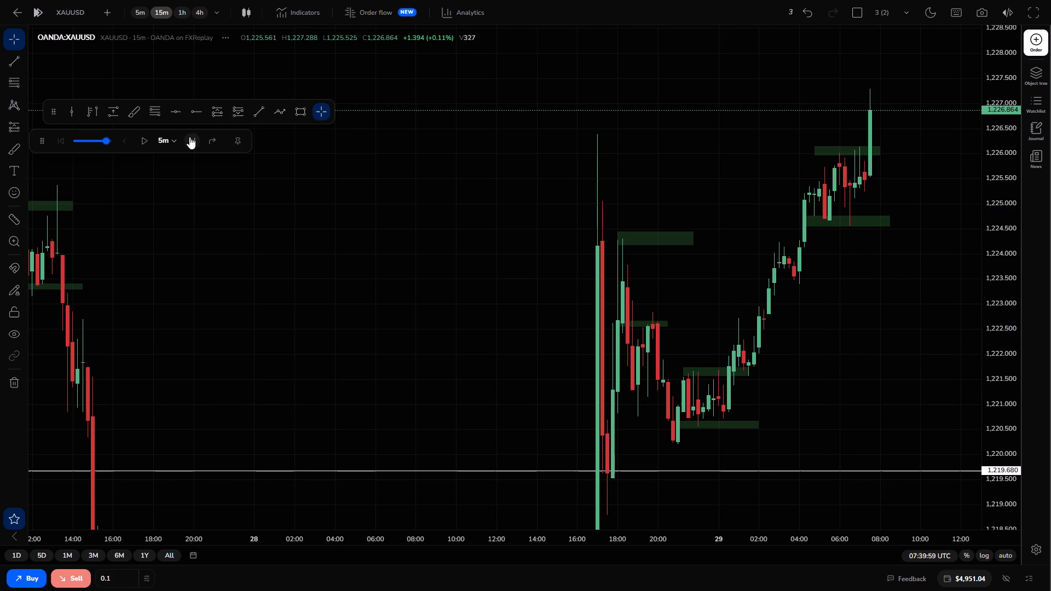
left_click(189, 137)
left_click(189, 137)
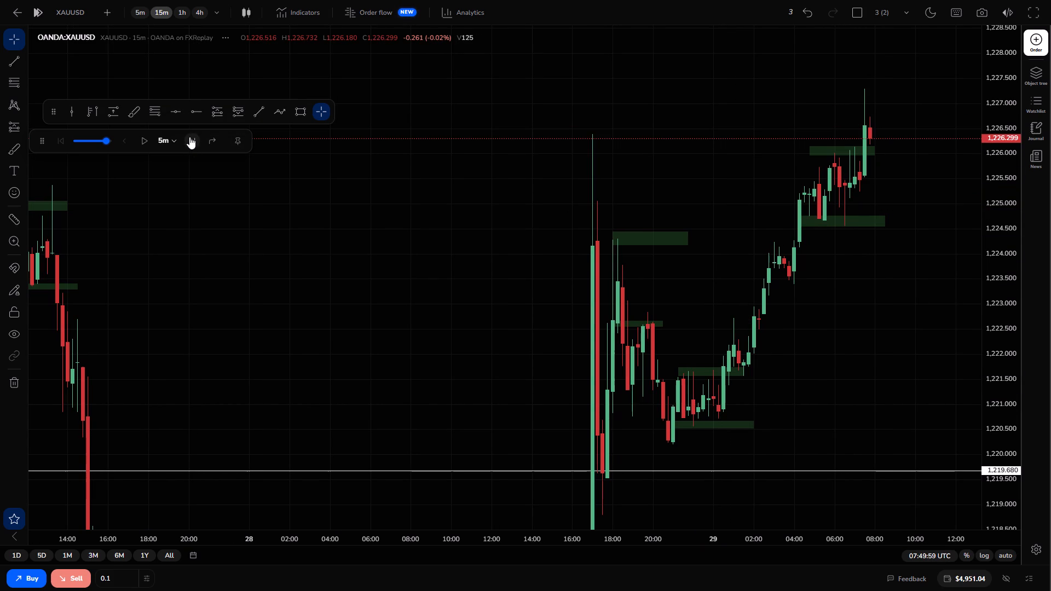
left_click(189, 137)
left_click(189, 137)
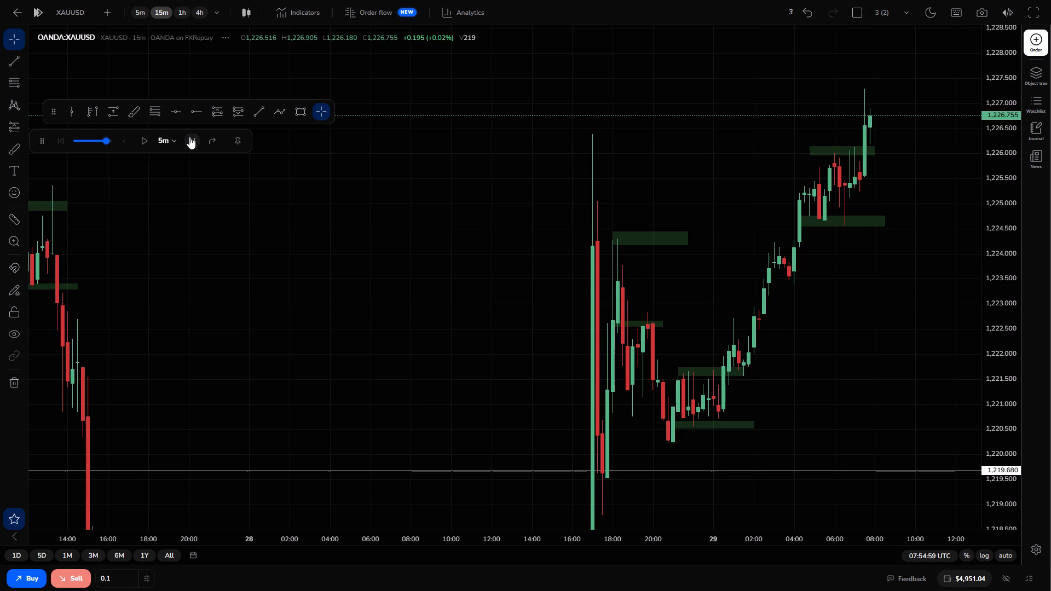
left_click(189, 137)
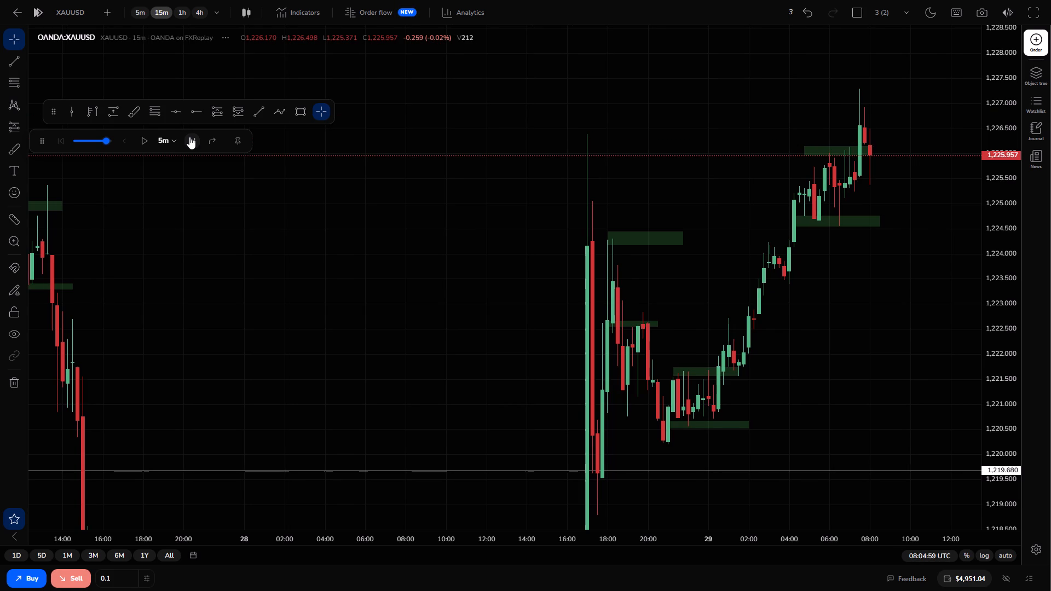
left_click(189, 137)
left_click(189, 137)
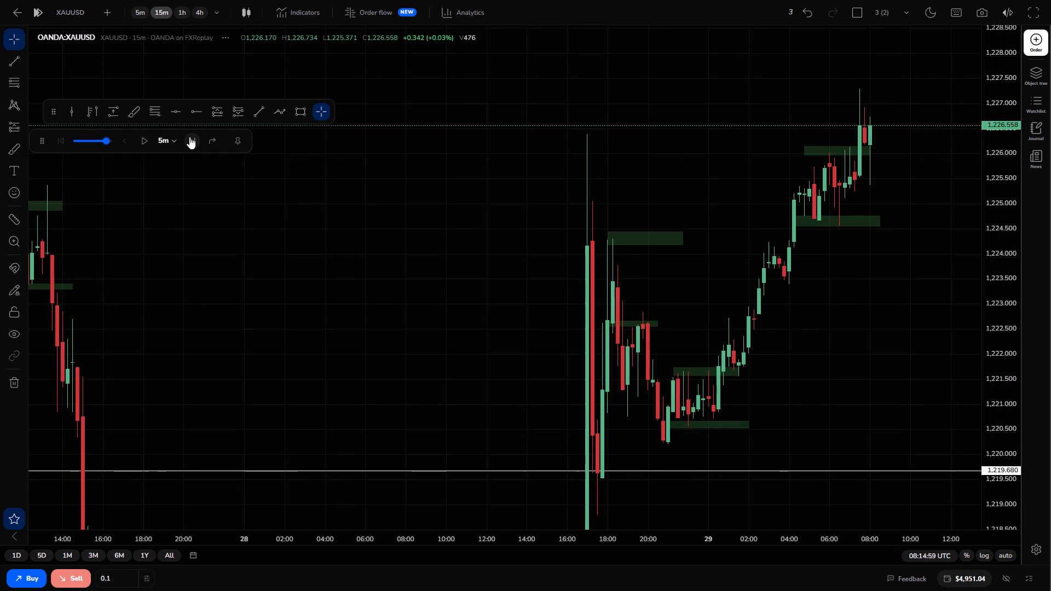
left_click(189, 137)
left_click(189, 137)
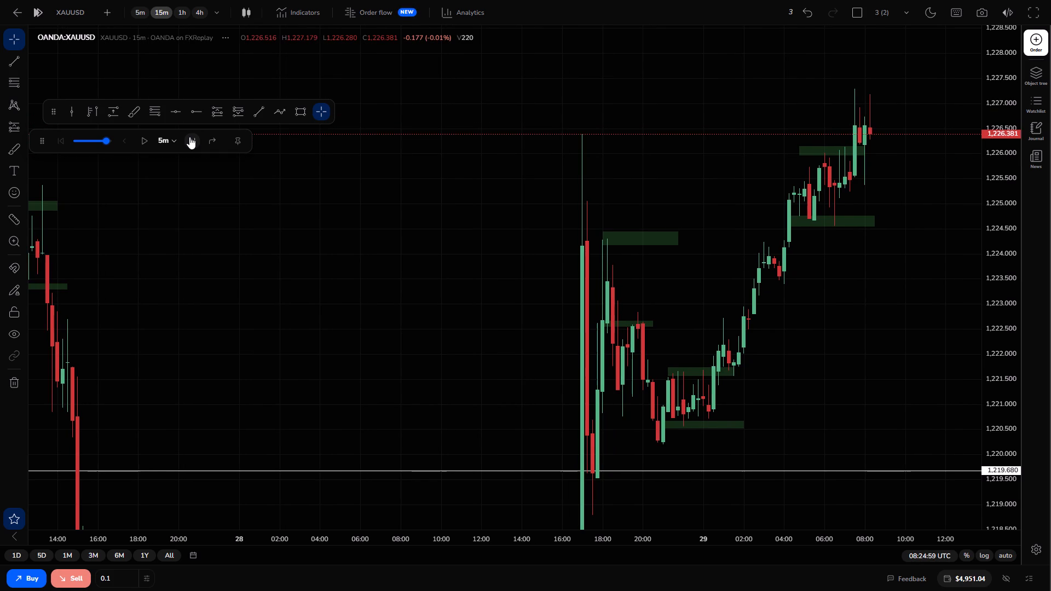
left_click(189, 137)
left_click(189, 137)
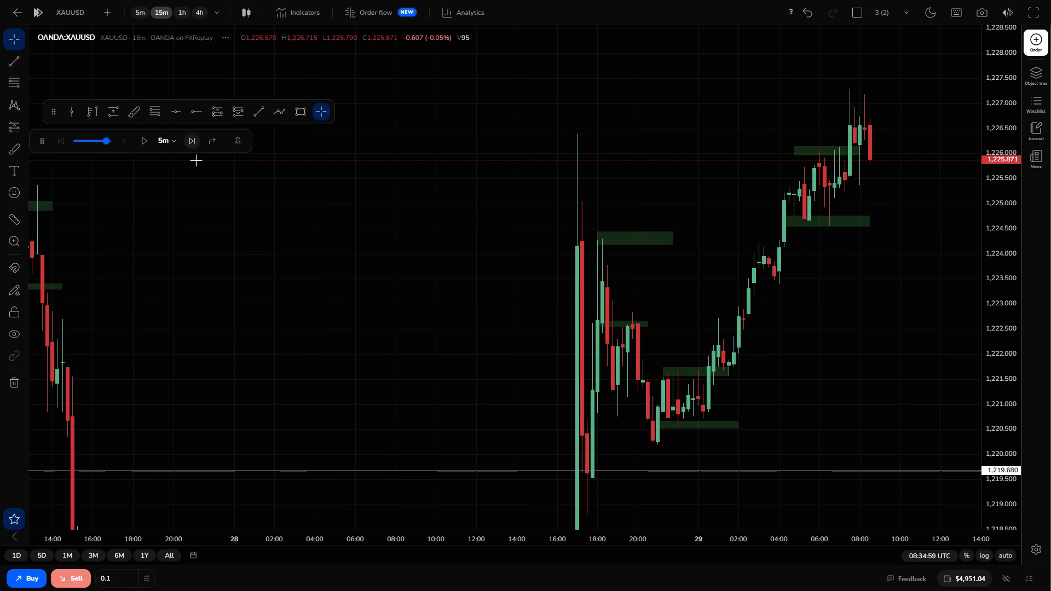
Open a 0.1 market sell on XAUUSD at 1,225.871.
left_click(72, 578)
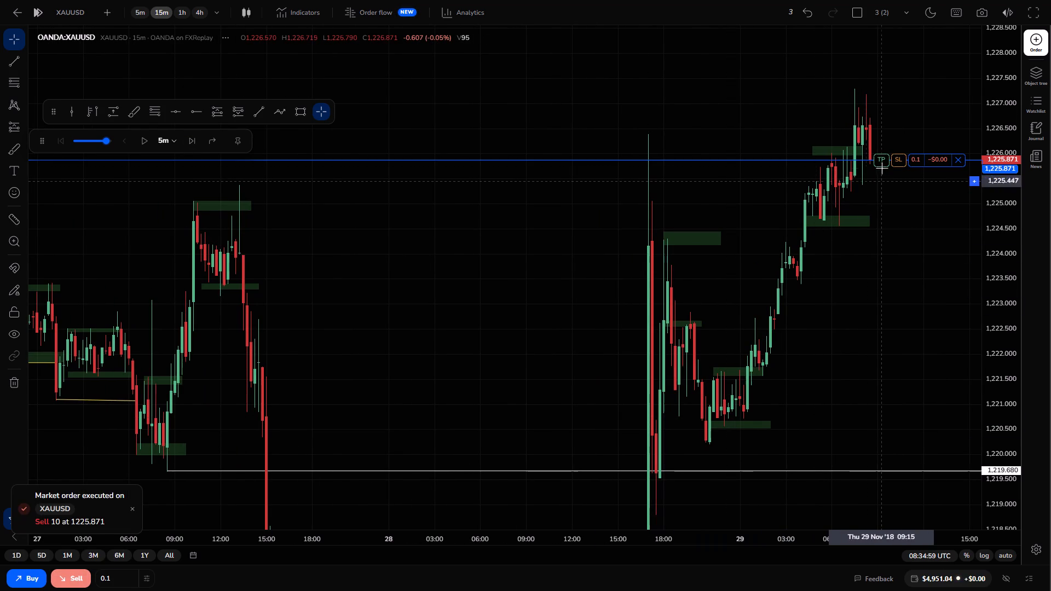
Set the open sell's take profit to 1,224.564 and its stop loss to 1,226.440.
left_click_drag(883, 157, 874, 225)
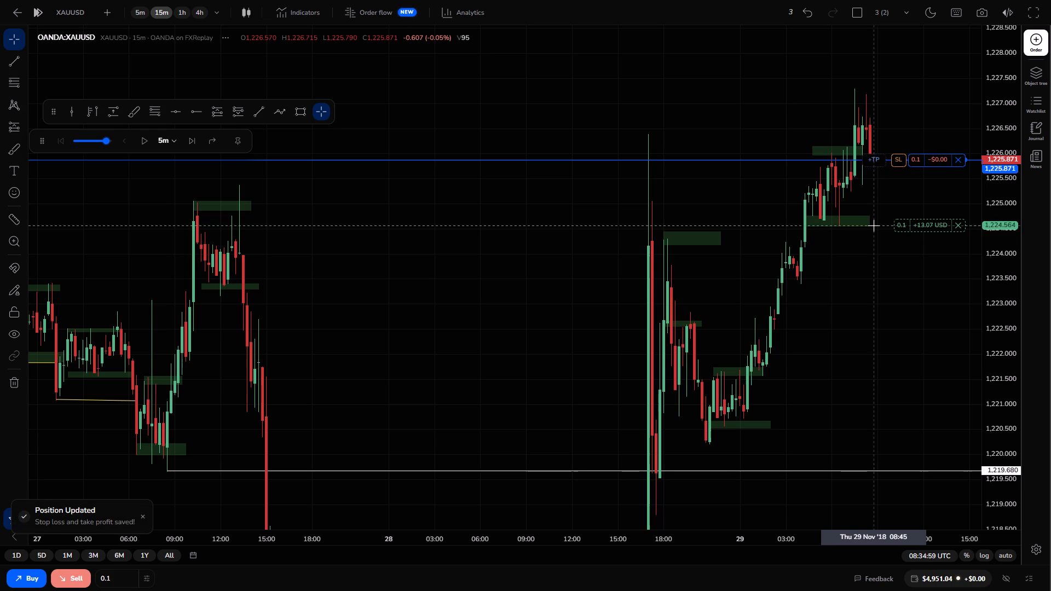
left_click_drag(905, 162, 902, 125)
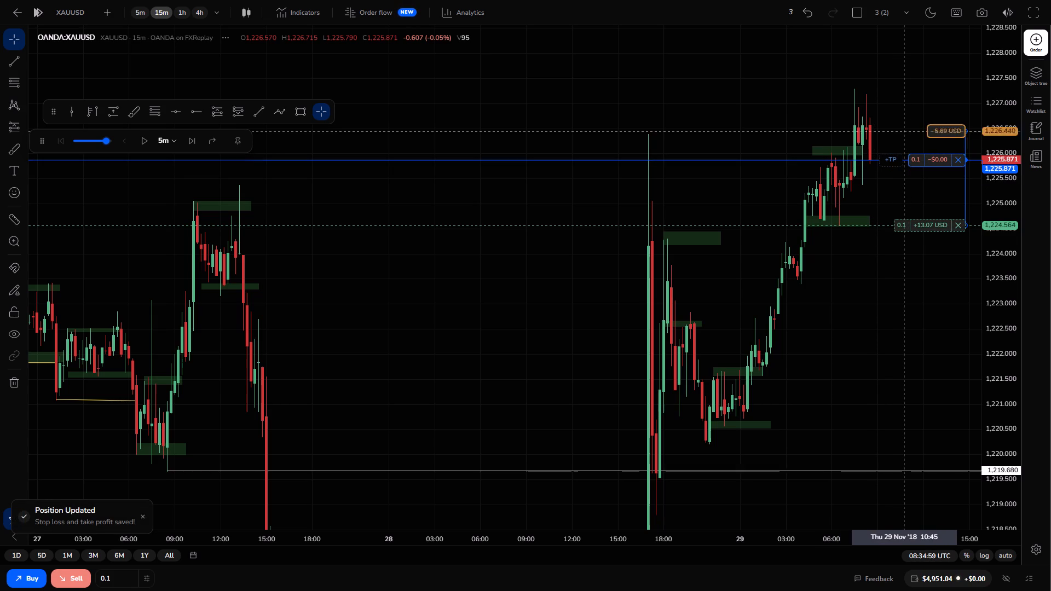
left_click_drag(902, 125, 898, 121)
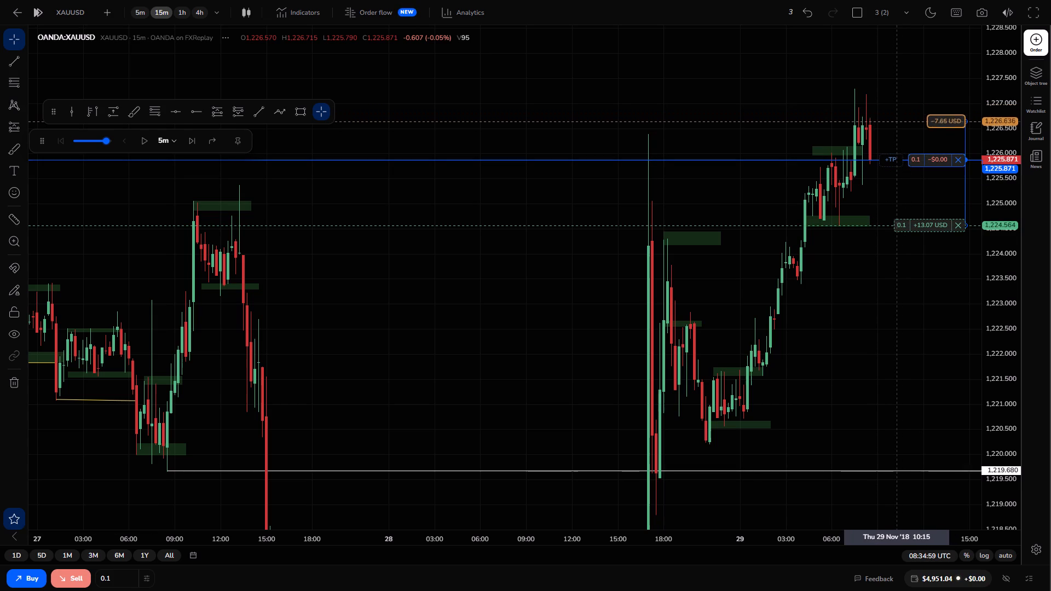
left_click_drag(898, 121, 897, 131)
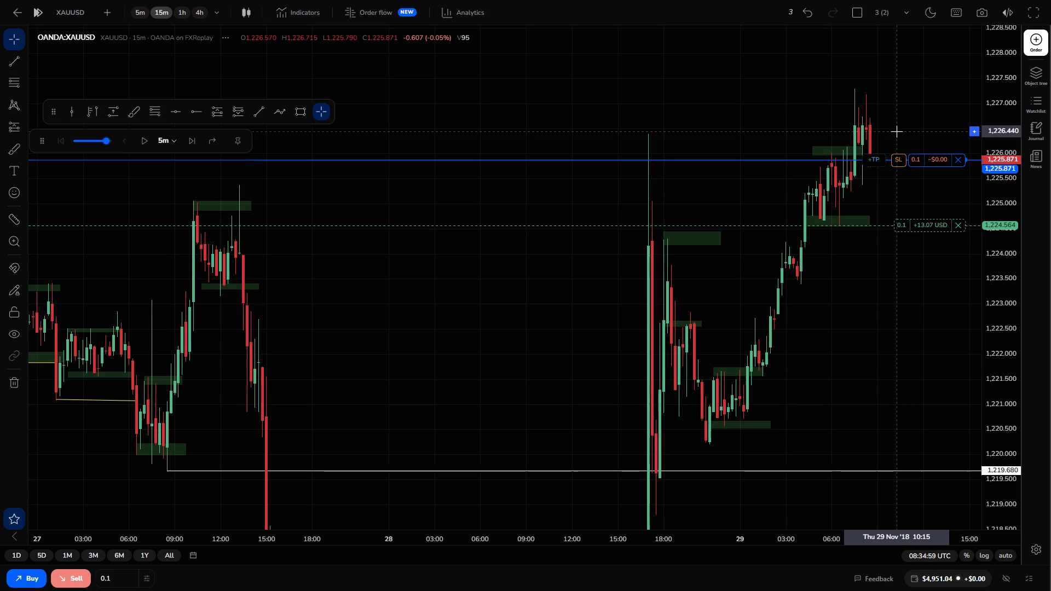
Advance the replay by one 5-minute step to 08:39:59.
left_click(193, 142)
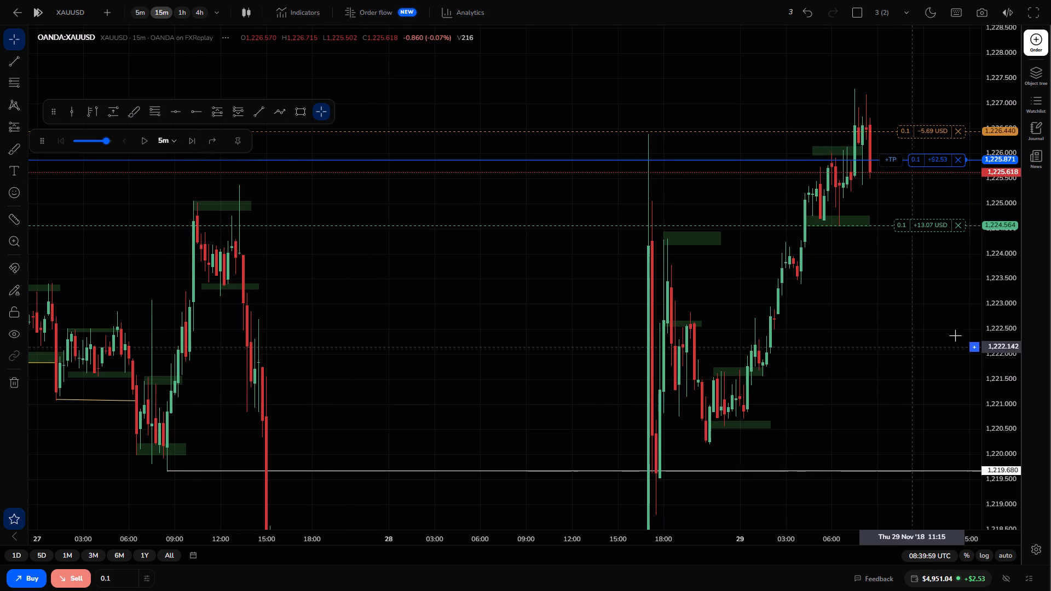
left_click_drag(1020, 308, 985, 253)
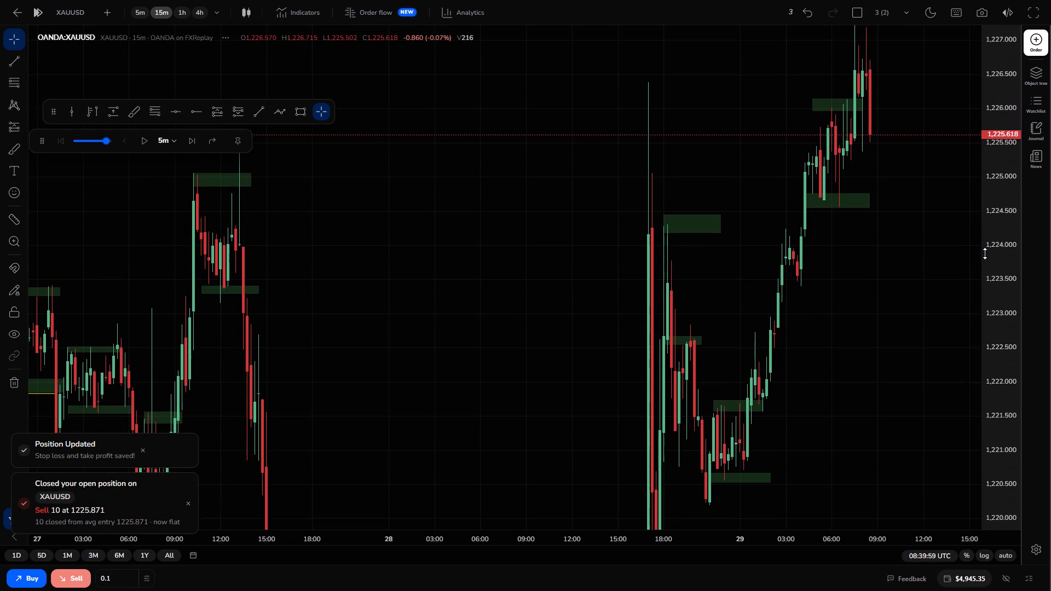
left_click_drag(985, 253, 984, 259)
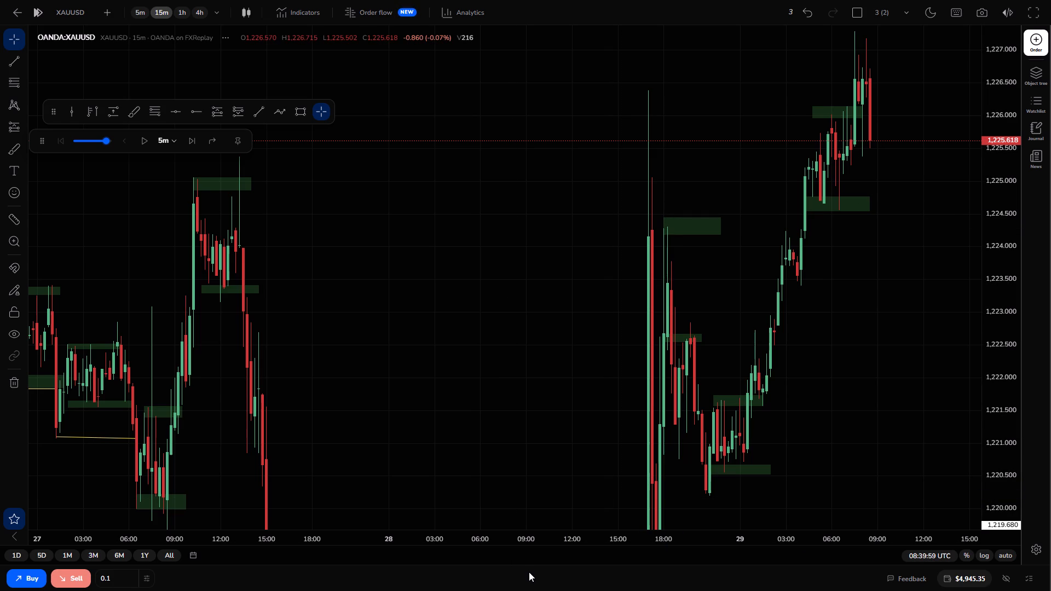
Review the closed positions list, including the latest XAUUSD sell, and collapse the list again.
left_click_drag(529, 565, 531, 484)
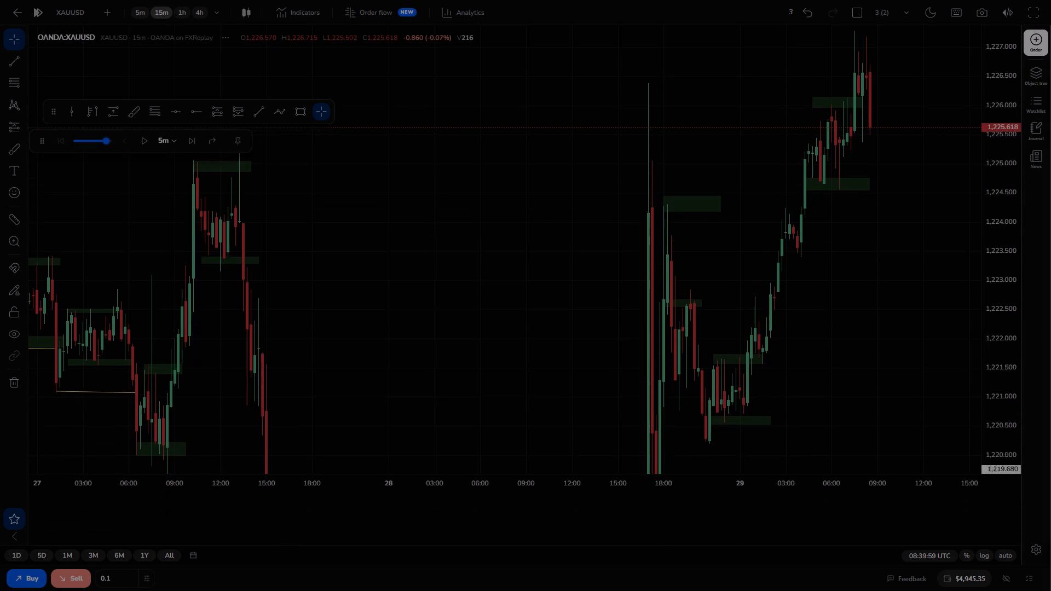
left_click_drag(531, 484, 521, 346)
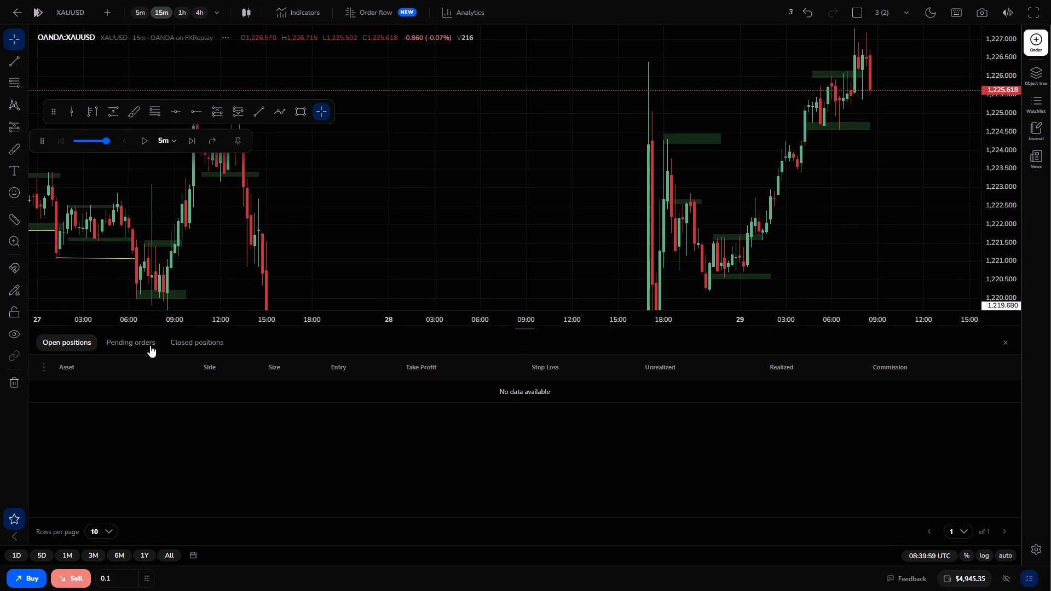
left_click(145, 345)
left_click(178, 342)
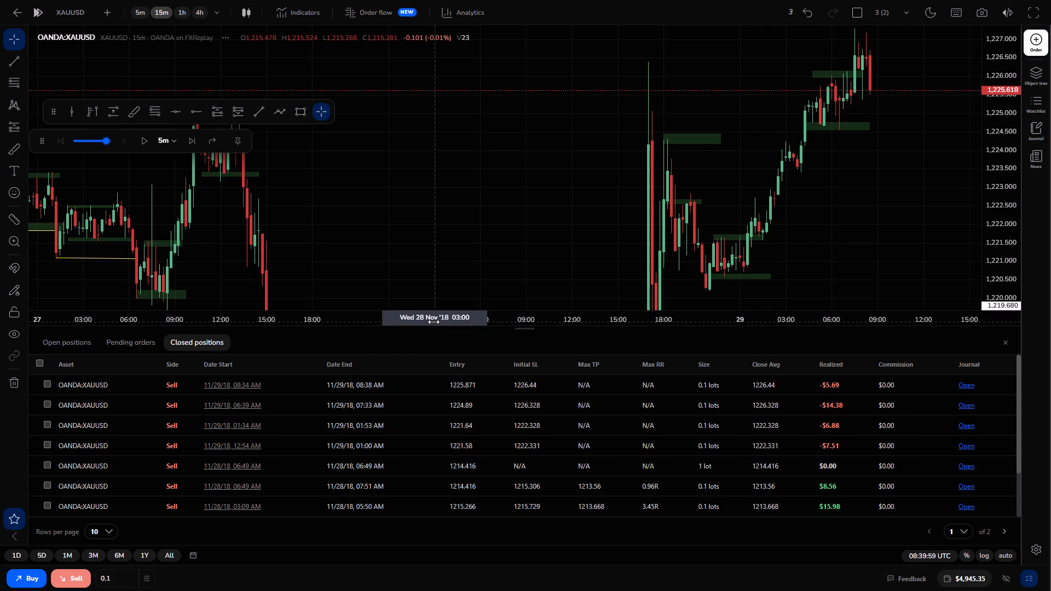
left_click_drag(529, 329, 545, 516)
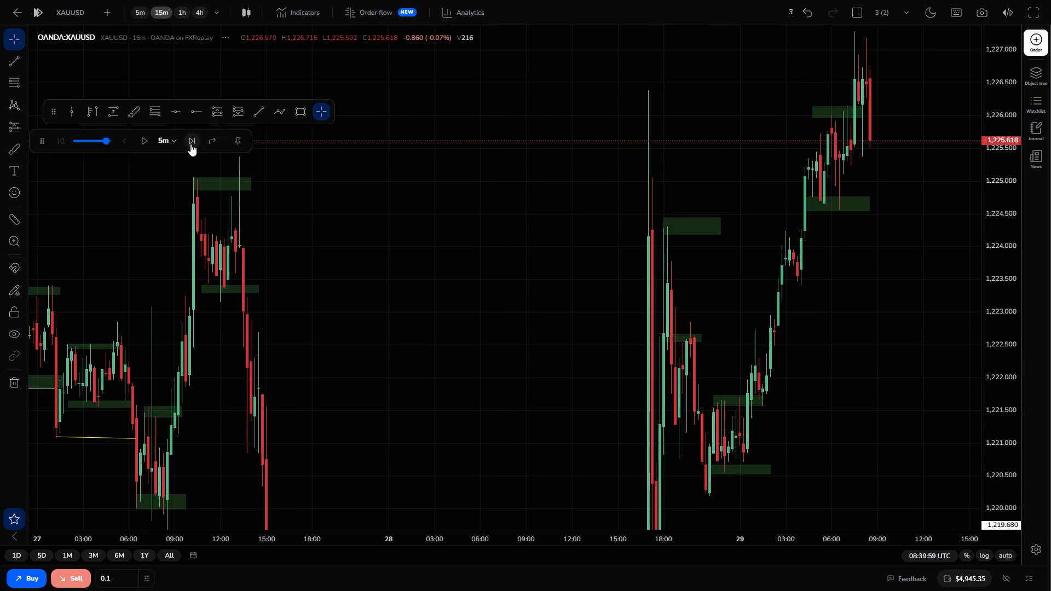
Advance the 15-minute chart's replay in 5-minute steps to 09:29:59.
left_click(190, 143)
double_click(190, 143)
triple_click(190, 143)
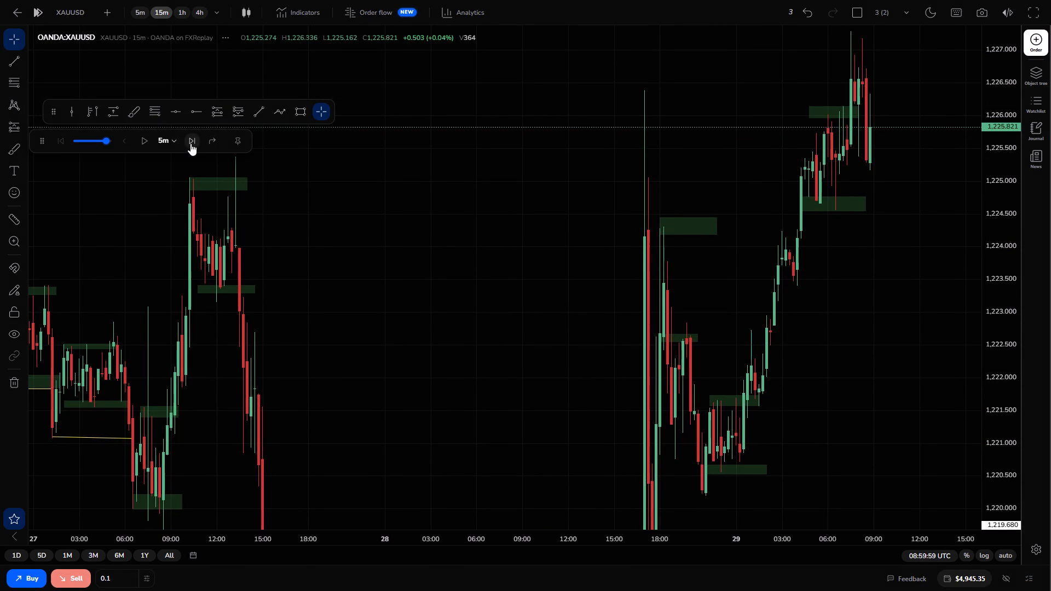
triple_click(190, 143)
left_click(190, 143)
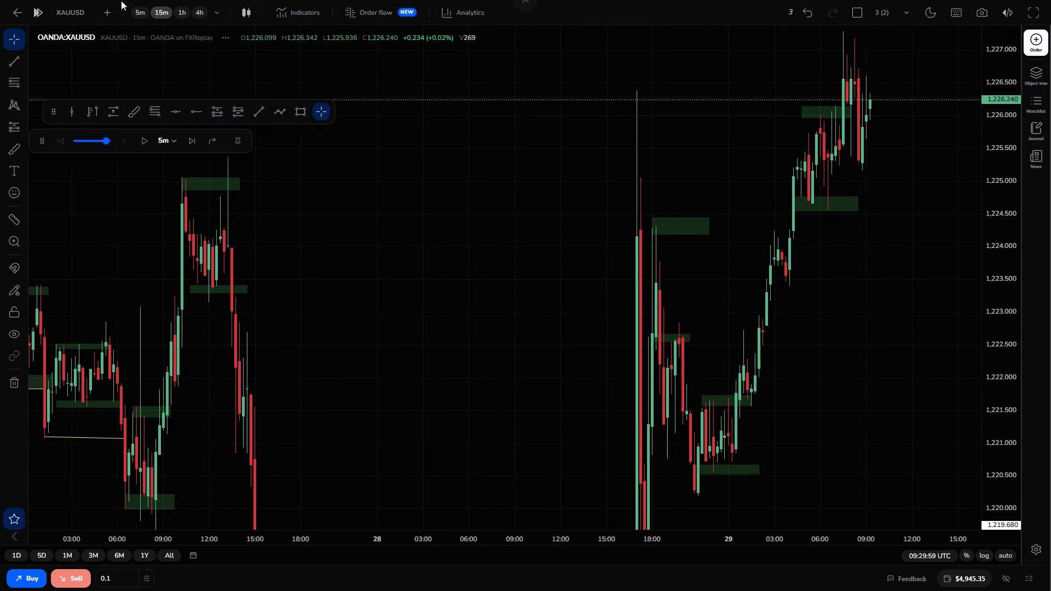
Switch to the 5-minute chart and advance the replay in 5-minute steps to 10:44:59.
left_click(135, 11)
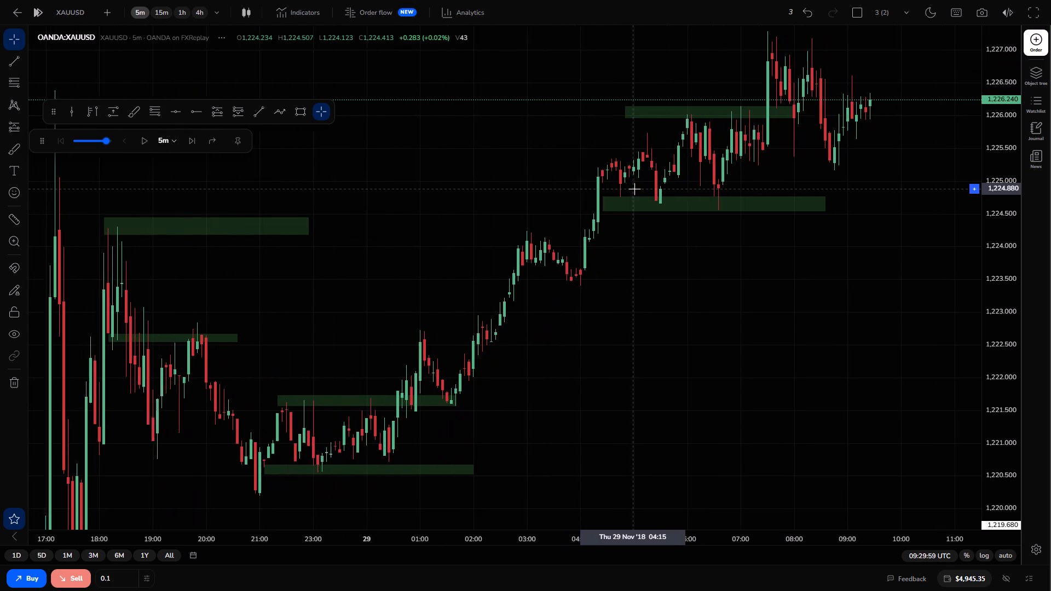
left_click_drag(786, 161, 805, 273)
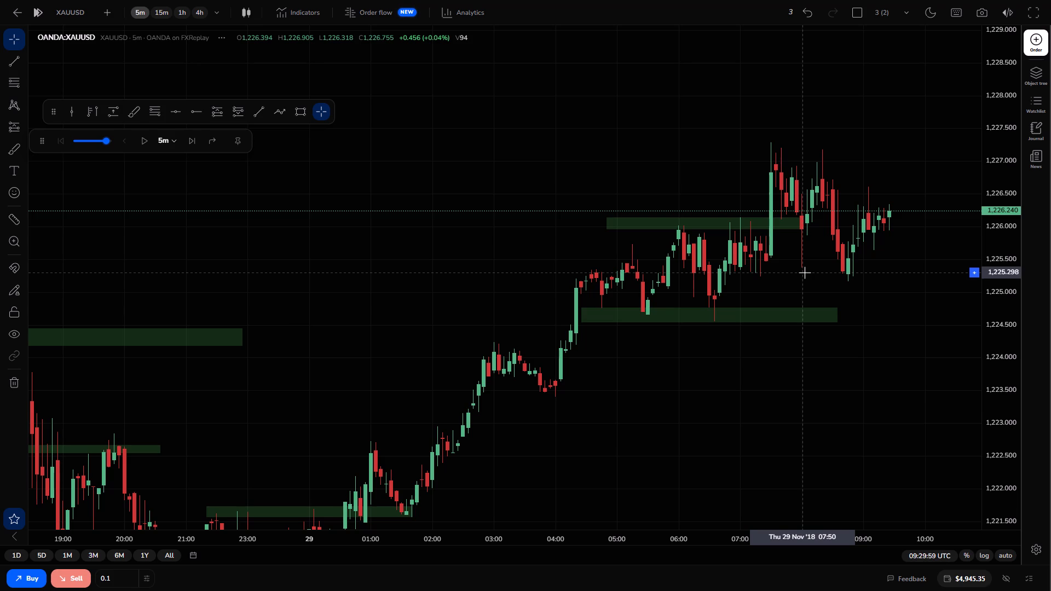
key("ctrl+space")
key("ctrl+space")
key("ctrl+space")
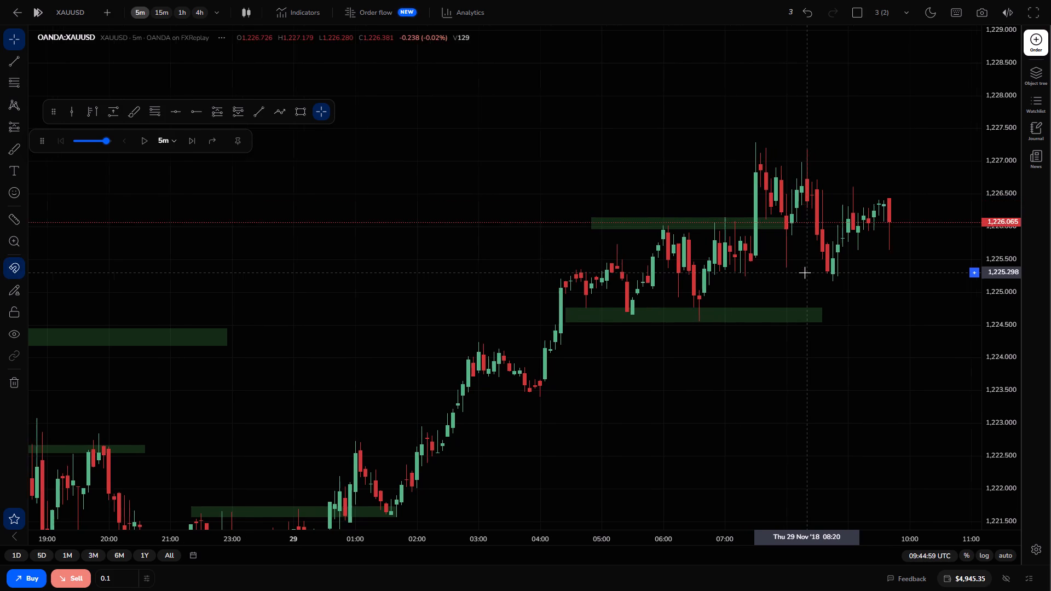
key("ctrl+space")
key("ctrl+space")
key("ctrl+space")
key("ctrl+space")
key("ctrl+space")
key("ctrl+space")
key("ctrl+space")
key("ctrl+space")
key("ctrl+space")
key("ctrl+space")
key("ctrl+space")
key("ctrl+space")
key("ctrl+space")
key("ctrl+space")
key("ctrl+space")
key("ctrl+space")
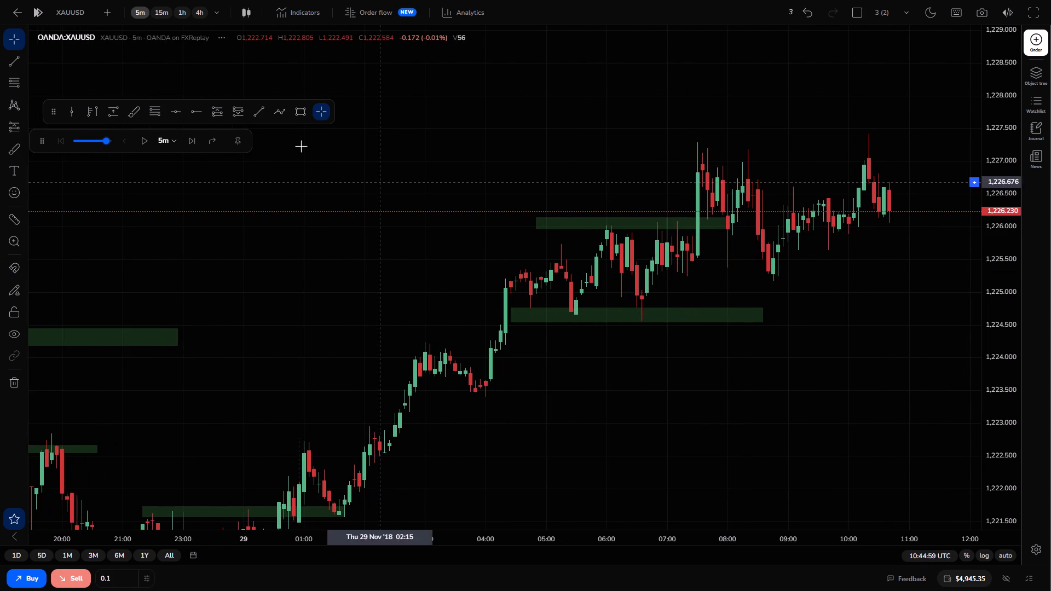
Draw a rectangle zone over the recent highs at about 1,227.05 to 1,227.3, spanning roughly 07:30 to 11:30 on 29 Nov.
left_click(298, 115)
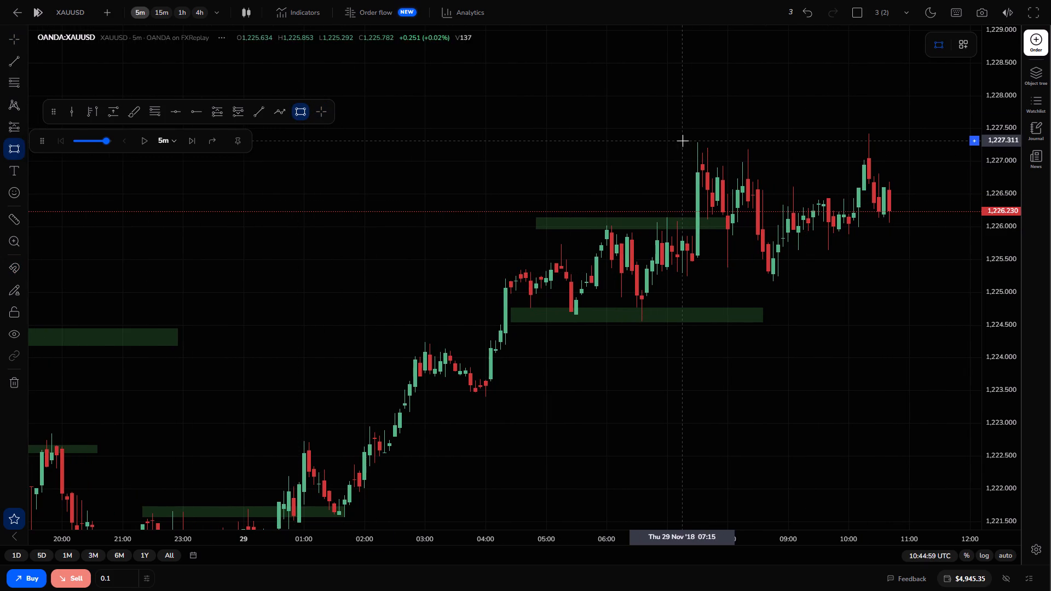
left_click_drag(697, 142, 806, 165)
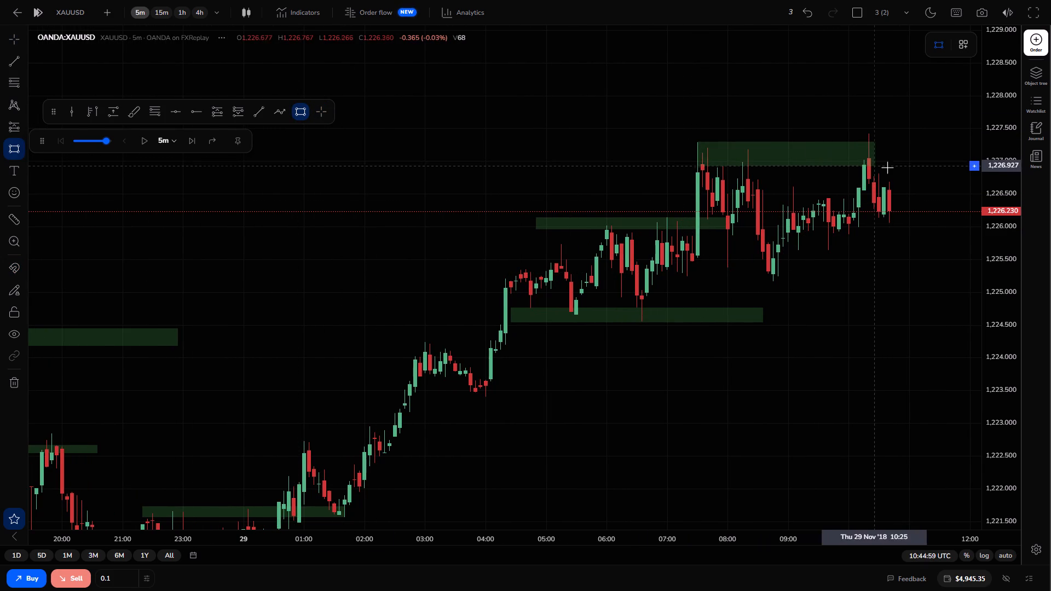
left_click(938, 158)
left_click(921, 273)
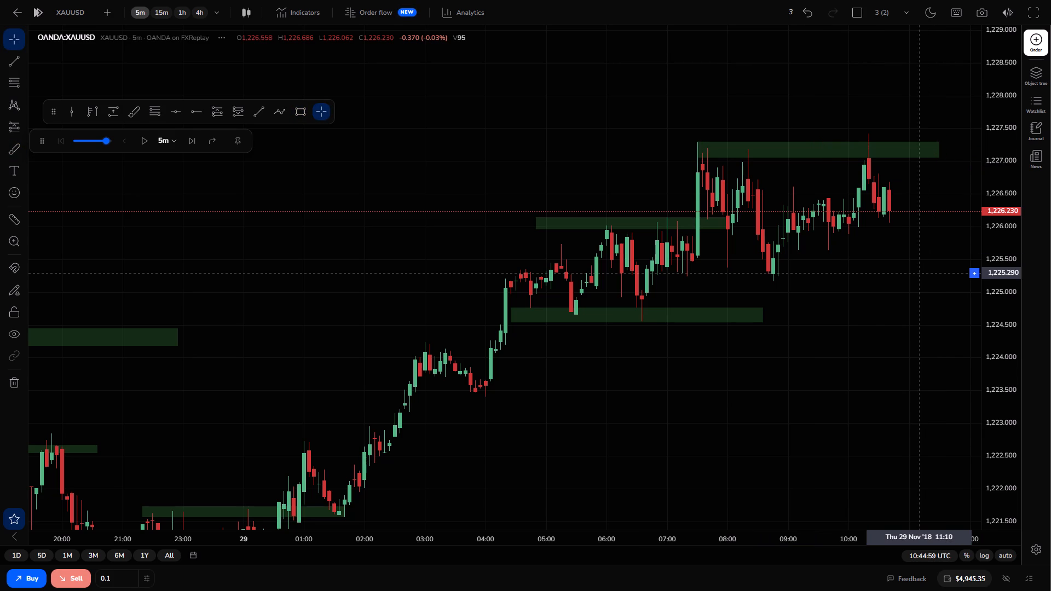
Draw a rectangle zone over the consolidation's lows from 1,225.600 to 1,225.151, spanning 07:45 to 11:55 on 29 Nov.
left_click_drag(874, 270, 812, 219)
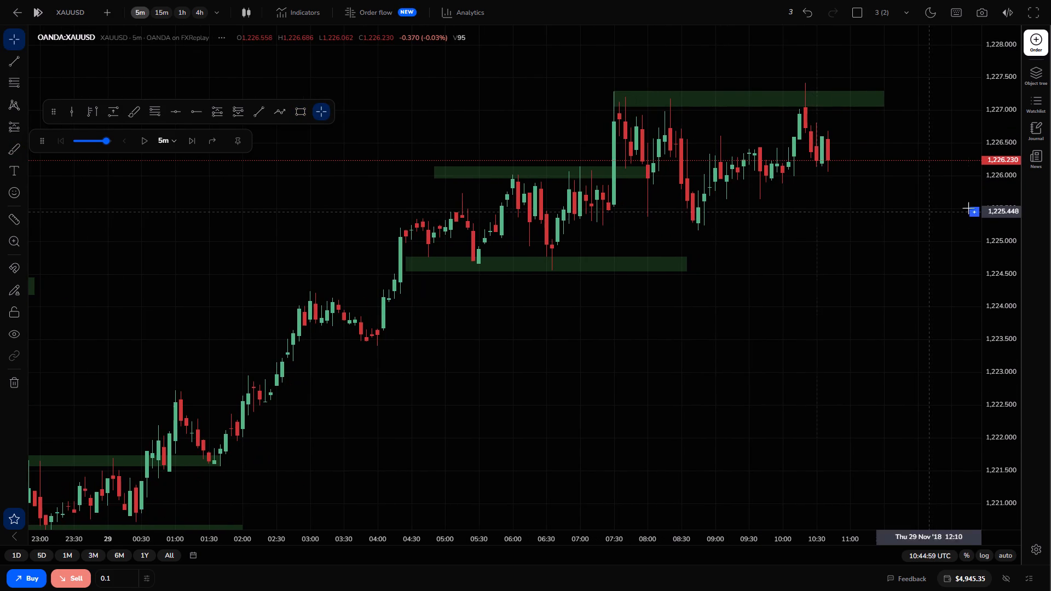
left_click_drag(1004, 194, 1000, 239)
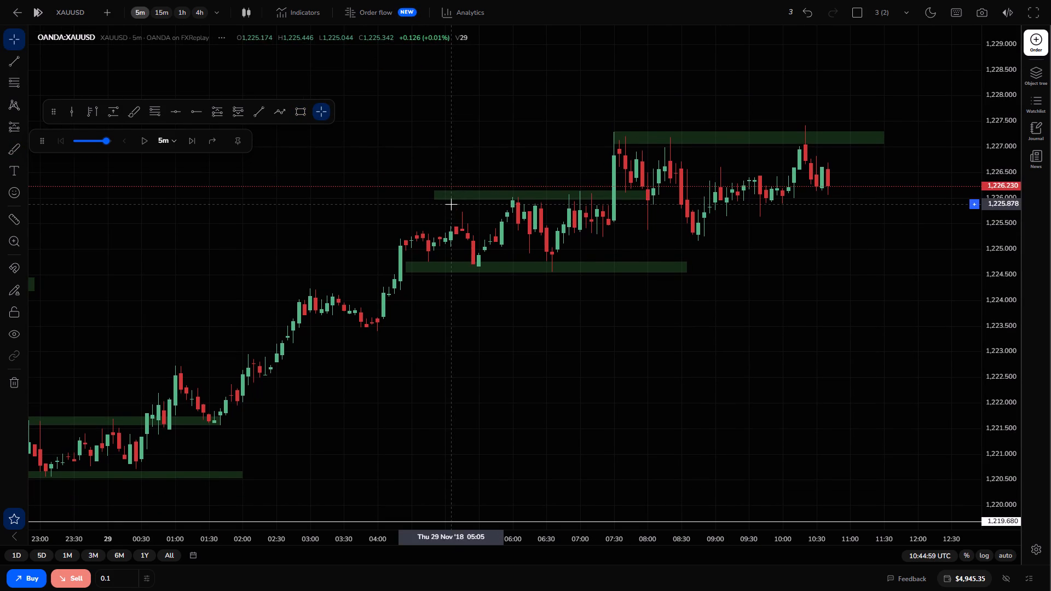
left_click(305, 108)
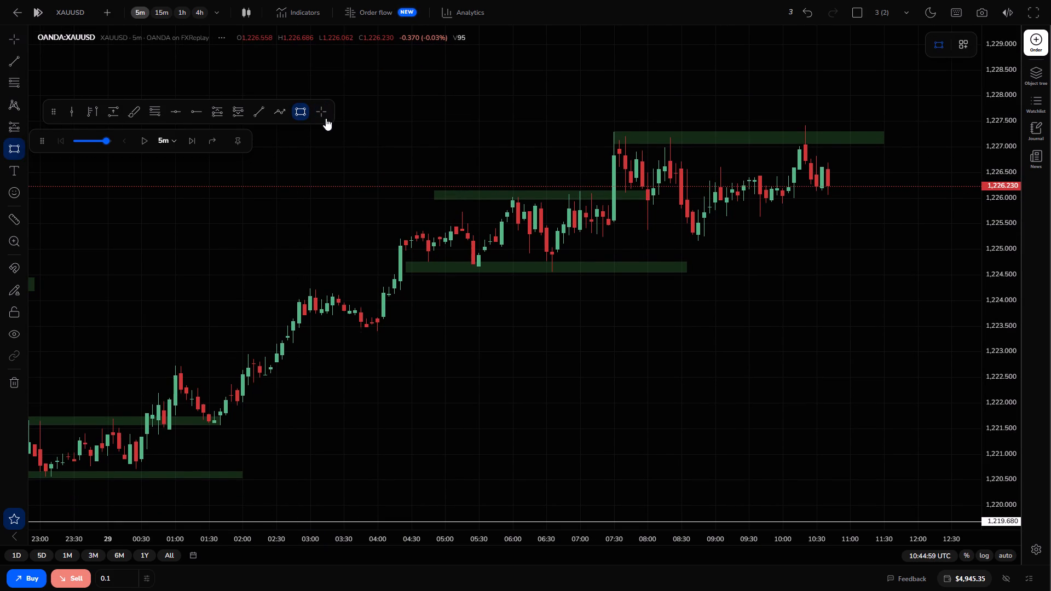
left_click_drag(630, 218, 636, 235)
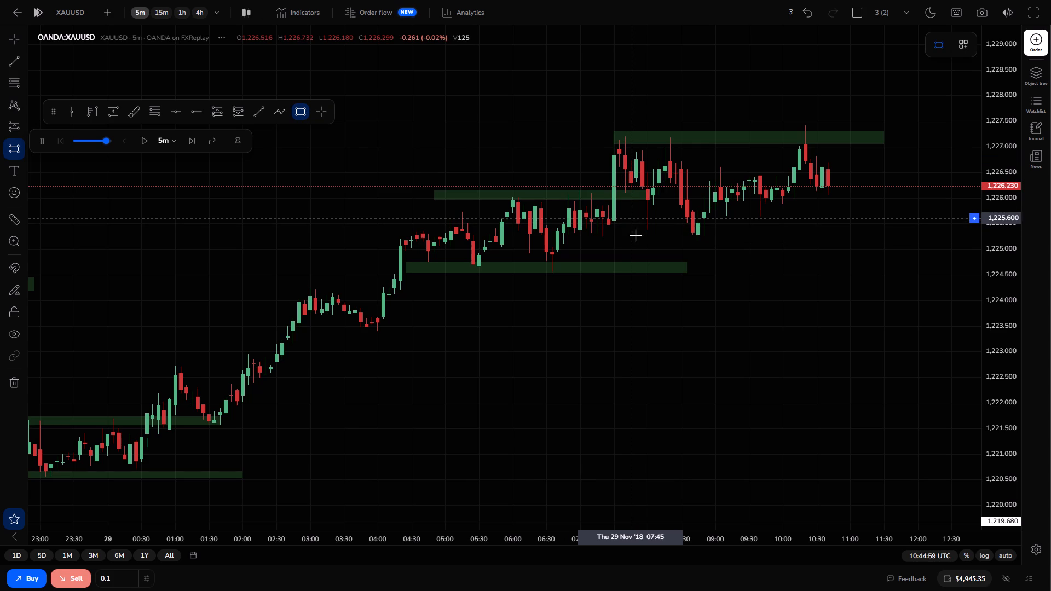
left_click_drag(636, 235, 914, 241)
left_click(914, 241)
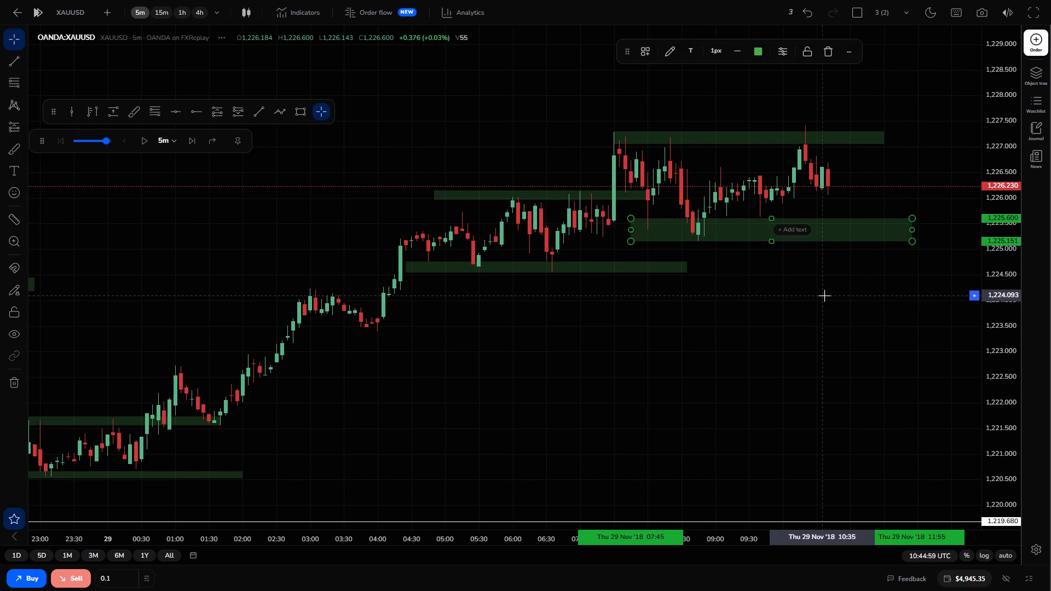
Advance the 5-minute chart's replay in 5-minute steps to 11:39:59.
left_click_drag(824, 296, 685, 340)
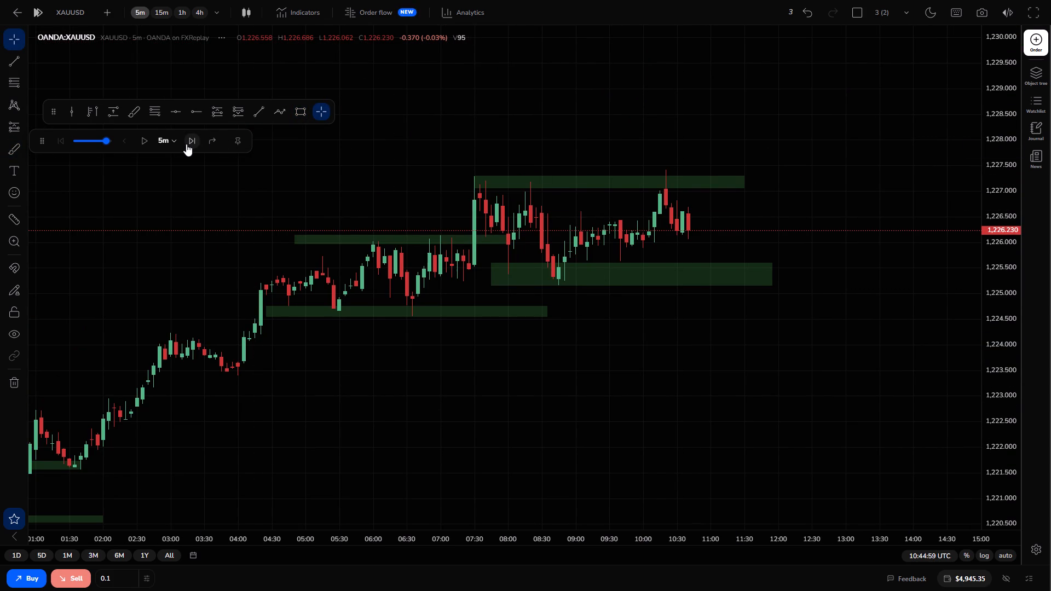
left_click(186, 144)
triple_click(186, 144)
left_click(186, 144)
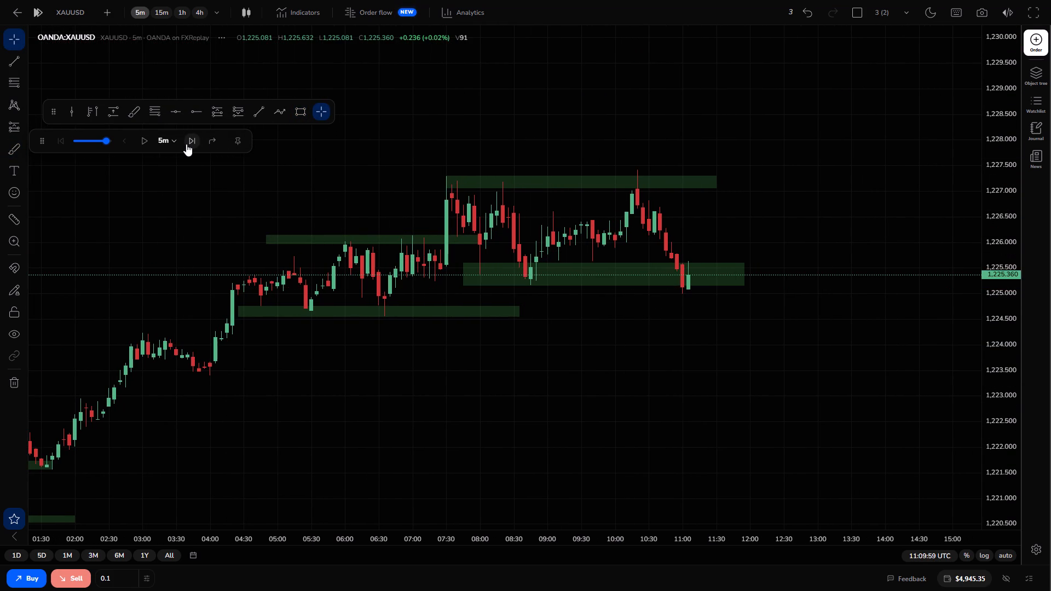
left_click(186, 144)
double_click(186, 144)
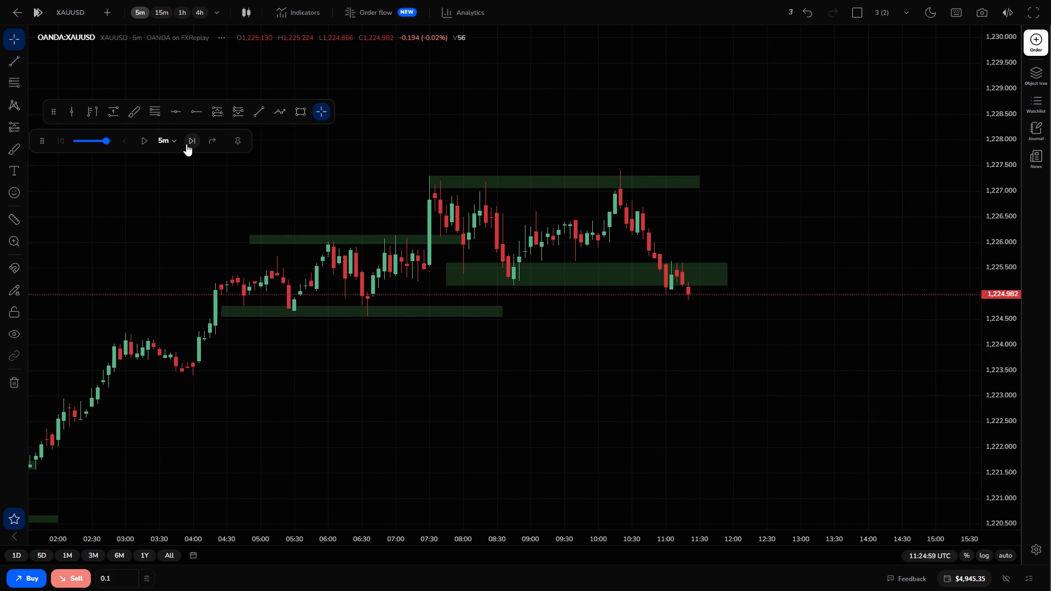
left_click(186, 144)
left_click(186, 144)
left_click(186, 144)
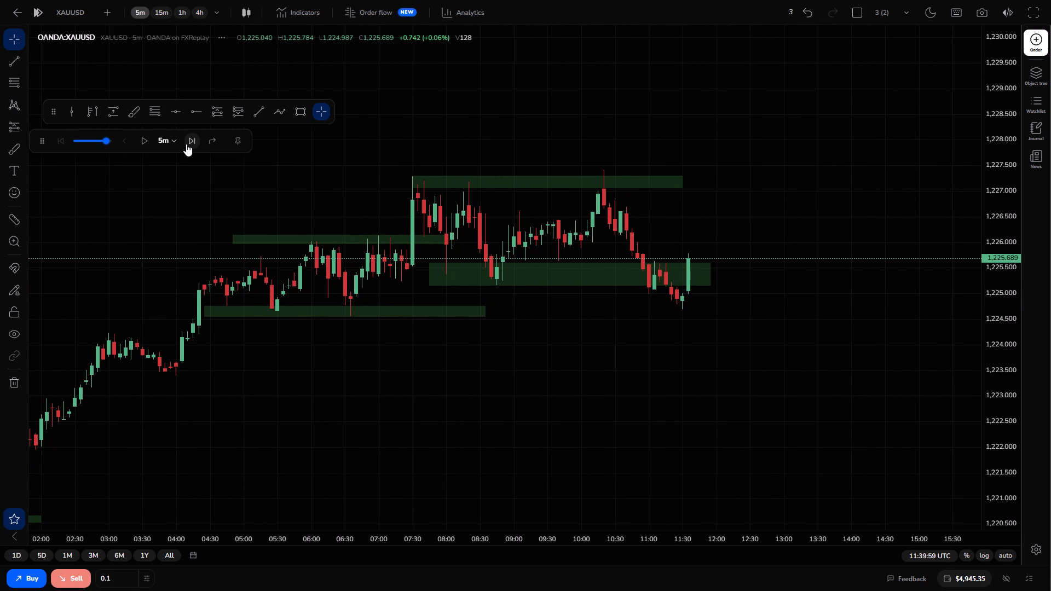
Check the 15-minute chart, return to the 5-minute chart and open a 0.1 market buy on XAUUSD at 1,225.689.
left_click(159, 17)
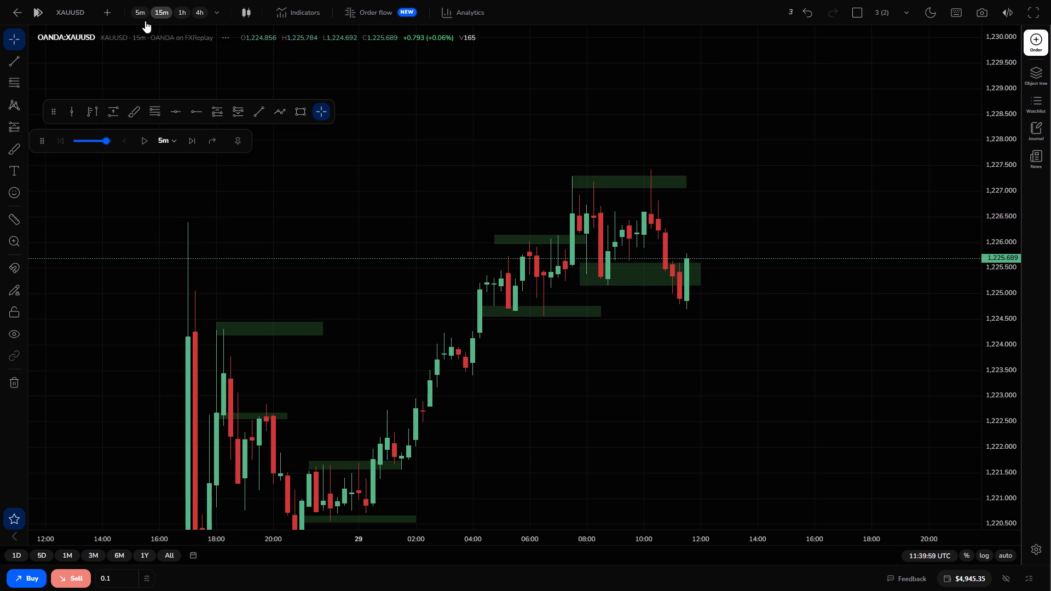
left_click(132, 11)
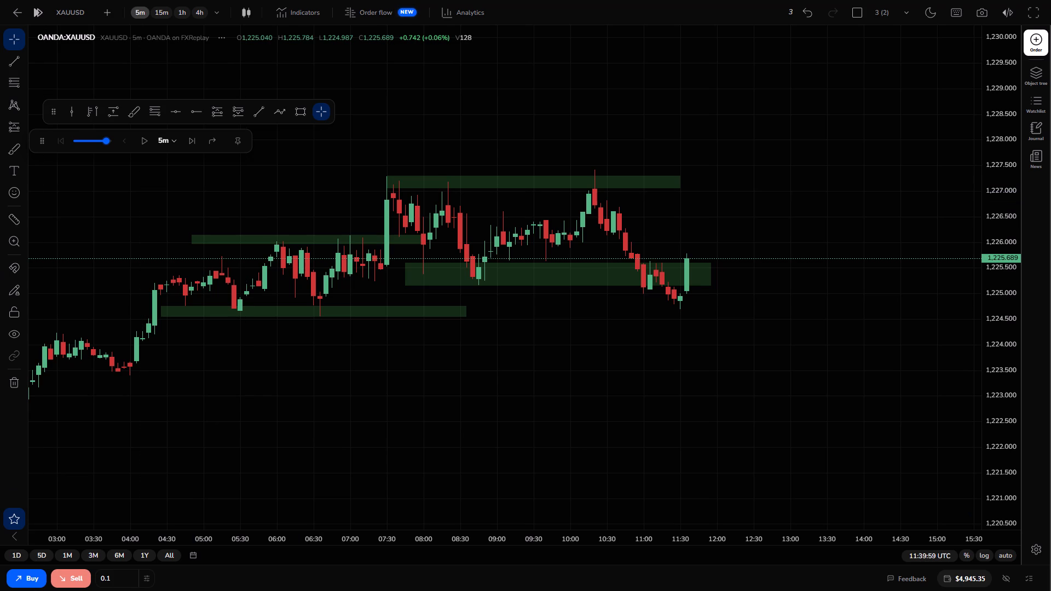
left_click(21, 573)
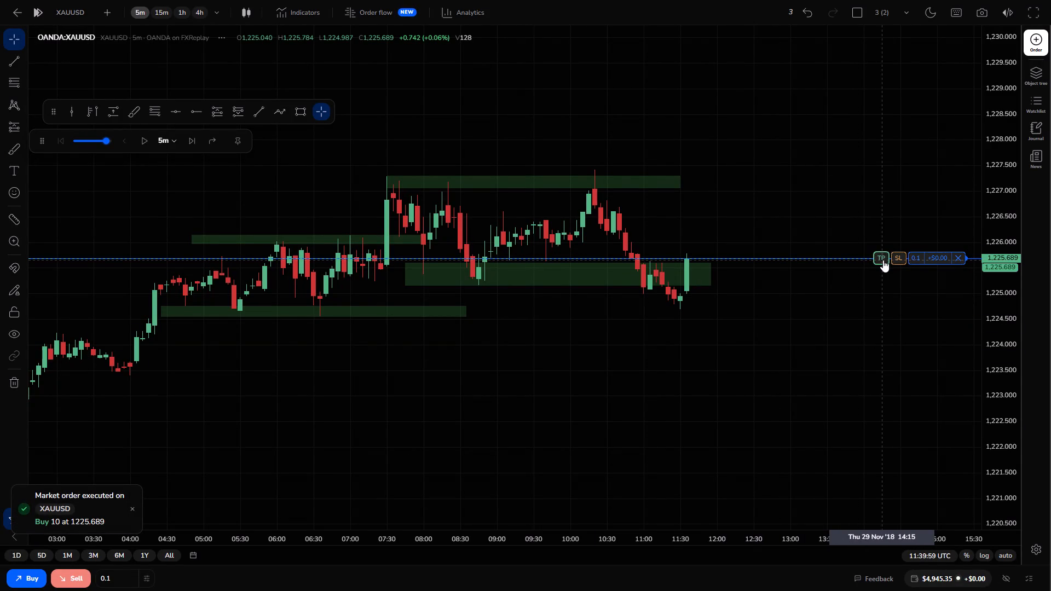
Set the open buy's take profit to 1,227.320 and its stop loss to about 1,224.69, near the latest swing low.
left_click_drag(883, 260, 867, 166)
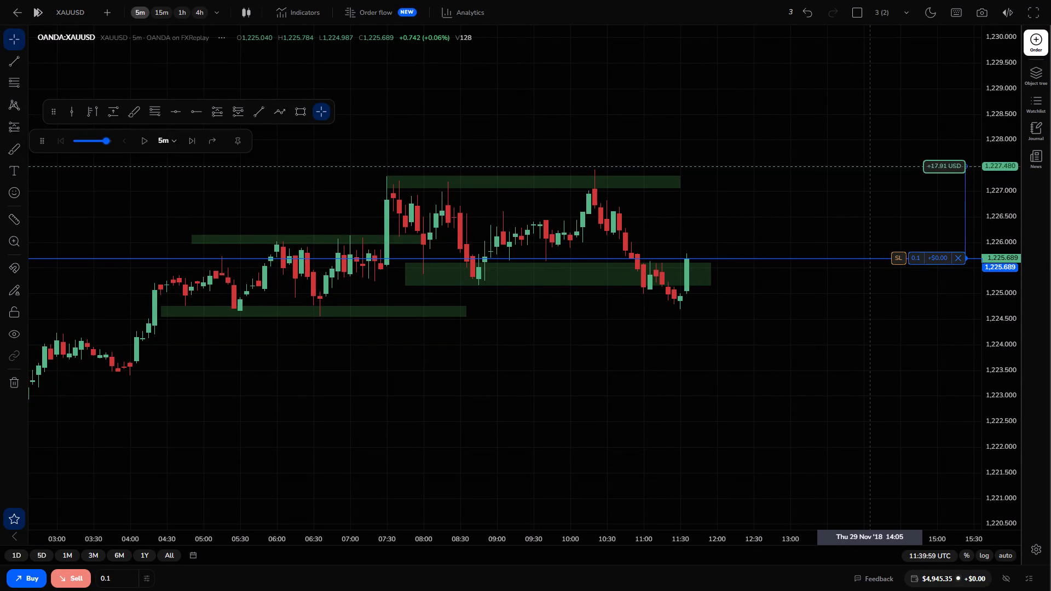
left_click_drag(867, 166, 867, 175)
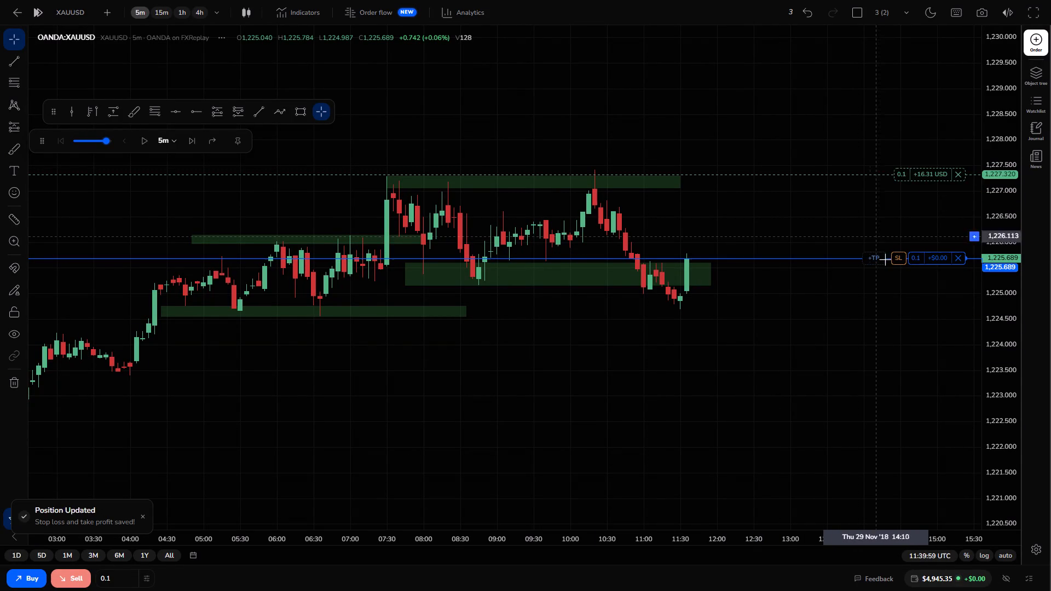
left_click_drag(904, 261, 902, 310)
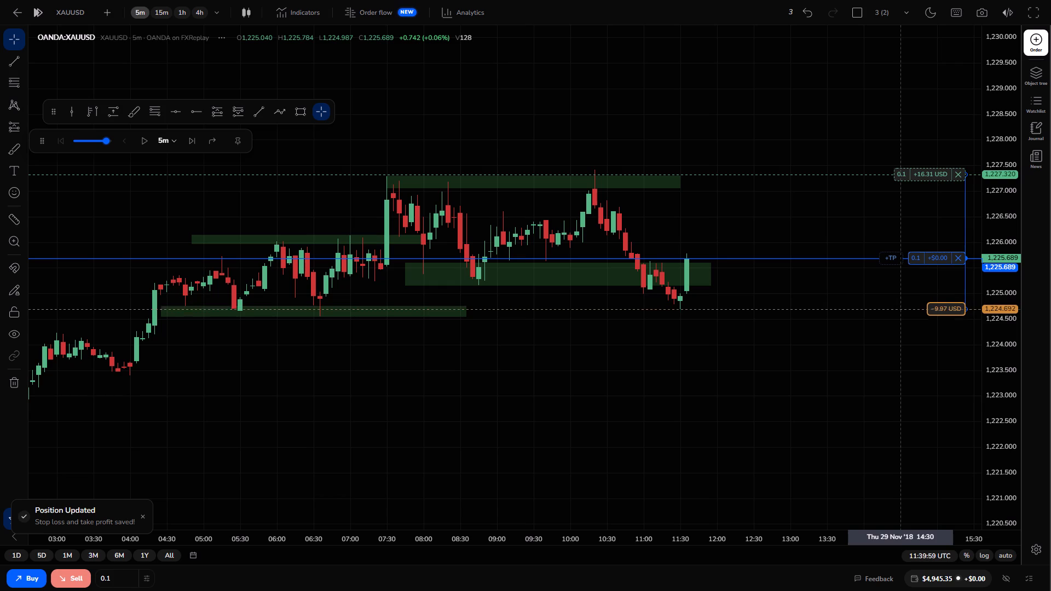
Raise the open buy's stop loss to 1,225.098, just below the lower edge of the latest consolidation zone.
left_click_drag(902, 310, 903, 309)
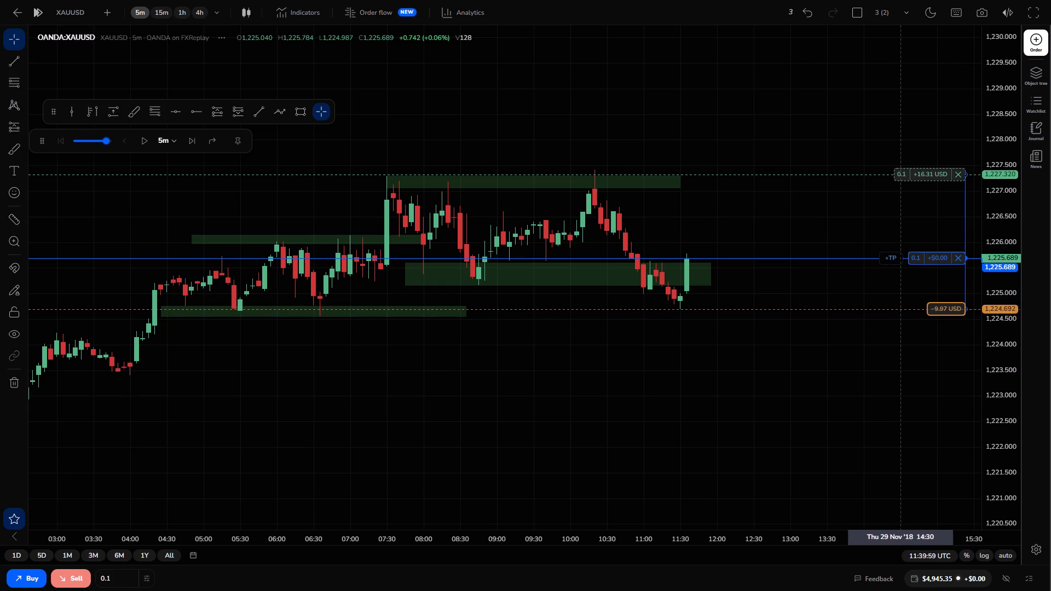
left_click_drag(903, 309, 904, 318)
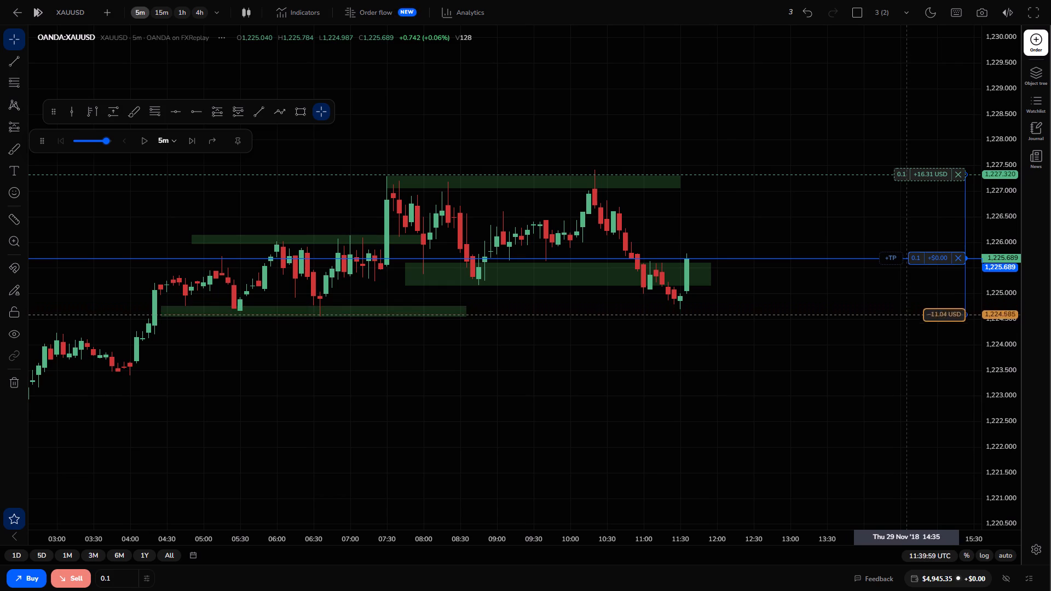
left_click_drag(904, 318, 906, 342)
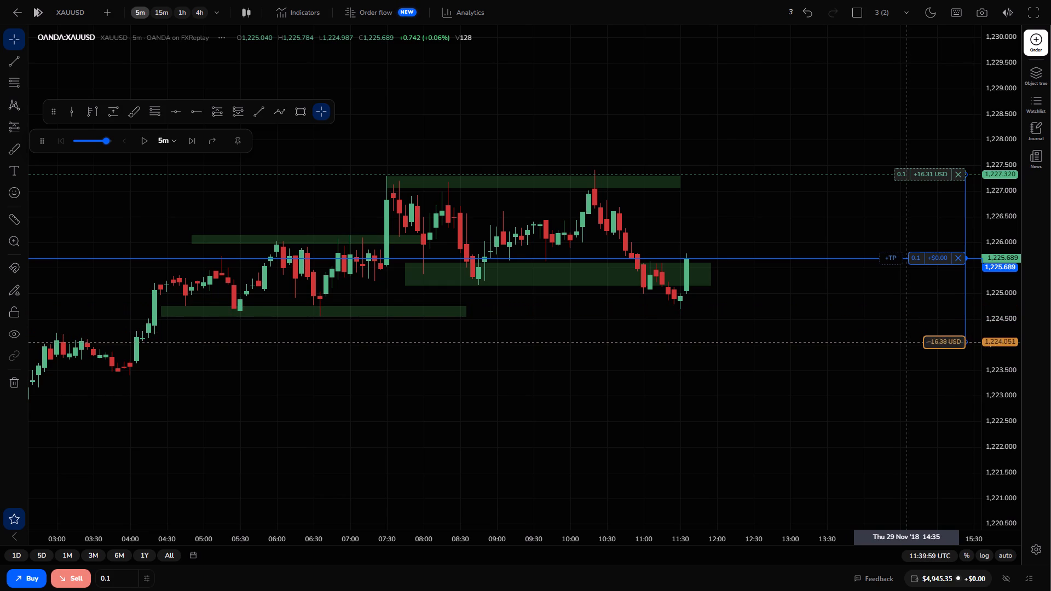
left_click_drag(906, 342, 887, 290)
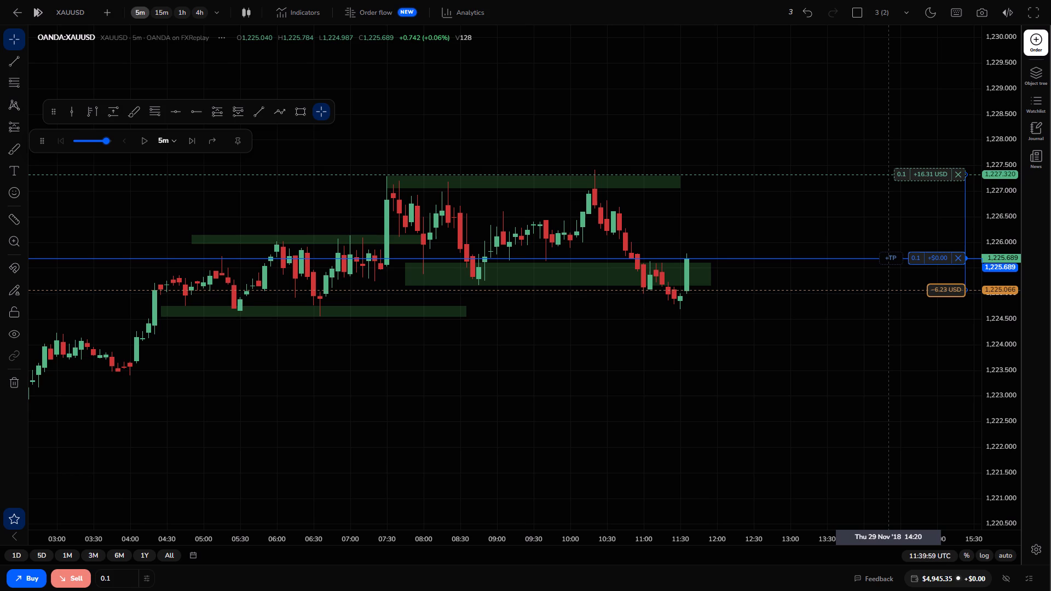
left_click_drag(887, 290, 885, 288)
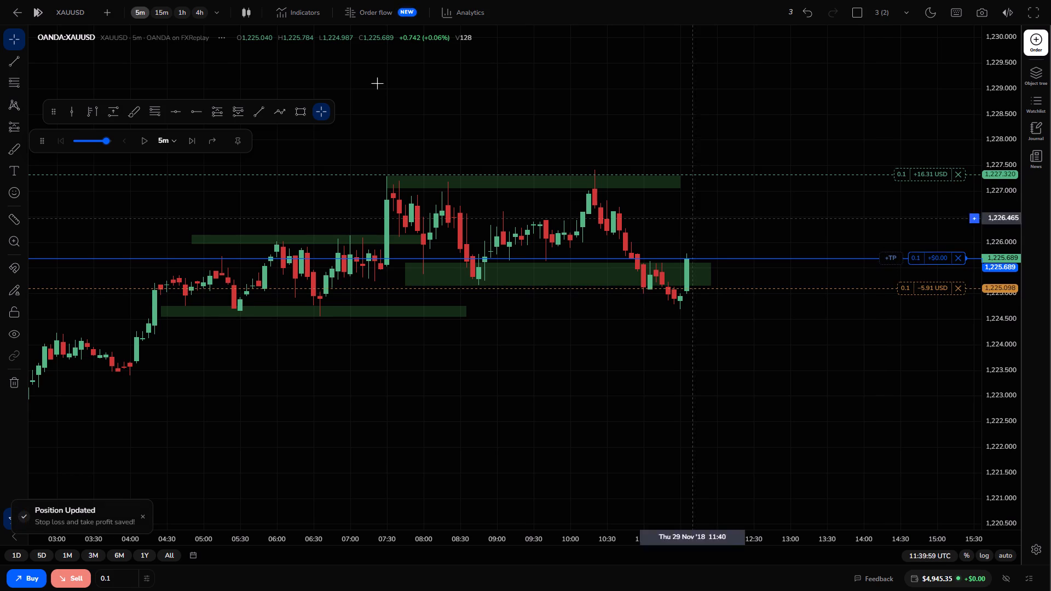
Advance the 5-minute replay to 11:54:59 and trail the buy's stop loss to 1,225.824, above the entry.
left_click(188, 139)
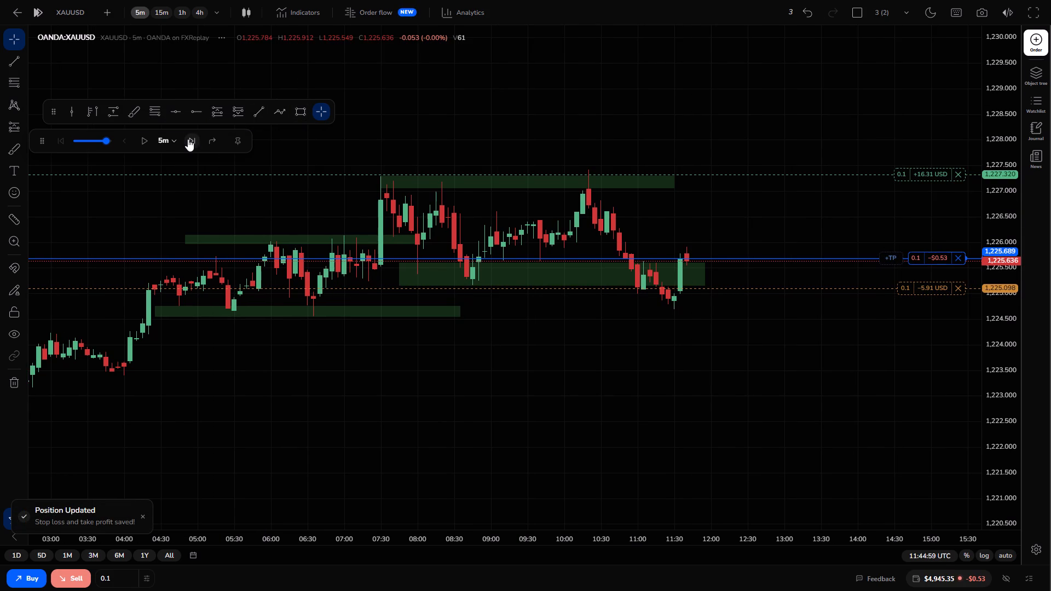
left_click(188, 139)
left_click(188, 139)
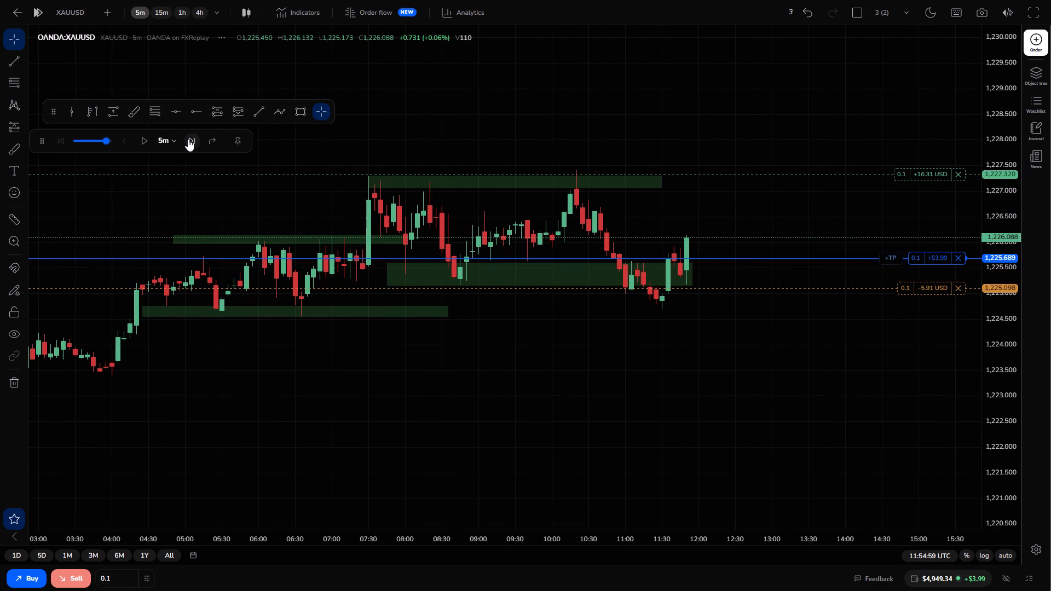
left_click_drag(901, 287, 893, 251)
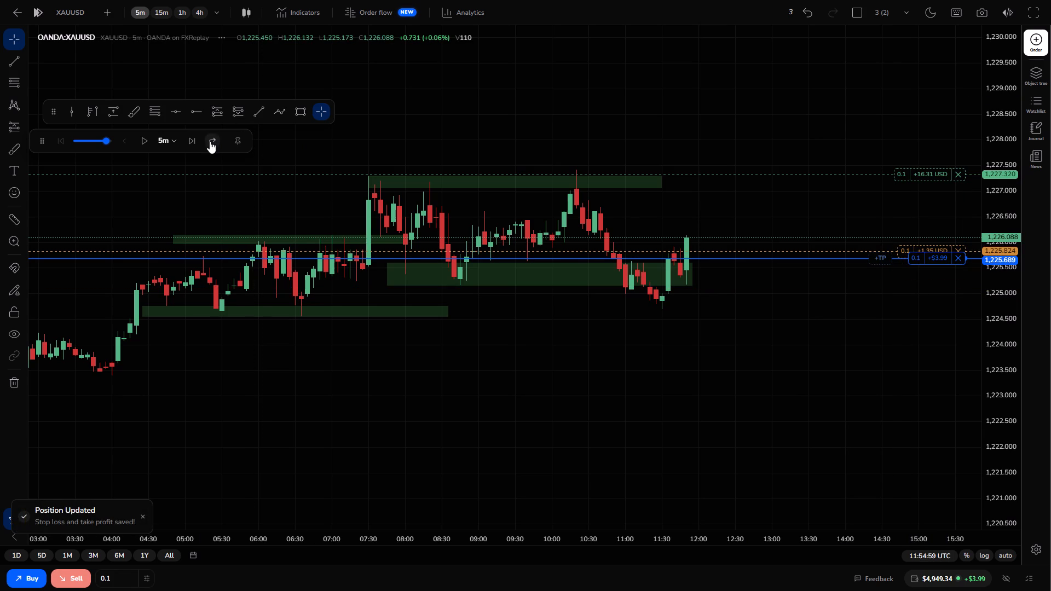
Play the 5-minute chart's replay forward to 13:04:59.
left_click(147, 141)
left_click(147, 141)
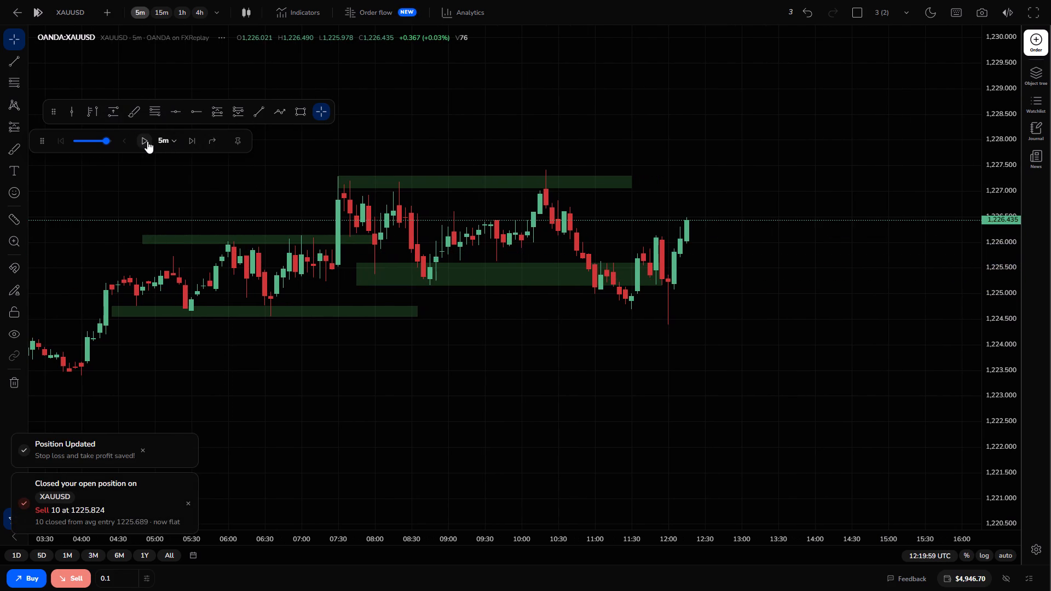
left_click(147, 141)
left_click(147, 141)
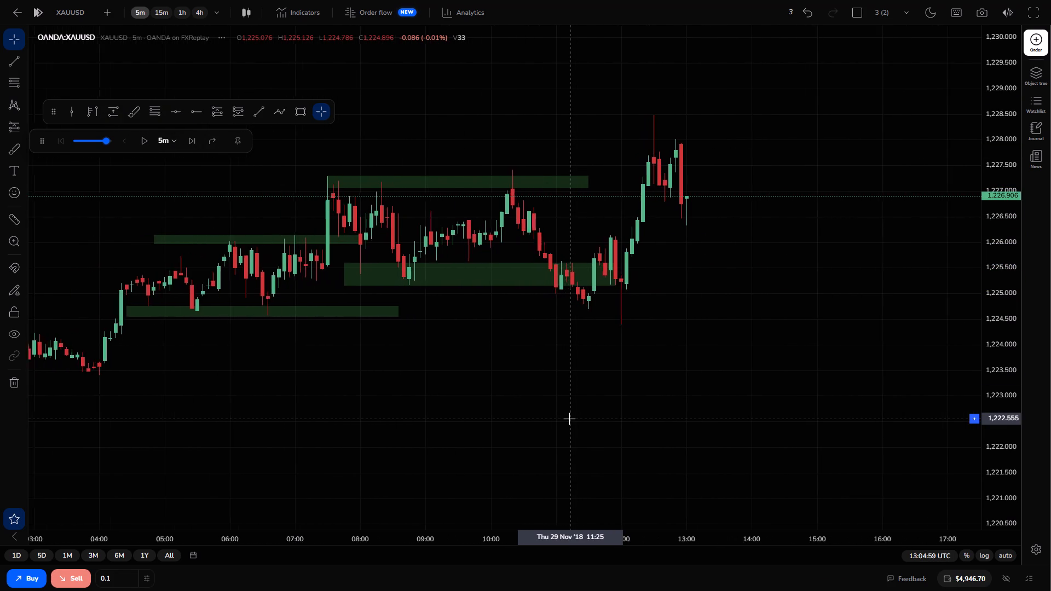
Examine the recent price action on the 15-minute chart and return to the 5-minute chart to review the same range.
left_click(166, 10)
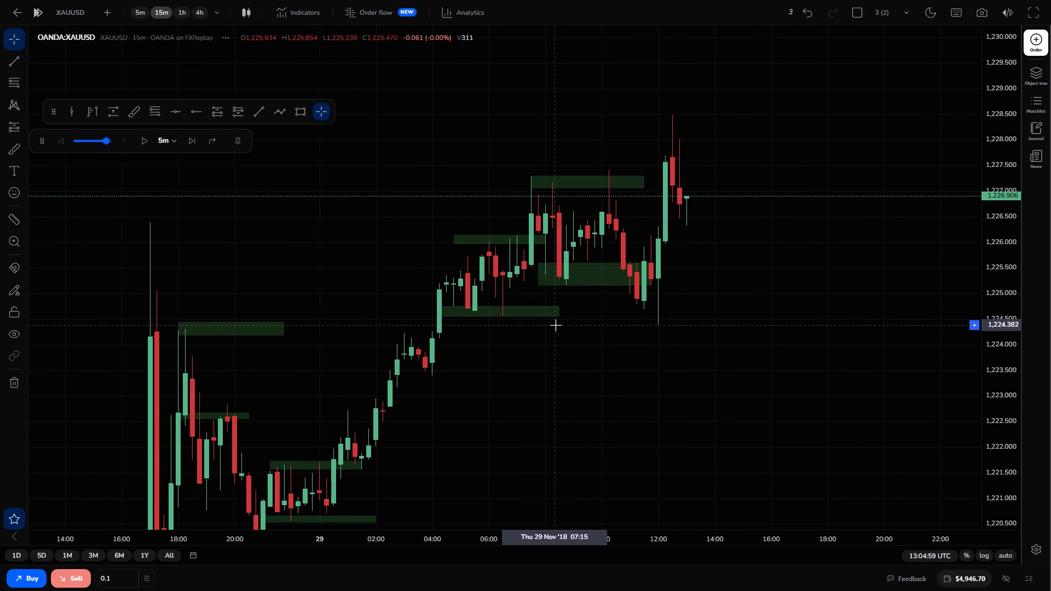
left_click_drag(646, 351, 656, 312)
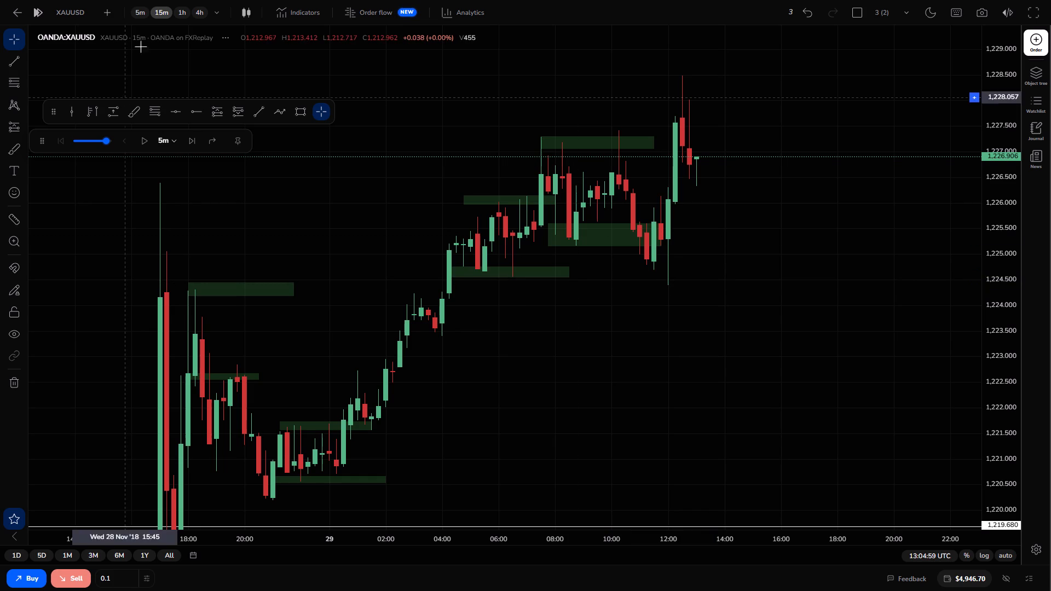
left_click(136, 16)
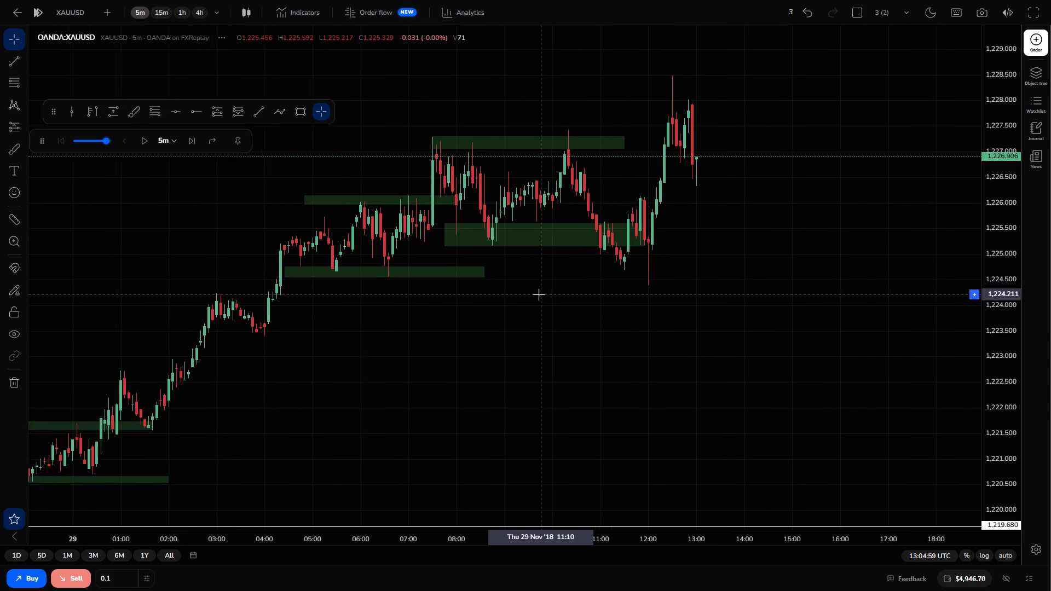
left_click_drag(539, 294, 613, 361)
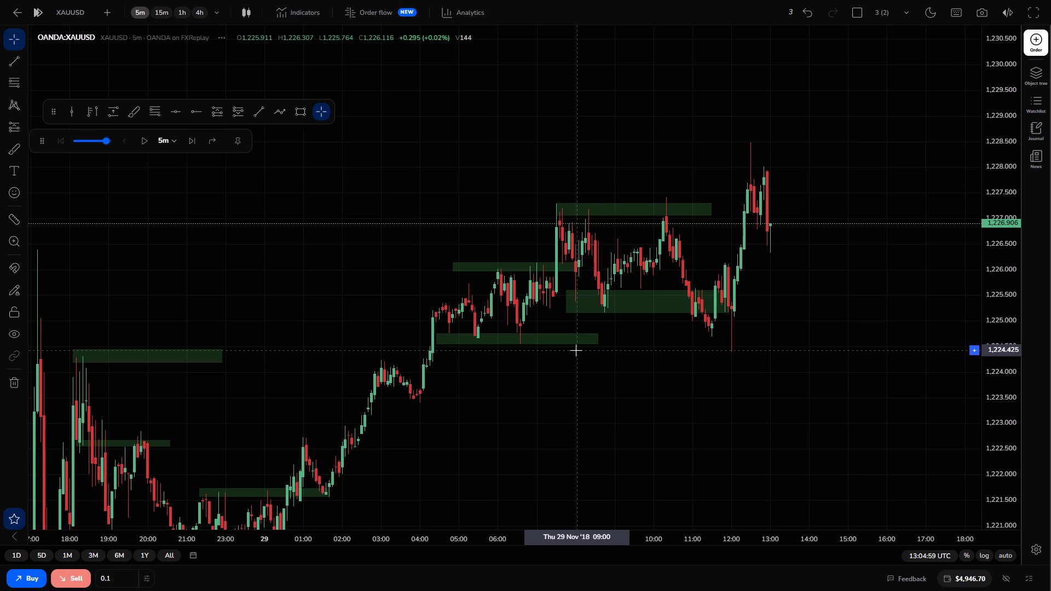
key("Escape")
key("Escape")
key("Escape")
key("Escape")
key("Escape")
key("Escape")
key("Escape")
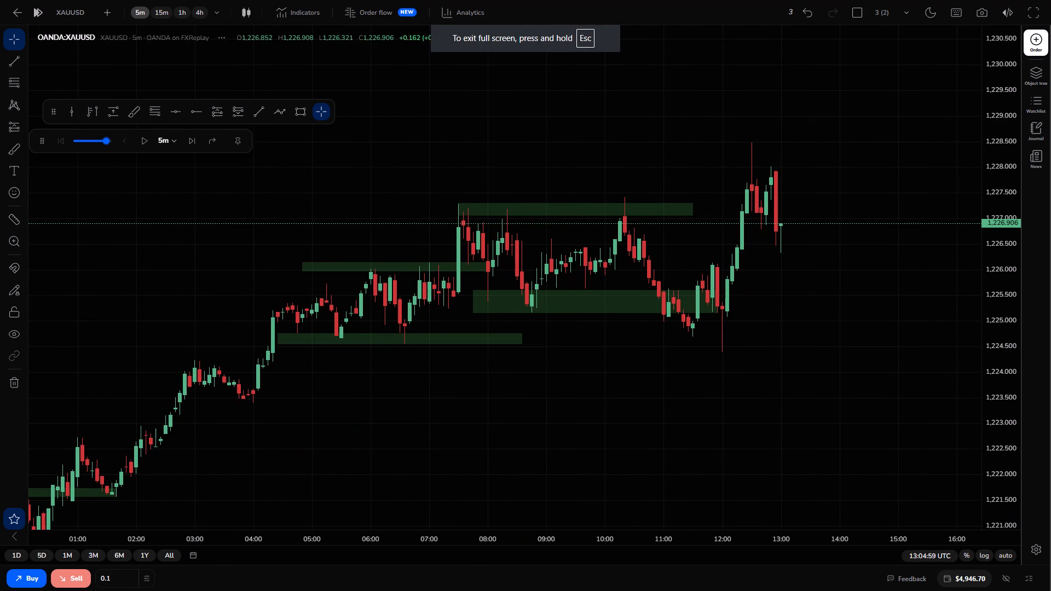
Set the order size to 0.5.
left_click(118, 582)
key("BackSpace")
key("5")
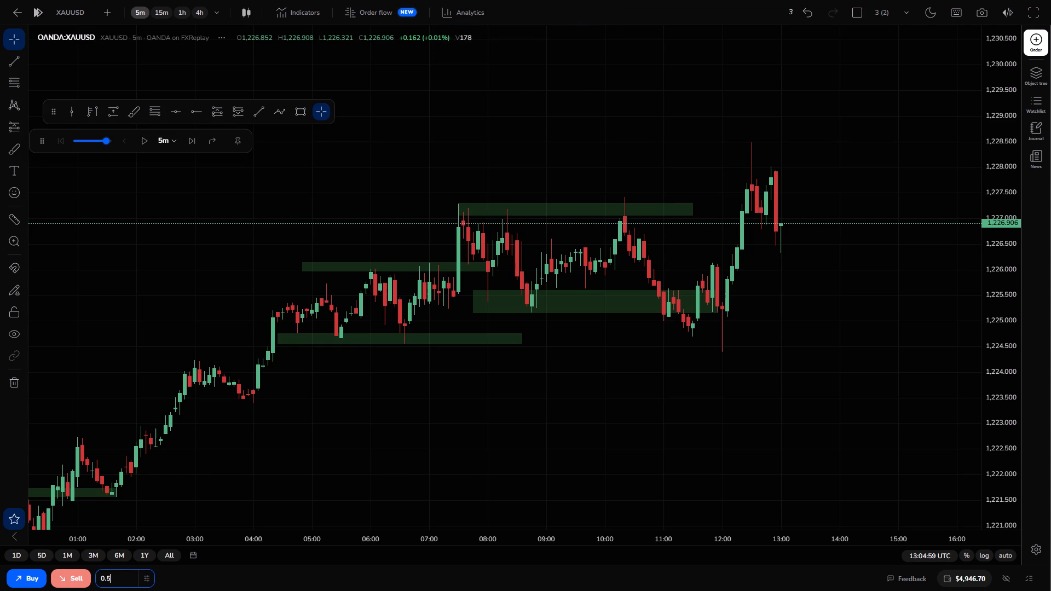
key("Return")
left_click(610, 391)
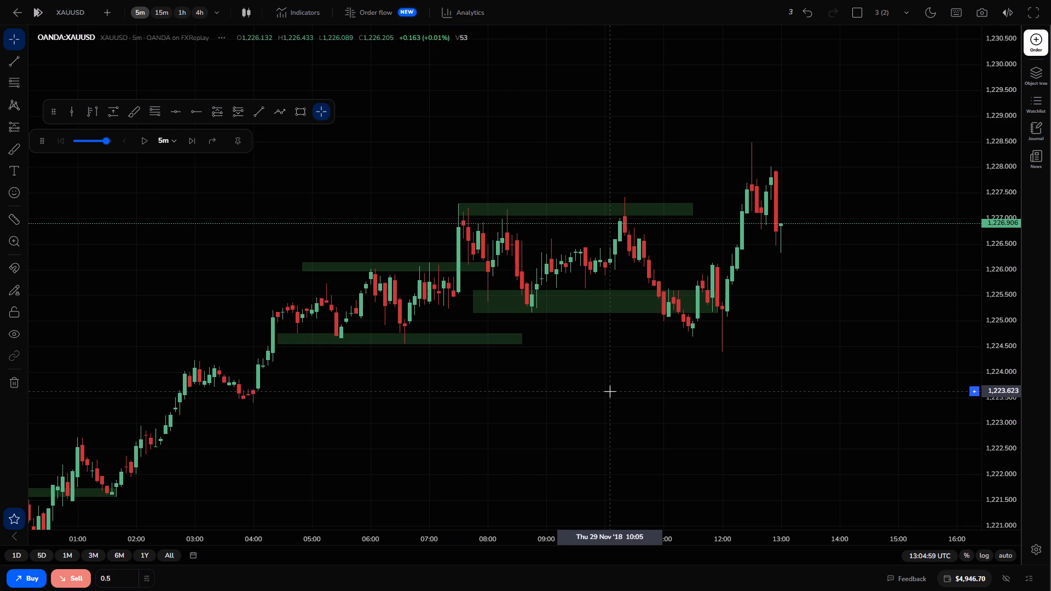
Advance the 5-minute chart's replay candle by candle to 15:04:59.
left_click_drag(610, 391, 548, 387)
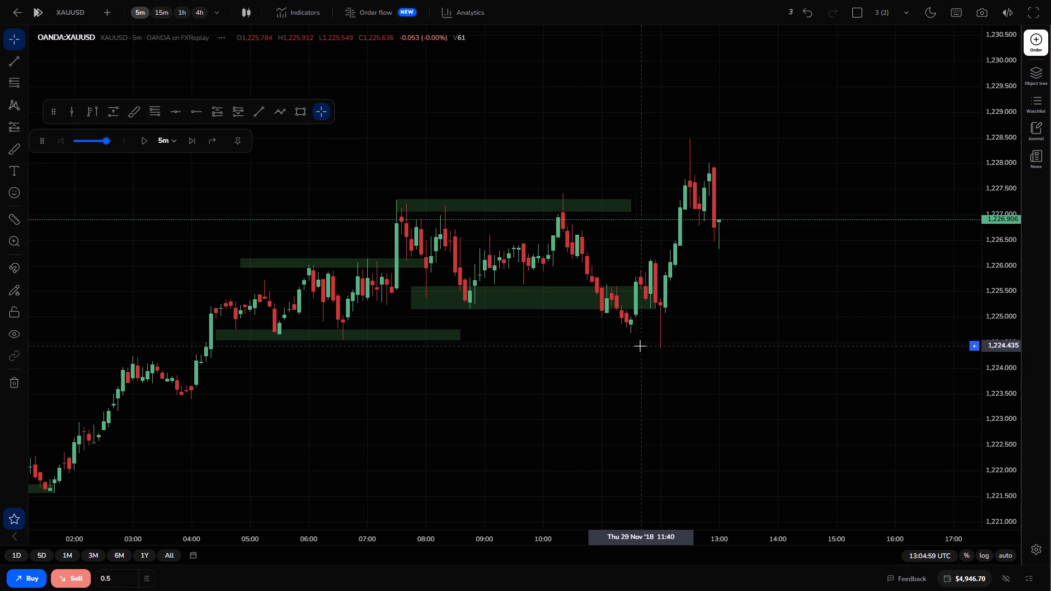
left_click_drag(640, 346, 671, 362)
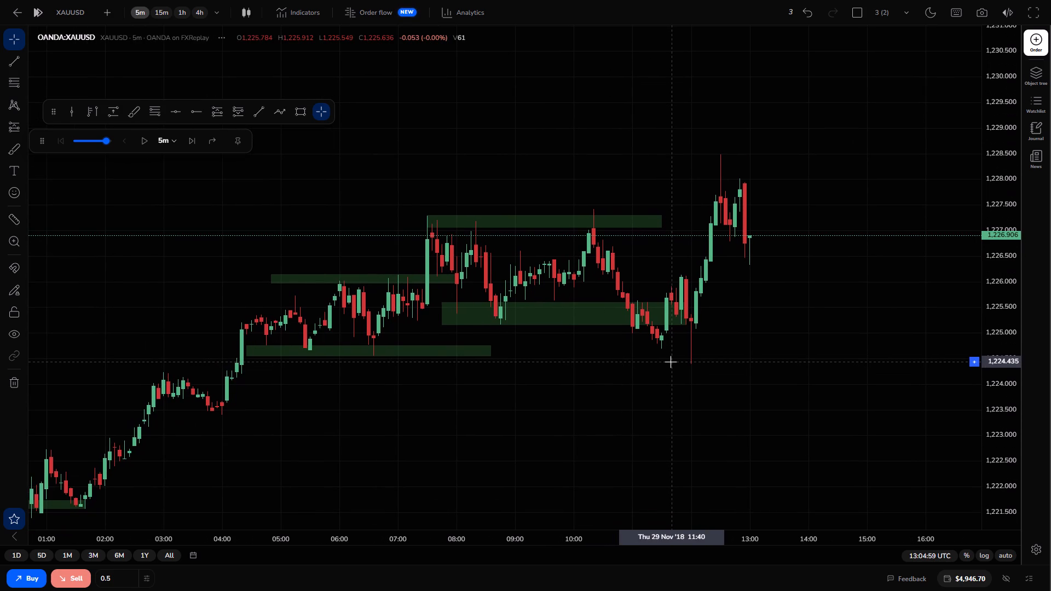
left_click_drag(553, 376, 674, 380)
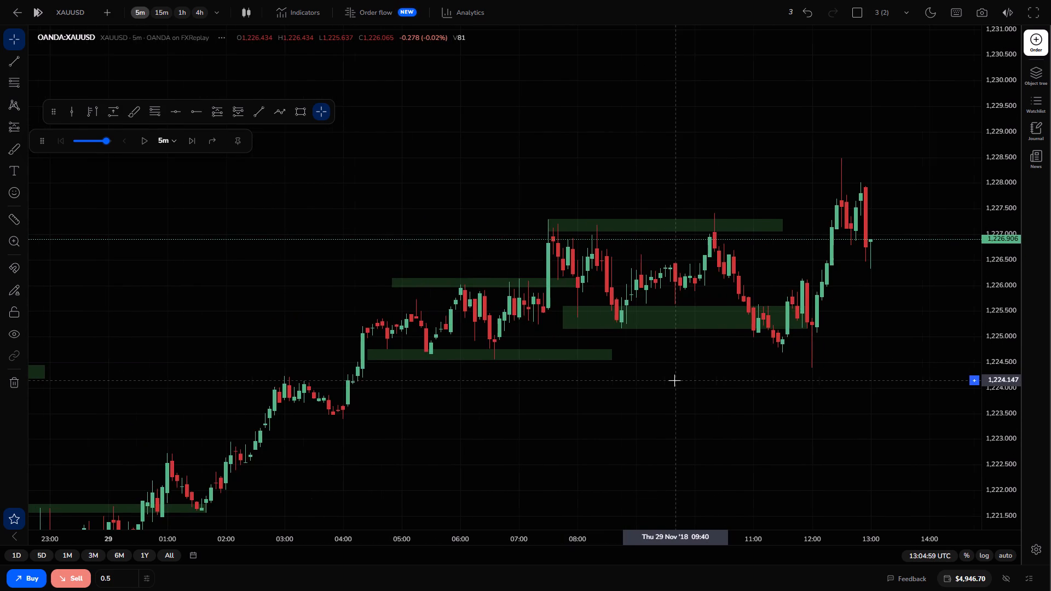
left_click_drag(674, 380, 661, 402)
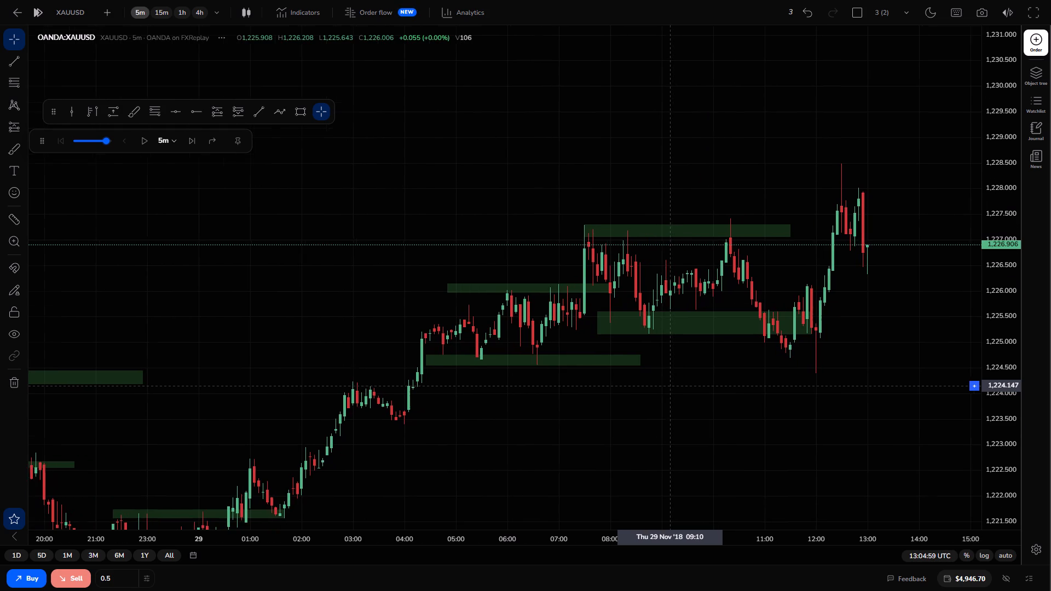
left_click_drag(661, 402, 586, 425)
triple_click(199, 141)
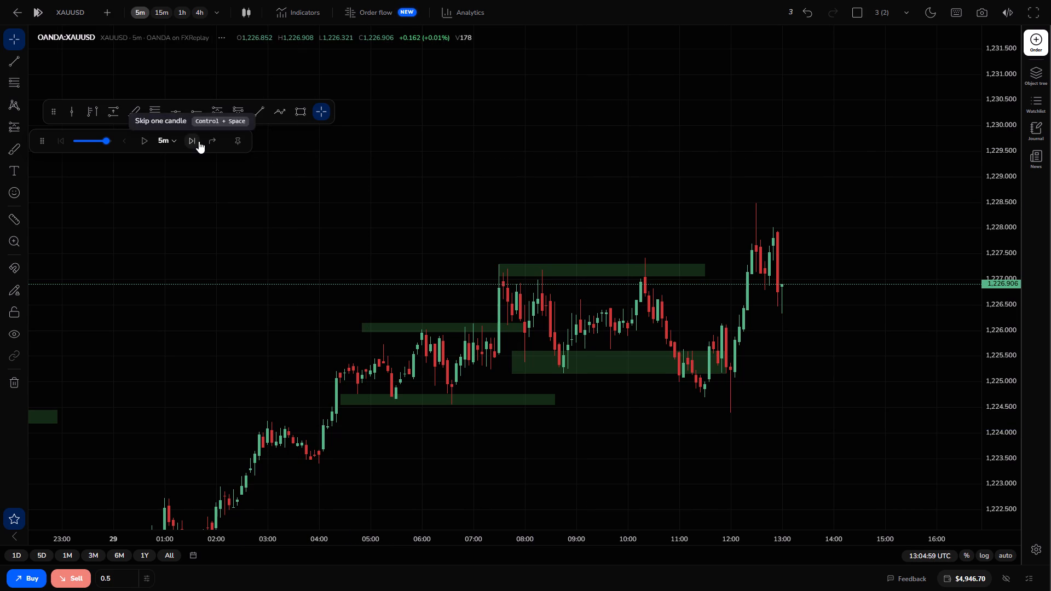
triple_click(199, 141)
double_click(199, 141)
triple_click(199, 141)
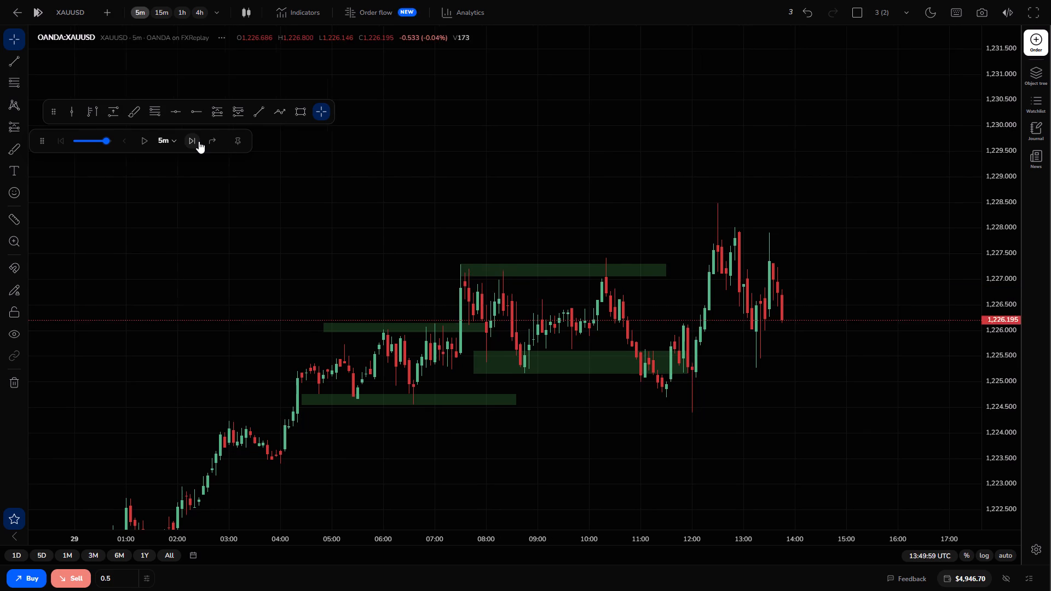
triple_click(199, 141)
left_click(199, 141)
double_click(199, 141)
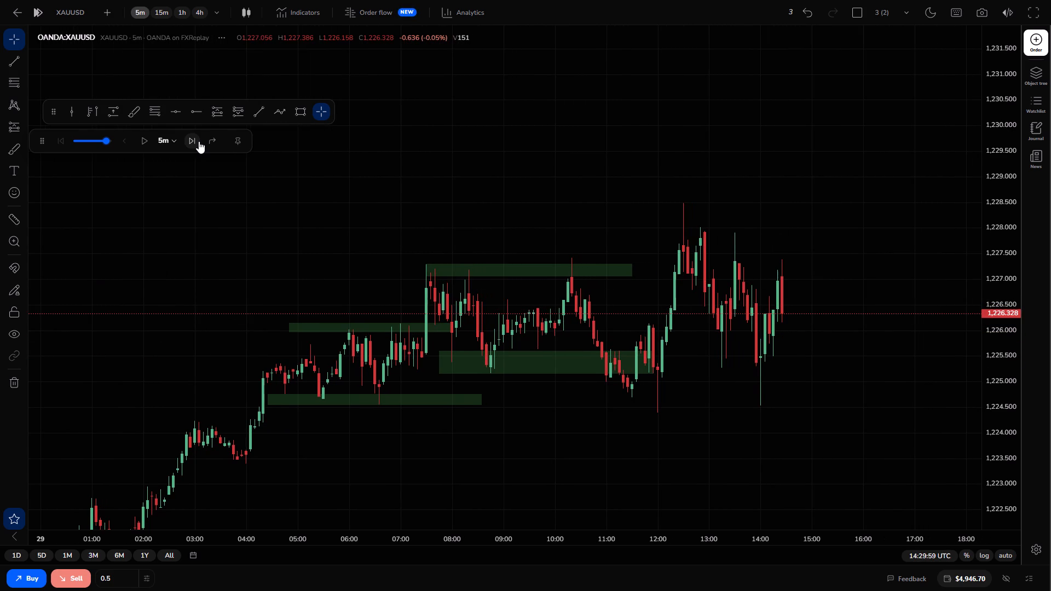
left_click(199, 141)
left_click(199, 141)
double_click(199, 141)
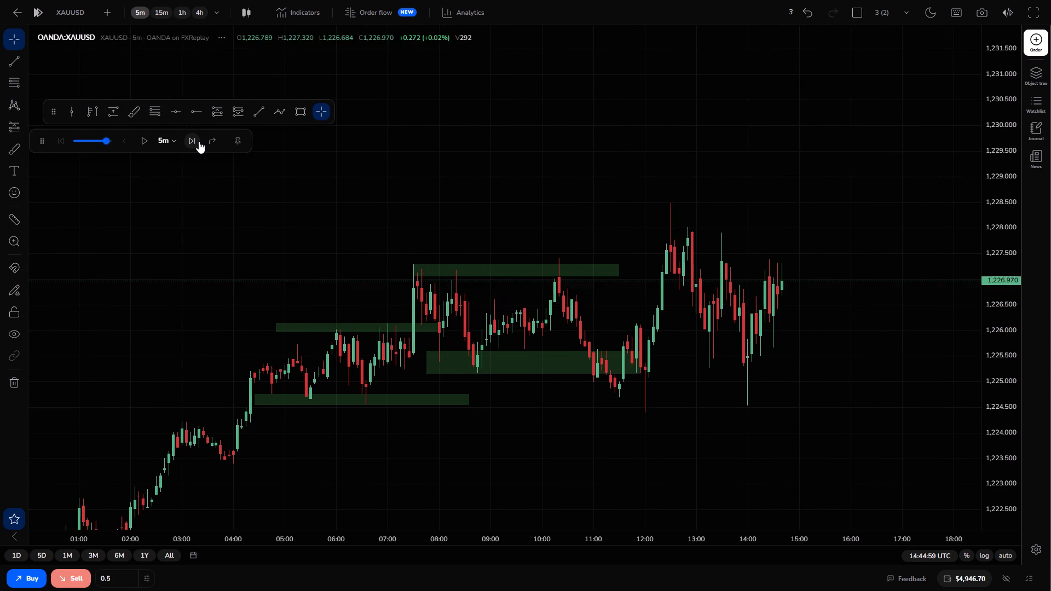
left_click(199, 141)
double_click(199, 141)
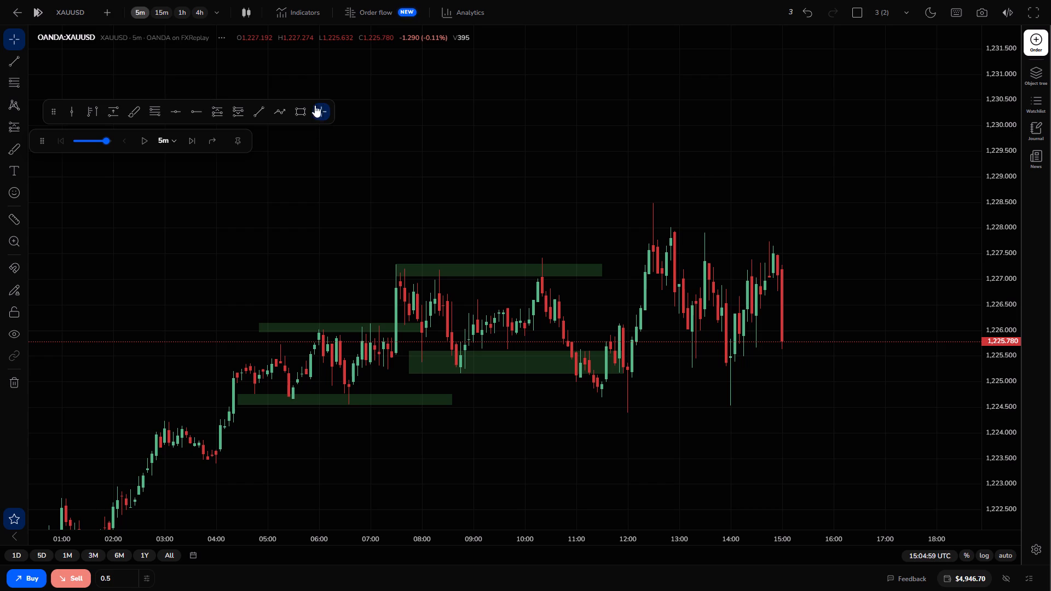
Draw a horizontal ray at 1,227.288 from the 07:35 high on 29 Nov.
left_click(203, 115)
left_click(400, 264)
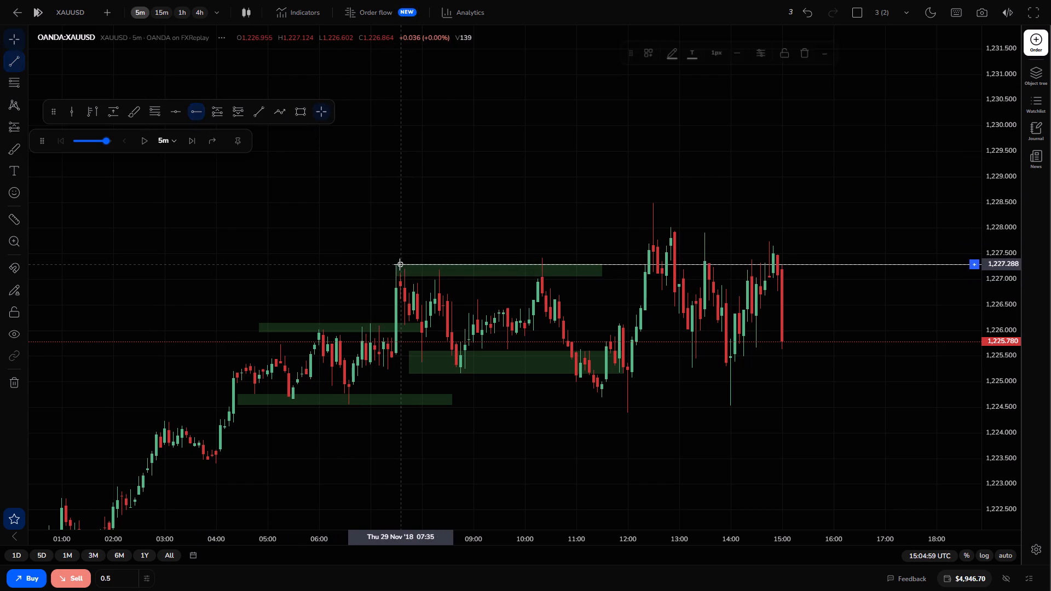
left_click(492, 392)
left_click_drag(492, 392, 341, 350)
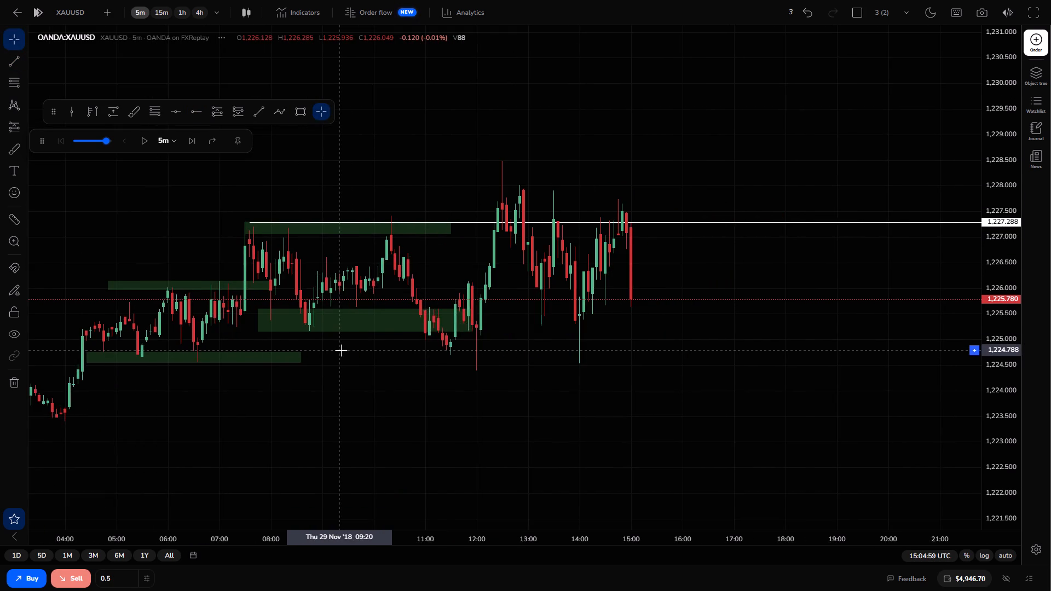
Draw a rectangle zone over the new consolidation's highs from about 1,228.32 to 1,227.68, spanning 12:30 to about 17:40 on 29 Nov.
left_click(294, 109)
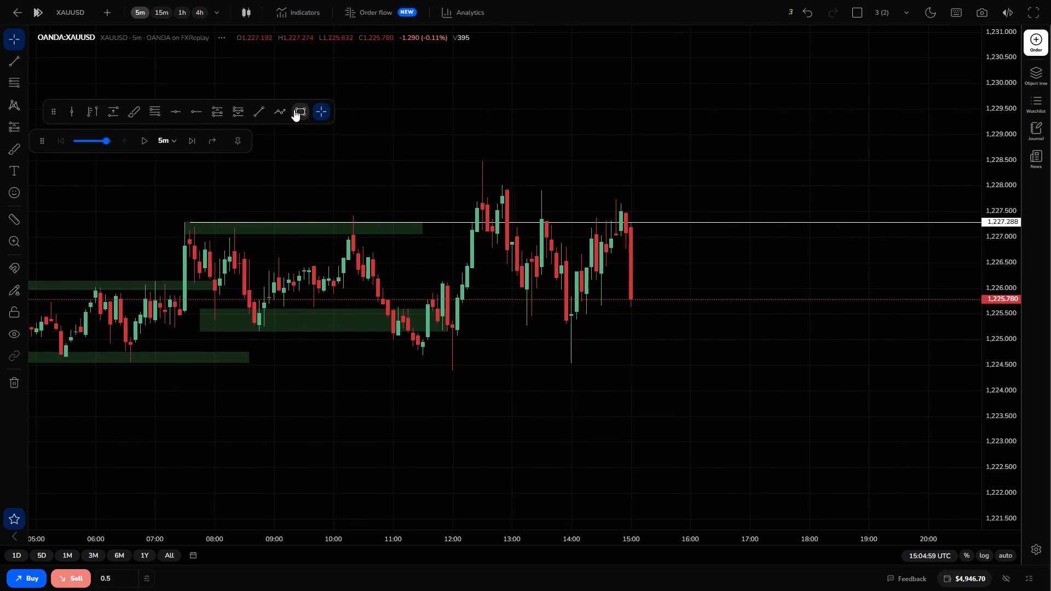
left_click_drag(481, 169, 483, 200)
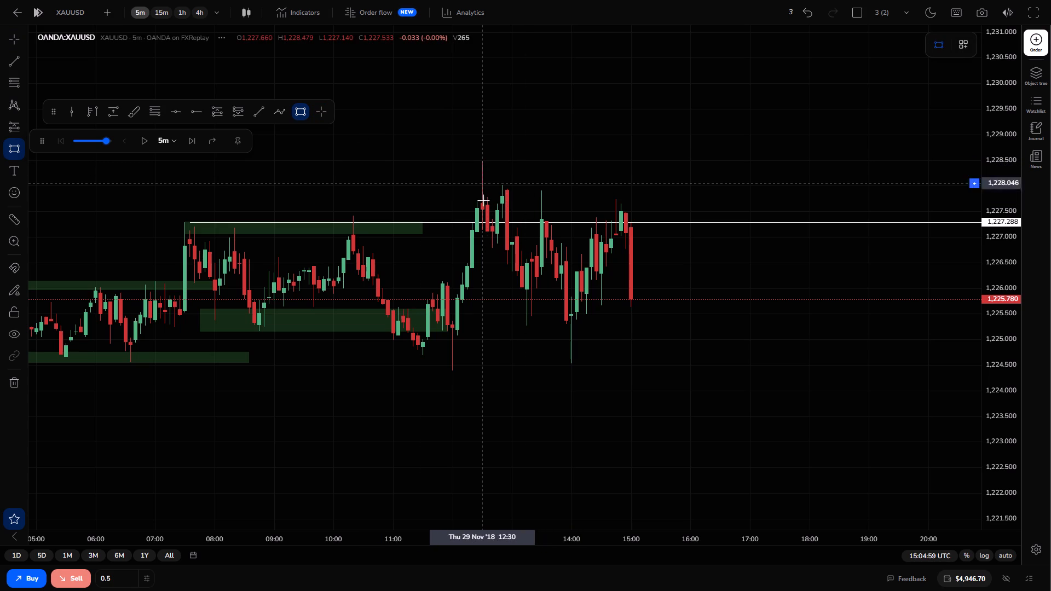
left_click_drag(483, 200, 623, 215)
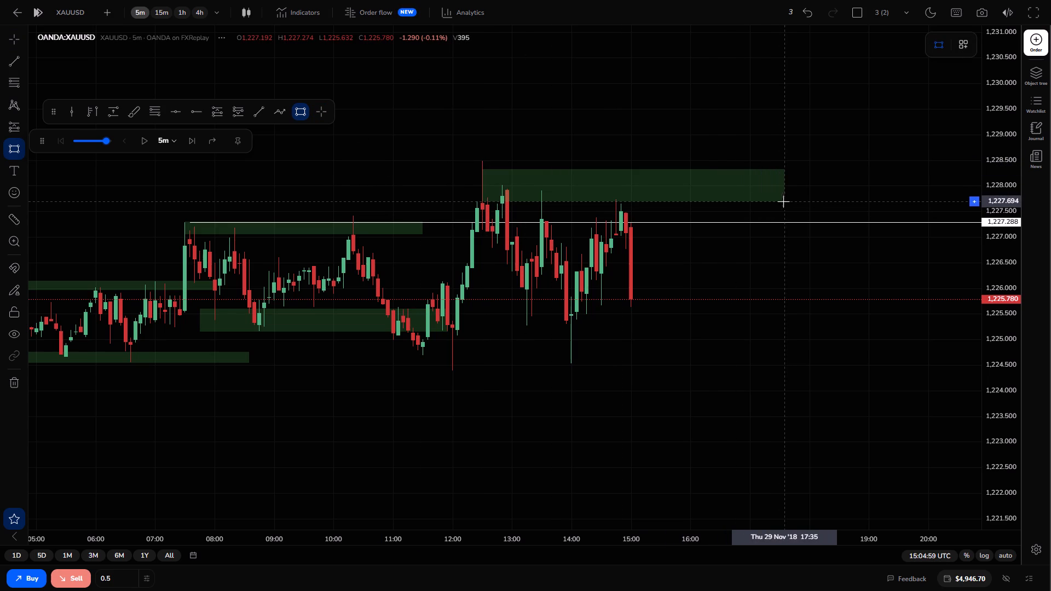
left_click(788, 202)
left_click(776, 281)
left_click_drag(776, 281, 827, 257)
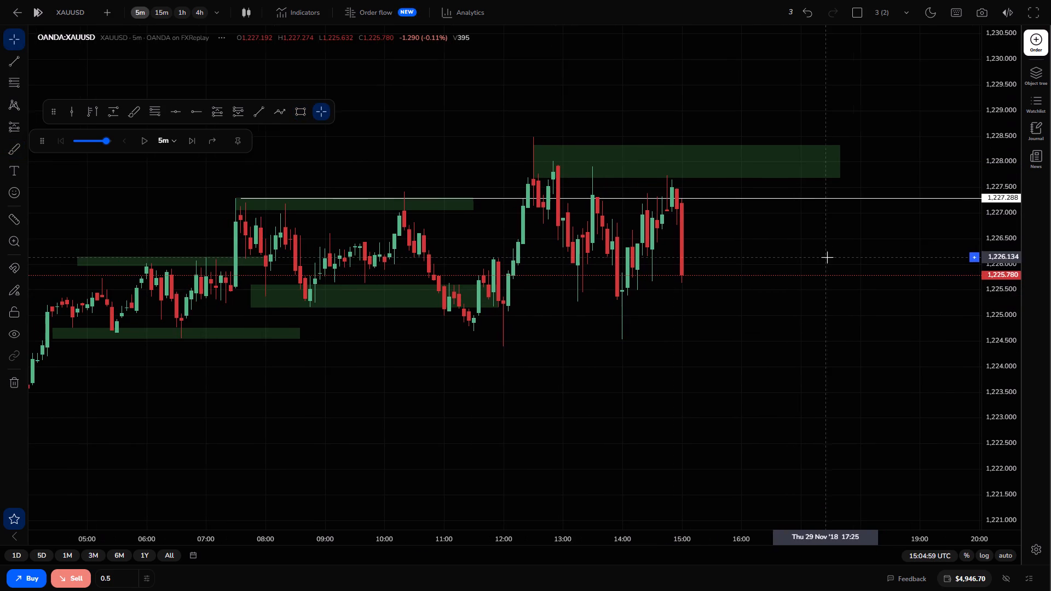
Draw a rectangle zone over the consolidation's lows from about 1,225.44 to 1,225.14, spanning 12:30 to about 17:05 on 29 Nov.
left_click(302, 117)
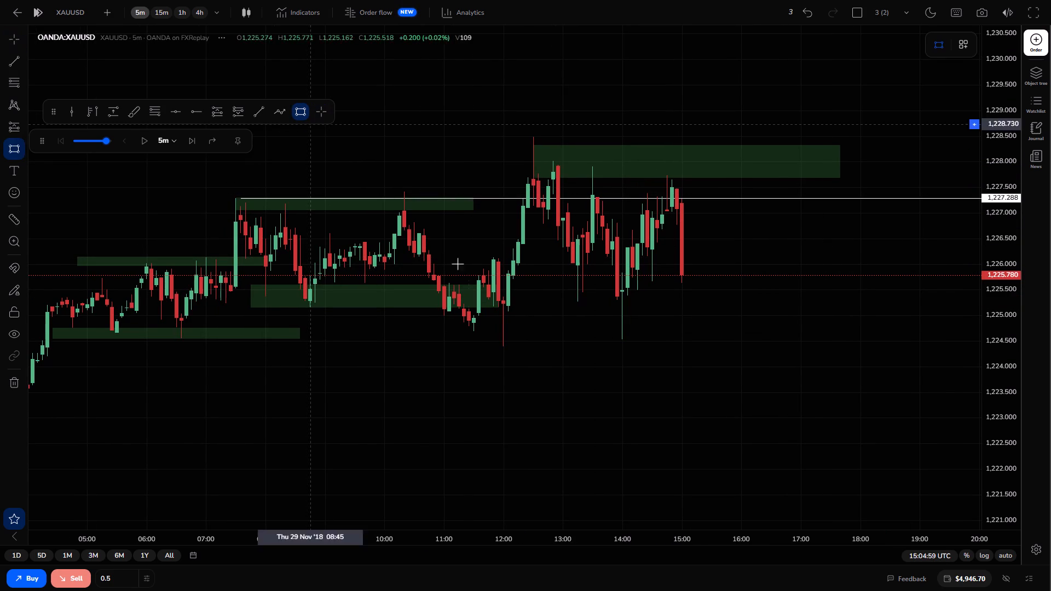
left_click_drag(535, 293, 804, 308)
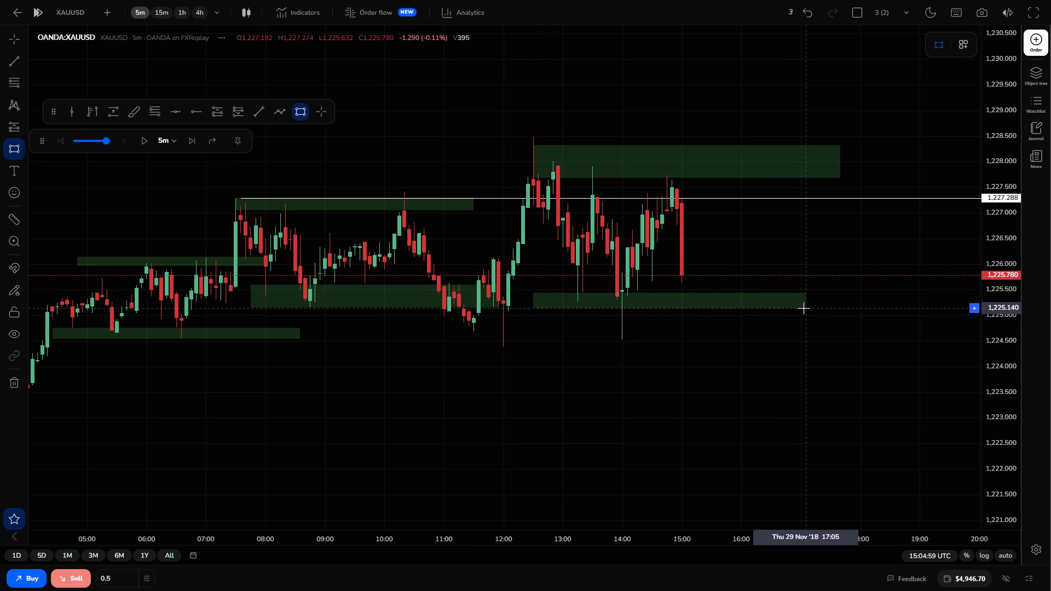
left_click(804, 308)
left_click(760, 362)
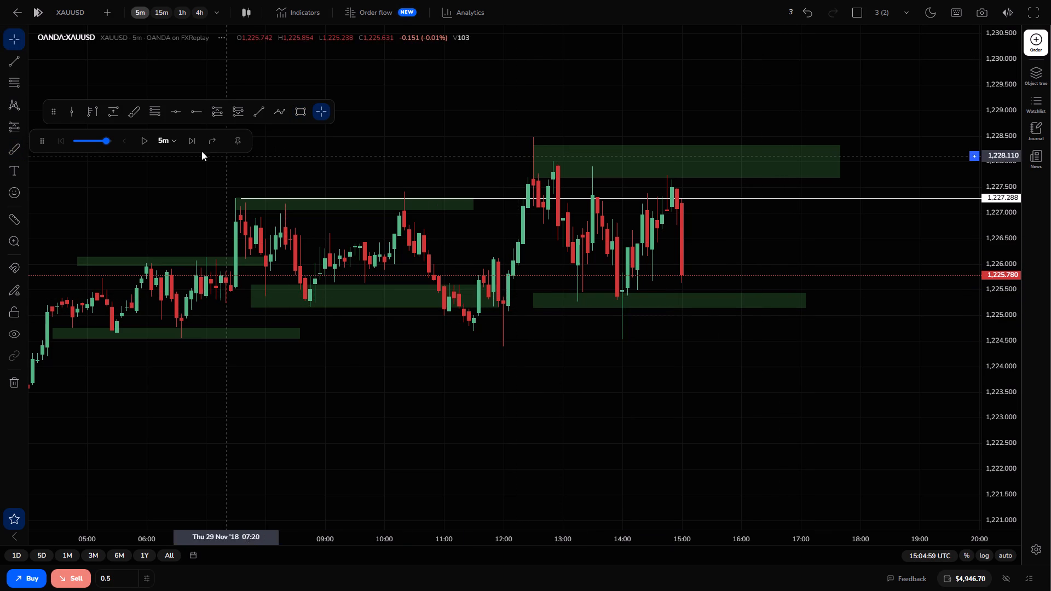
Advance the 5-minute chart's replay candle by candle to 17:54:59.
left_click_drag(182, 136, 193, 142)
double_click(193, 142)
triple_click(193, 142)
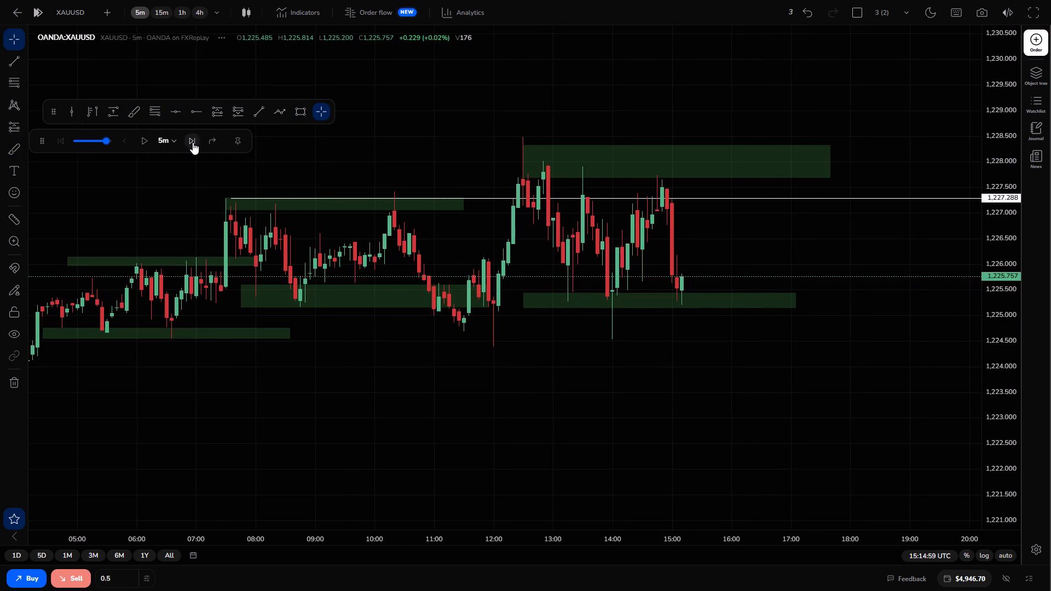
double_click(193, 142)
double_click(193, 142)
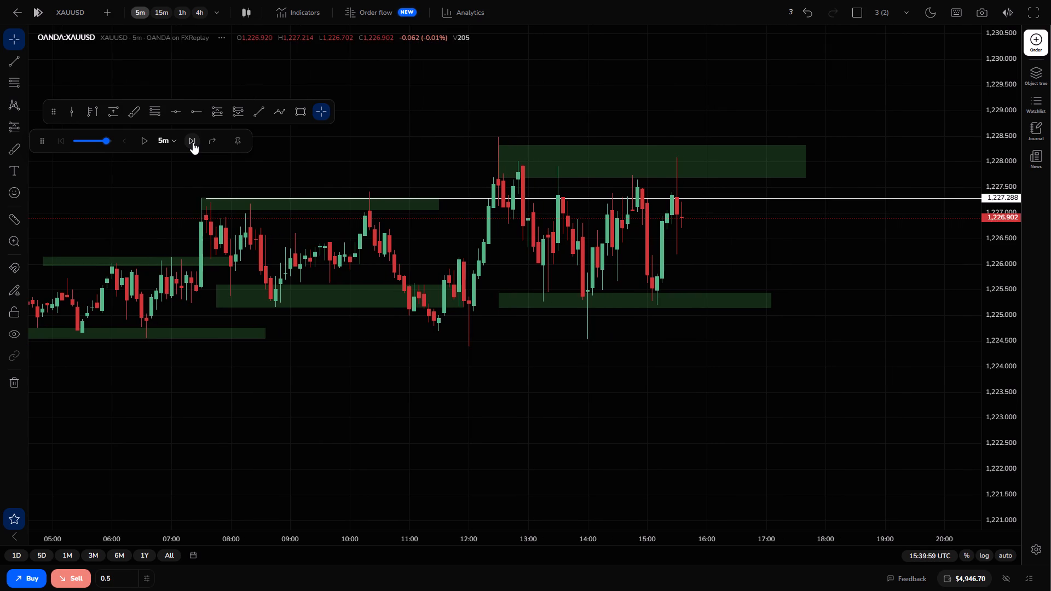
triple_click(193, 142)
triple_click(193, 142)
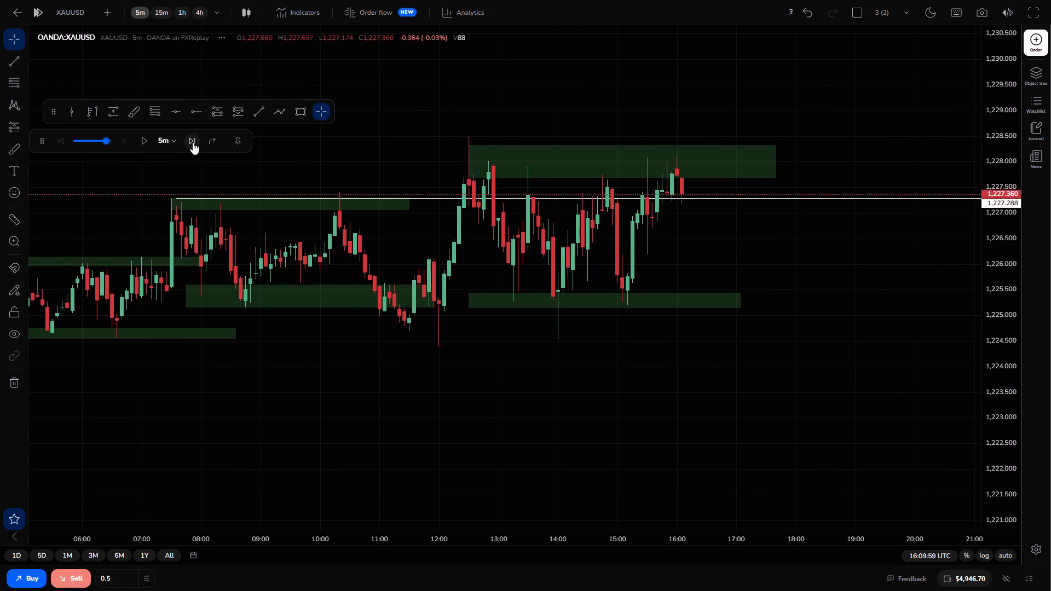
triple_click(193, 142)
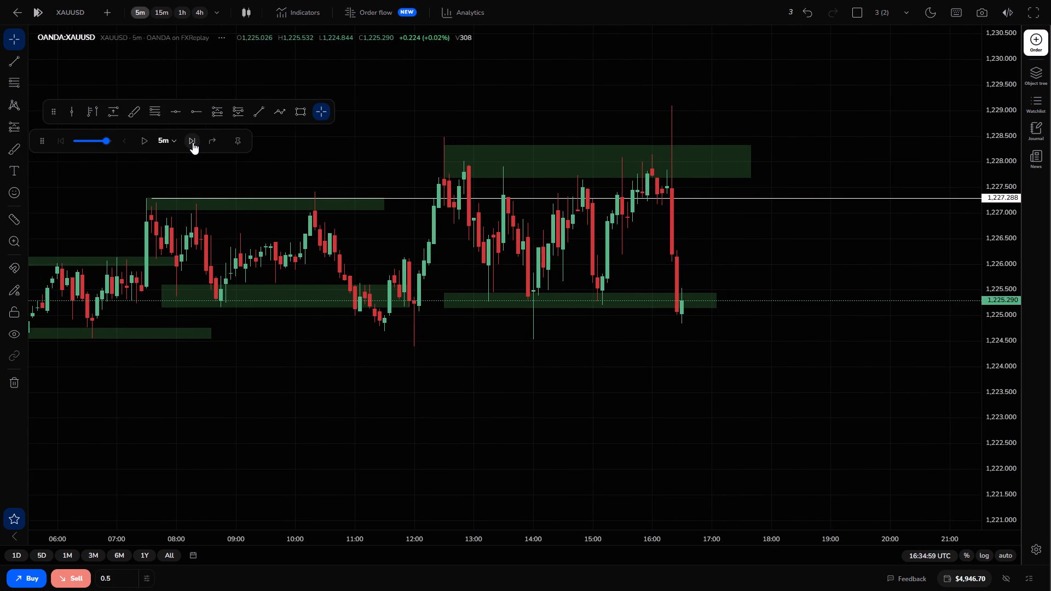
left_click(193, 142)
left_click(193, 142)
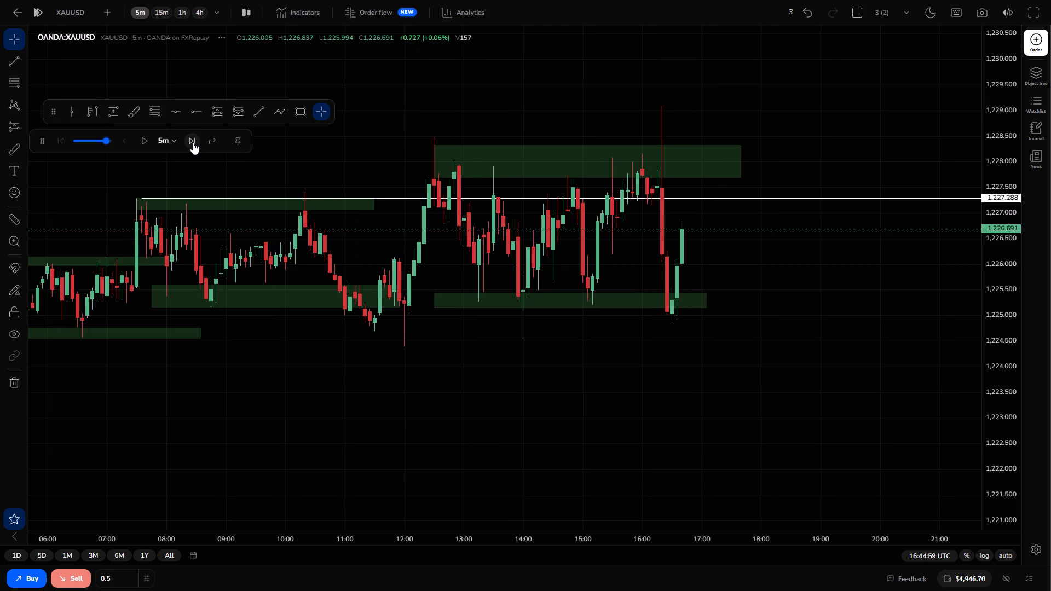
triple_click(193, 142)
triple_click(193, 142)
triple_click(193, 142)
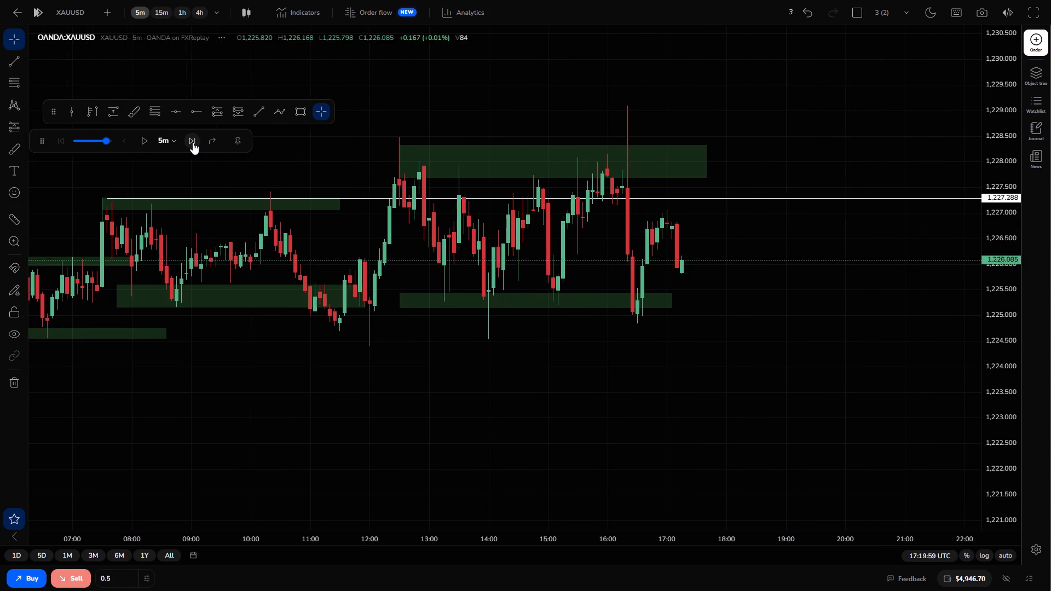
triple_click(193, 142)
double_click(193, 142)
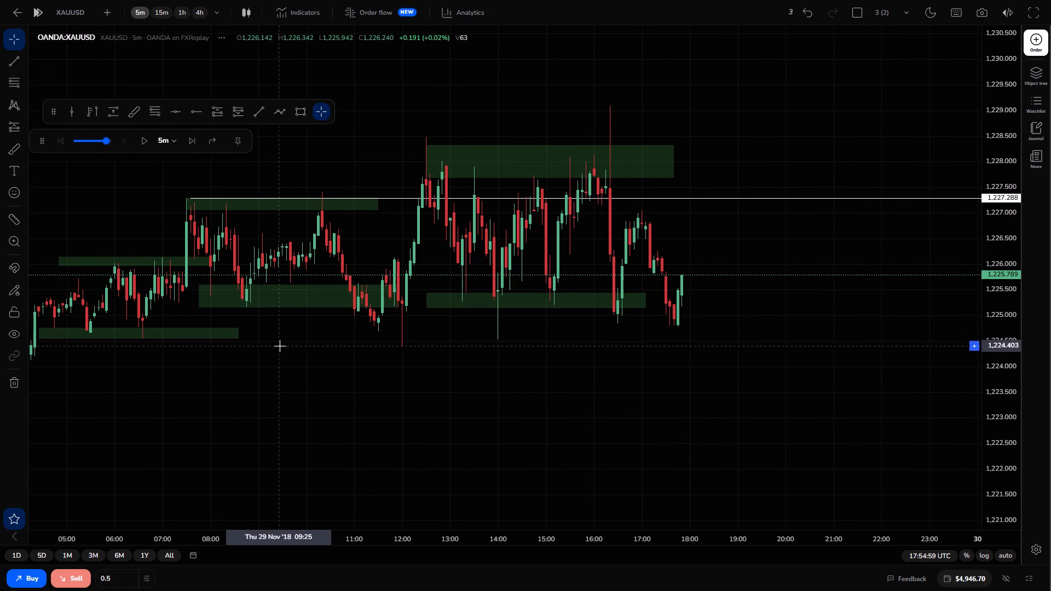
Advance the 5-minute chart's replay to 18:29:59, briefly checking the 15-minute chart along the way.
triple_click(191, 141)
triple_click(191, 141)
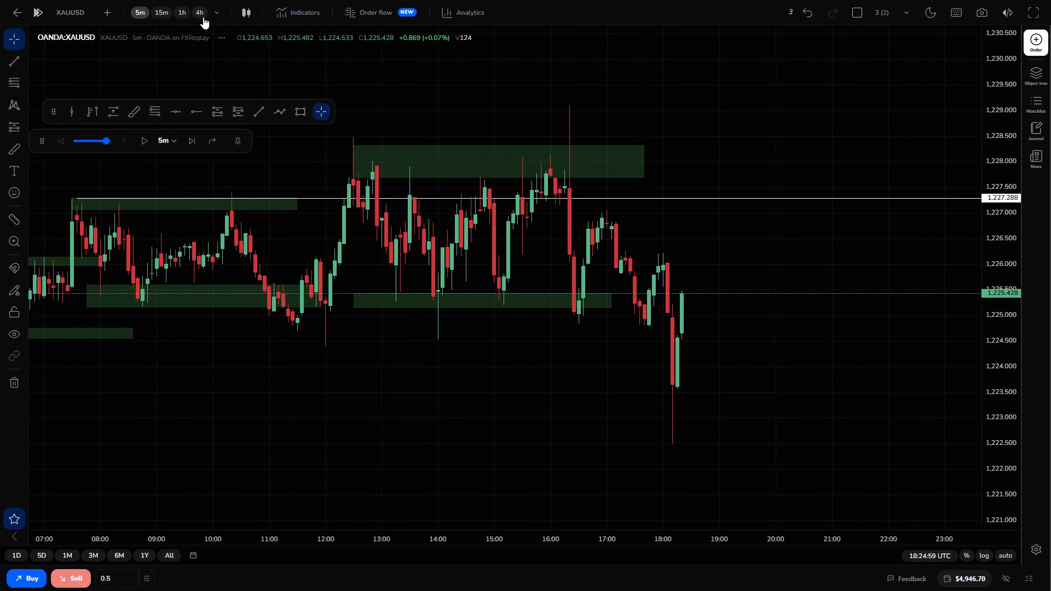
left_click(163, 18)
left_click(141, 16)
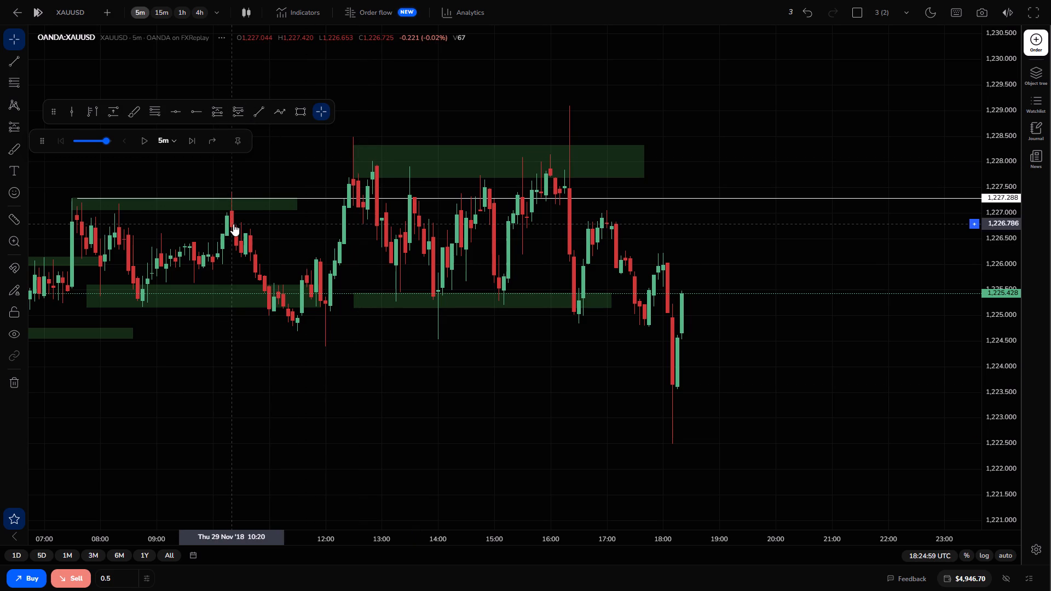
left_click(188, 138)
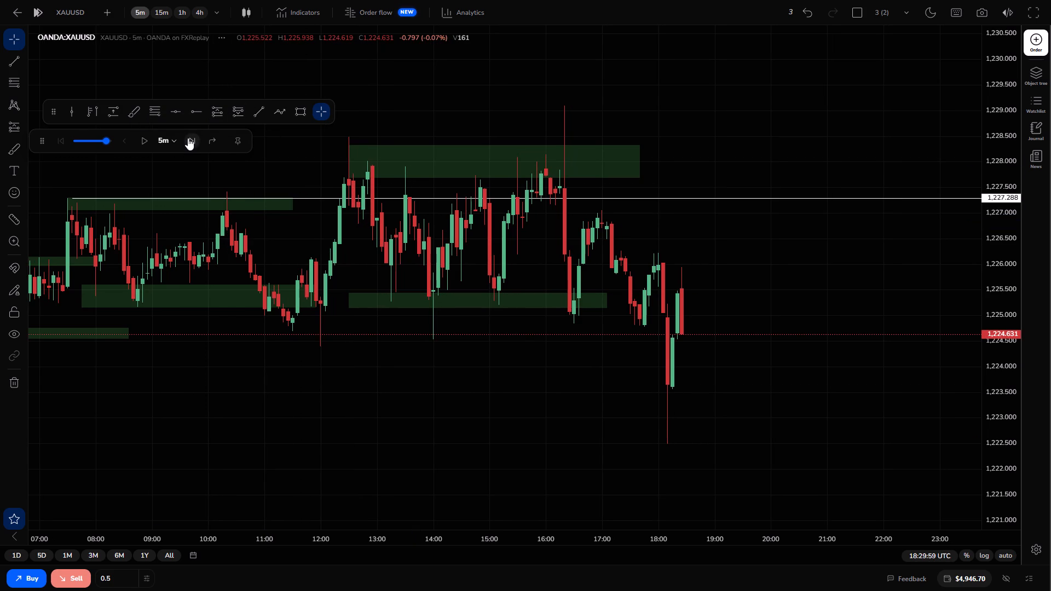
Switch to the 15-minute chart and advance the replay in 5-minute steps to 19:29:59.
left_click(160, 16)
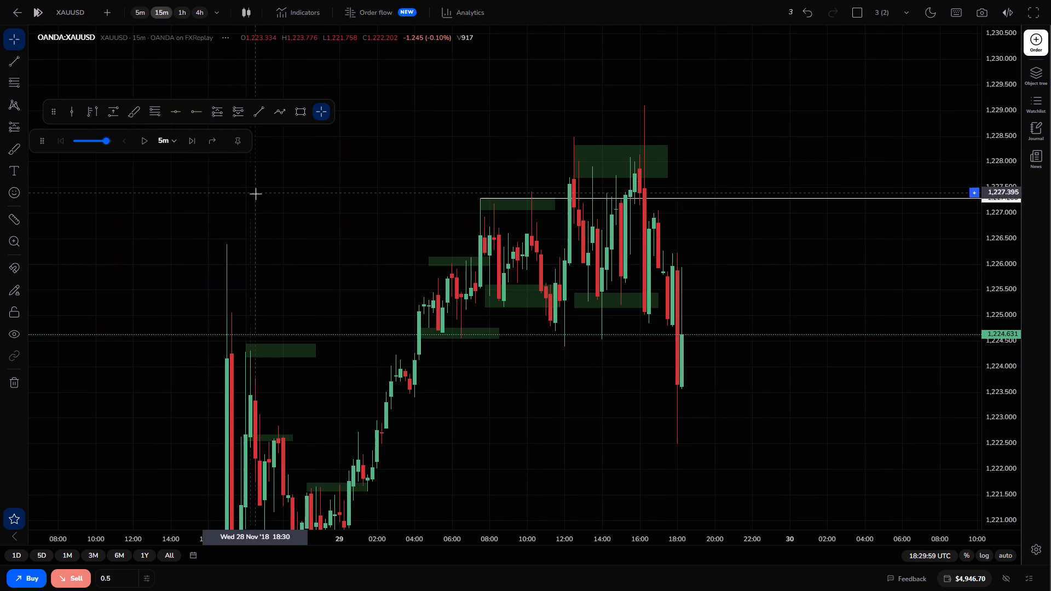
left_click(190, 141)
left_click(190, 141)
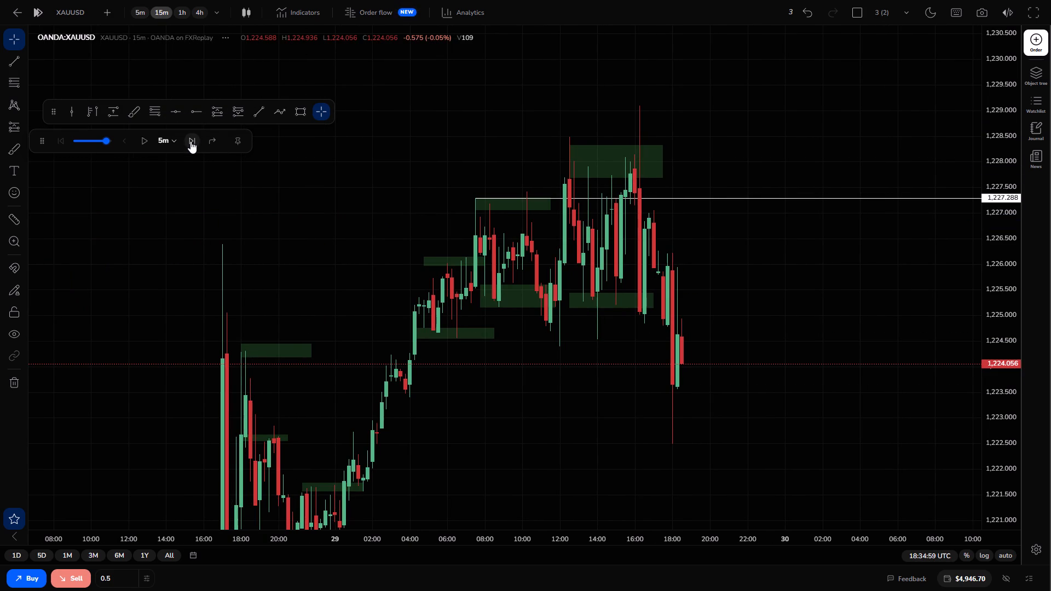
left_click(190, 141)
left_click(190, 141)
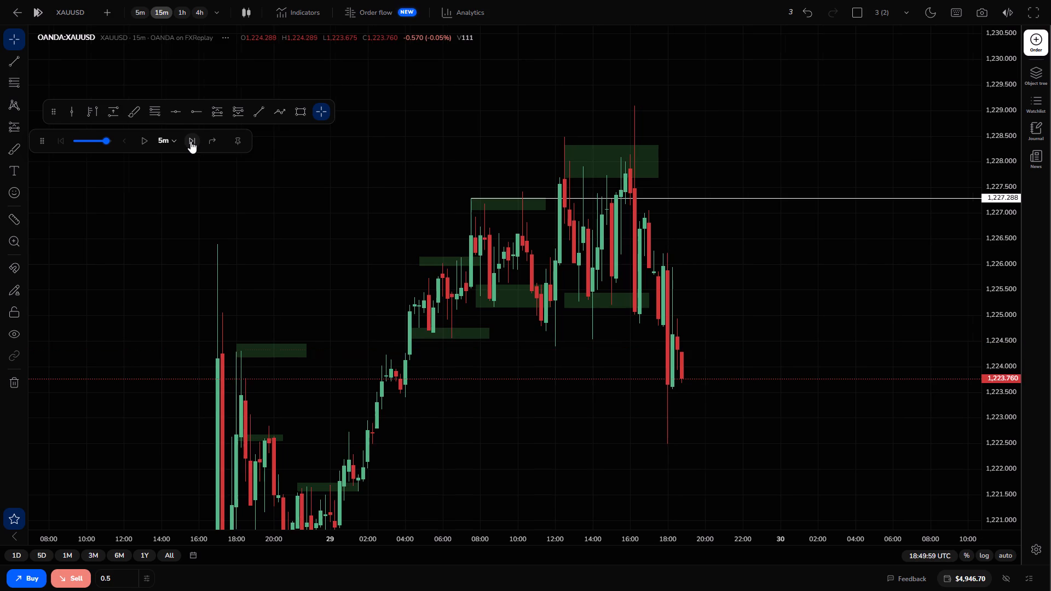
left_click(190, 141)
left_click(190, 141)
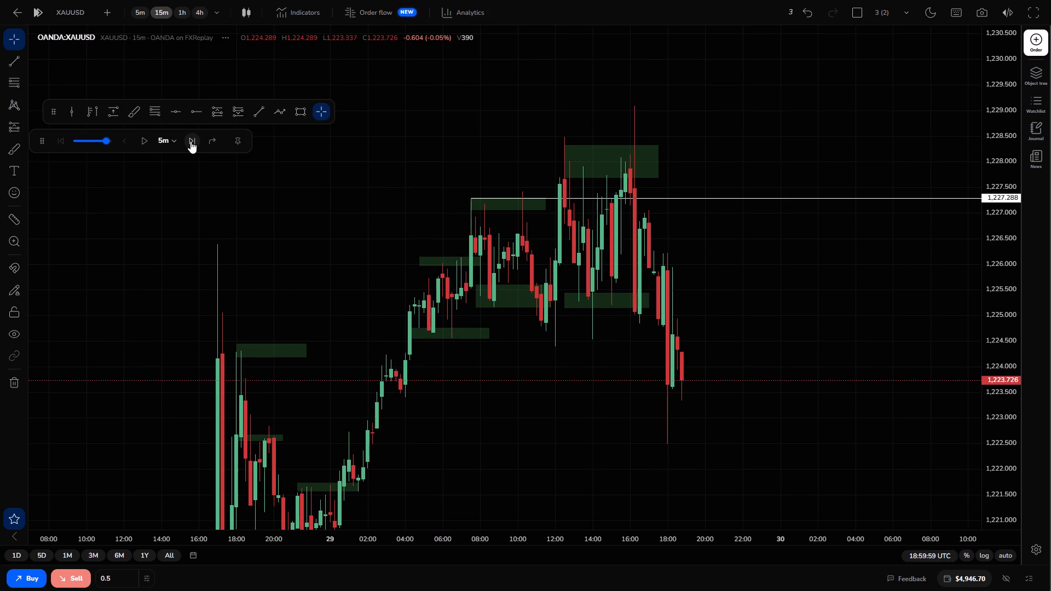
left_click(190, 141)
left_click(190, 141)
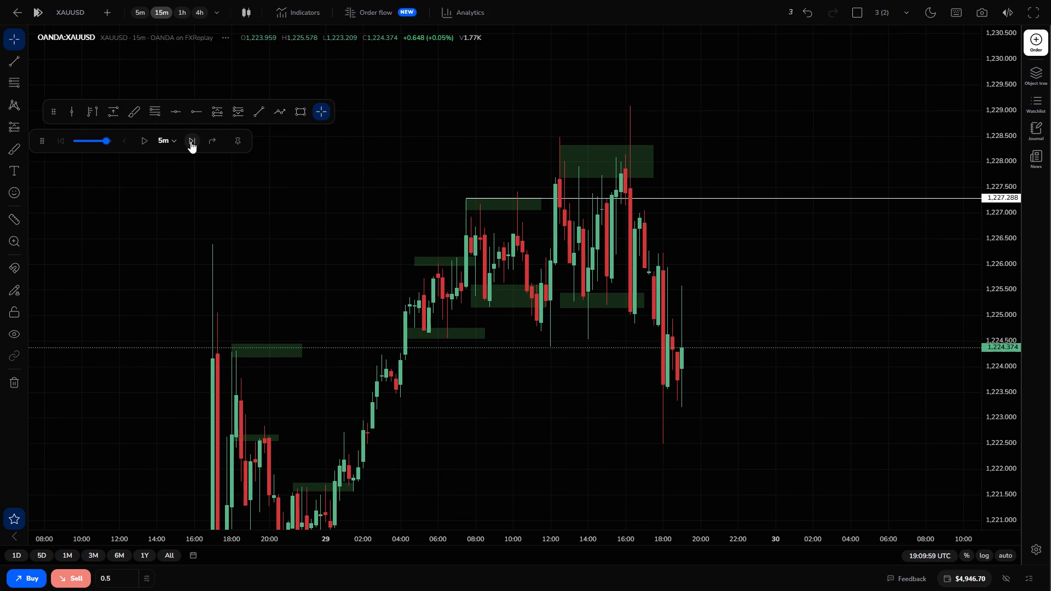
left_click(190, 141)
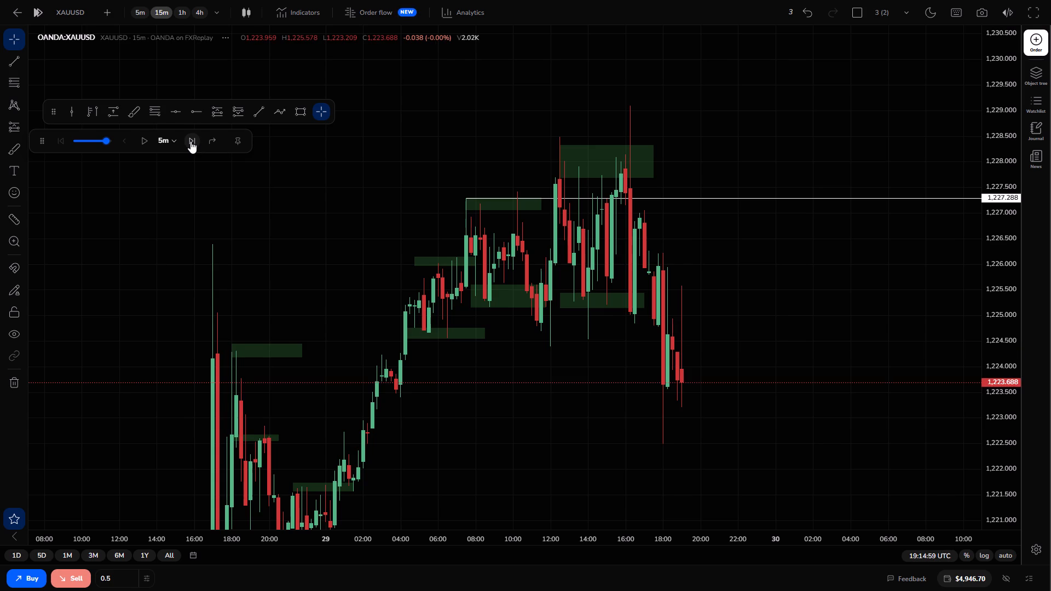
left_click(190, 141)
left_click(190, 141)
left_click(190, 141)
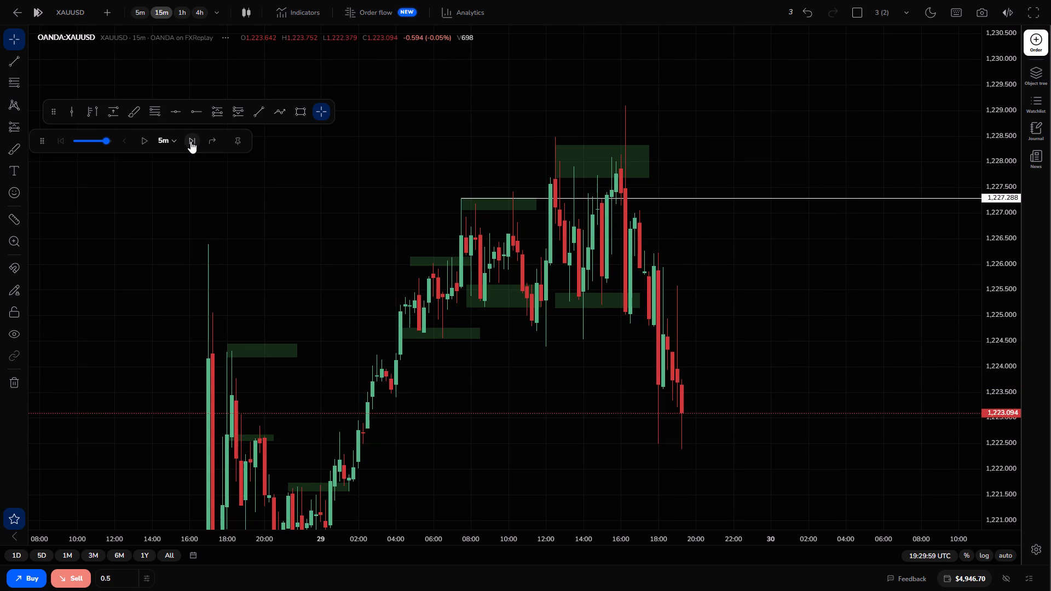
Continue the 15-minute chart's replay in 5-minute steps to 20:49:59.
left_click(190, 141)
left_click(190, 141)
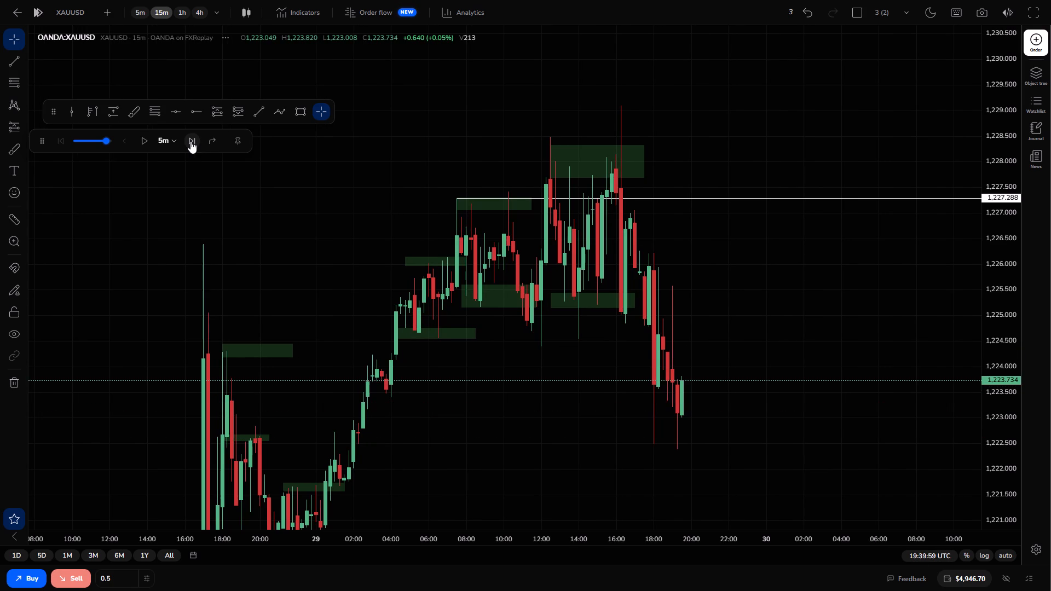
left_click(190, 141)
left_click(190, 141)
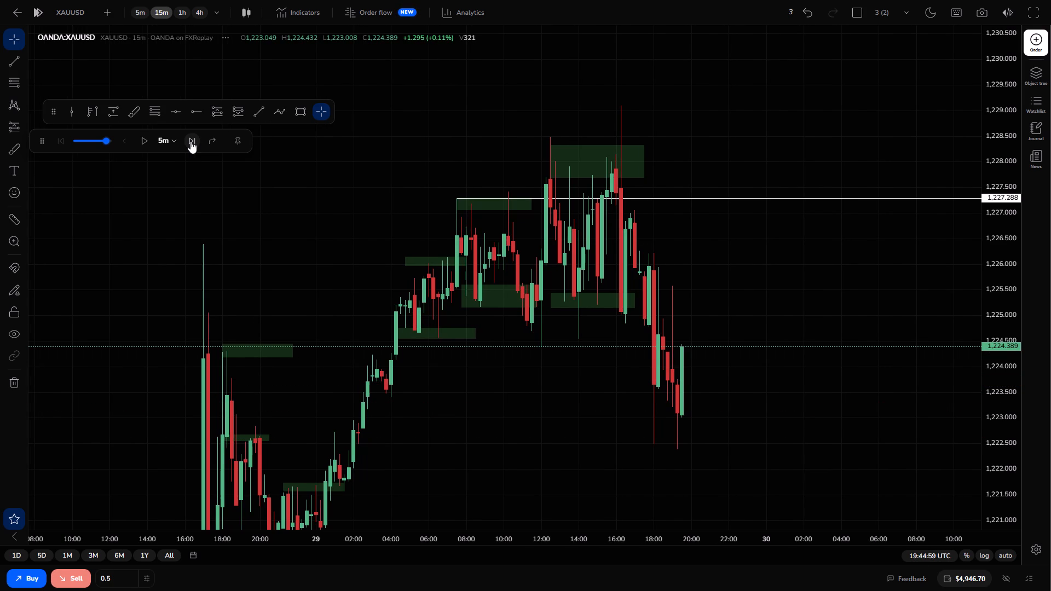
left_click(190, 141)
left_click(190, 141)
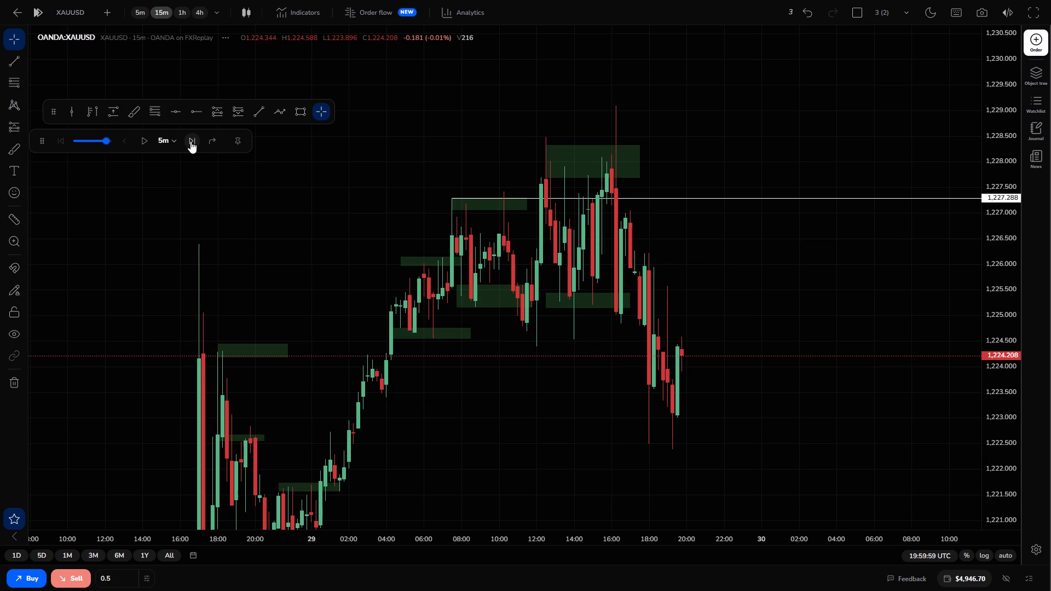
left_click(190, 141)
left_click(190, 141)
triple_click(190, 141)
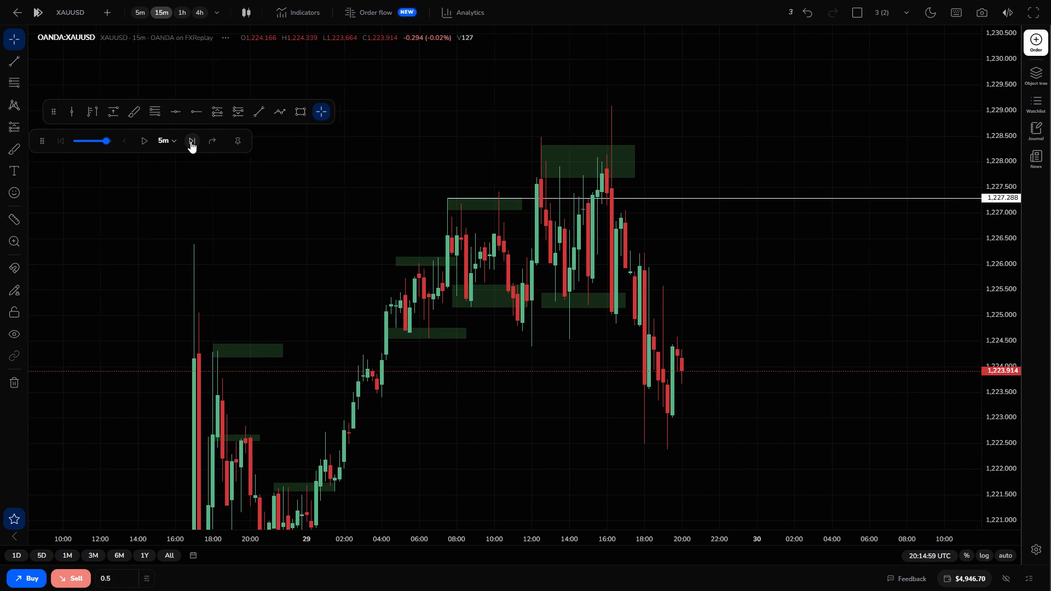
double_click(190, 141)
triple_click(190, 141)
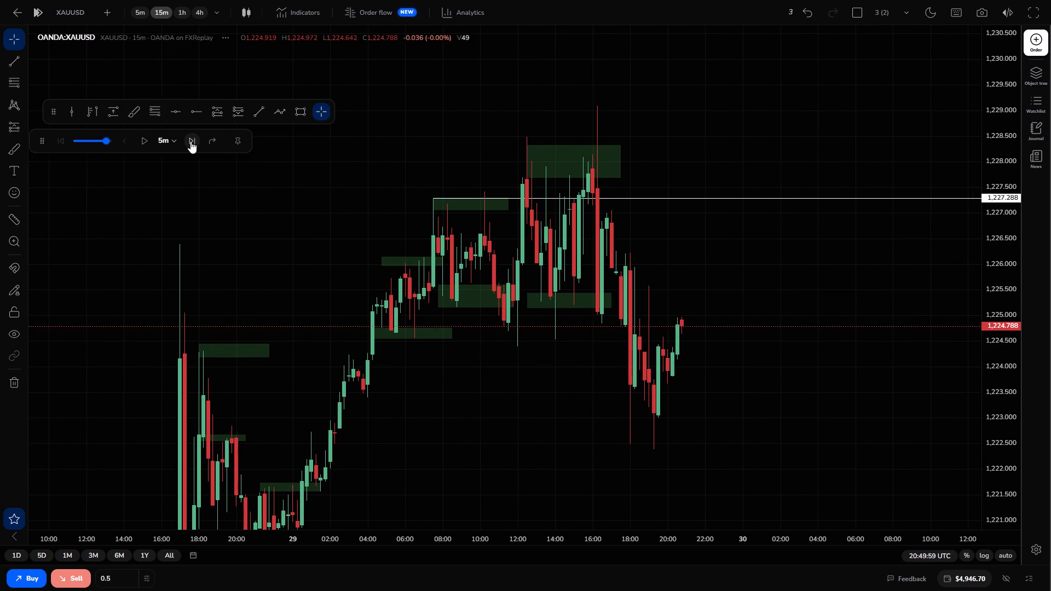
On the 5-minute chart, buy 0.5 XAUUSD at market with take profit at about 1,226.807 and stop loss at about 1,224.072.
left_click(136, 16)
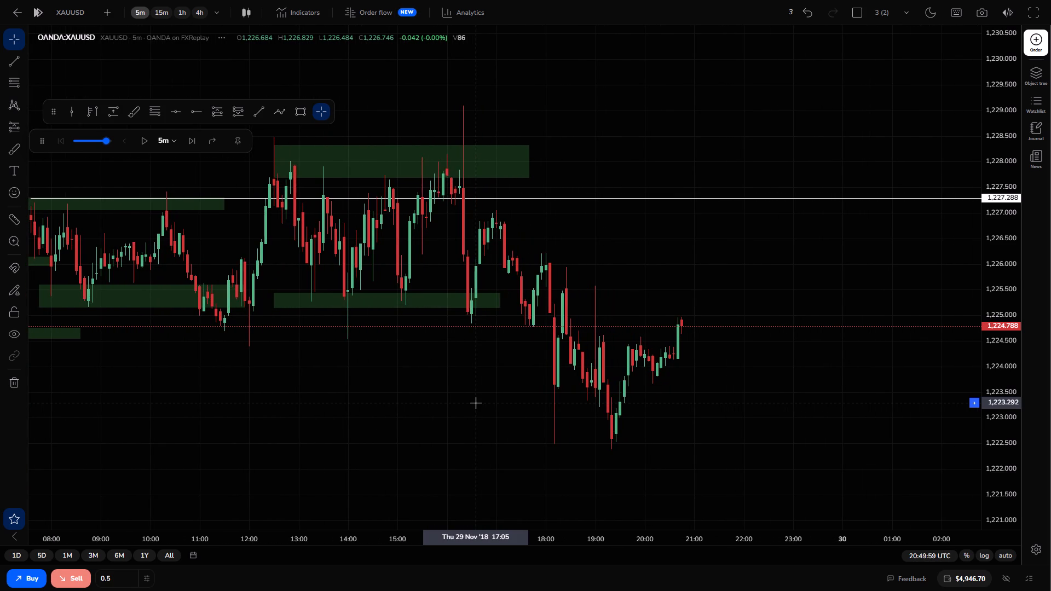
left_click(29, 578)
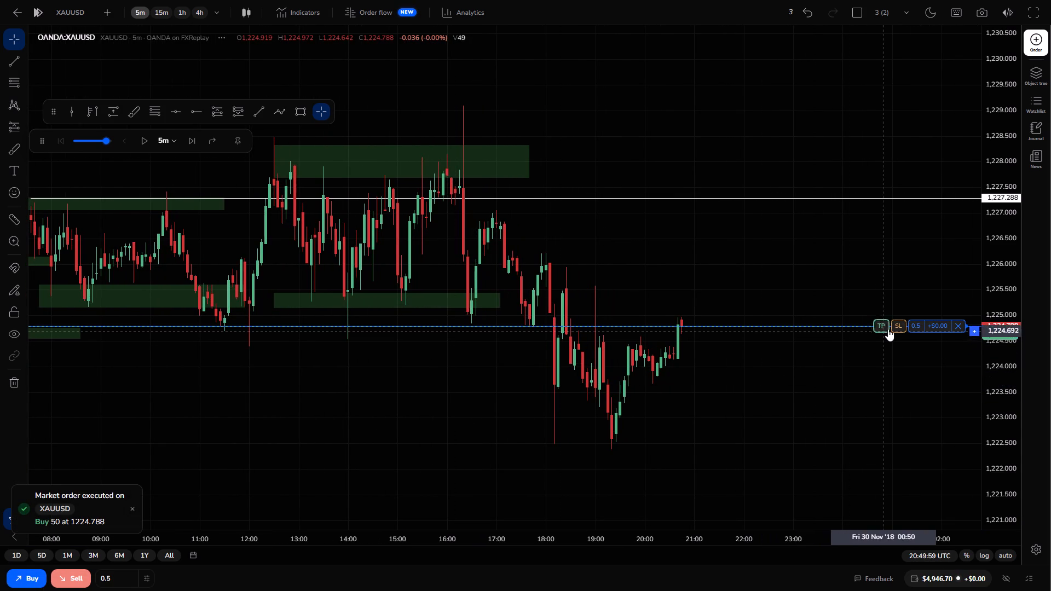
left_click_drag(885, 326, 826, 216)
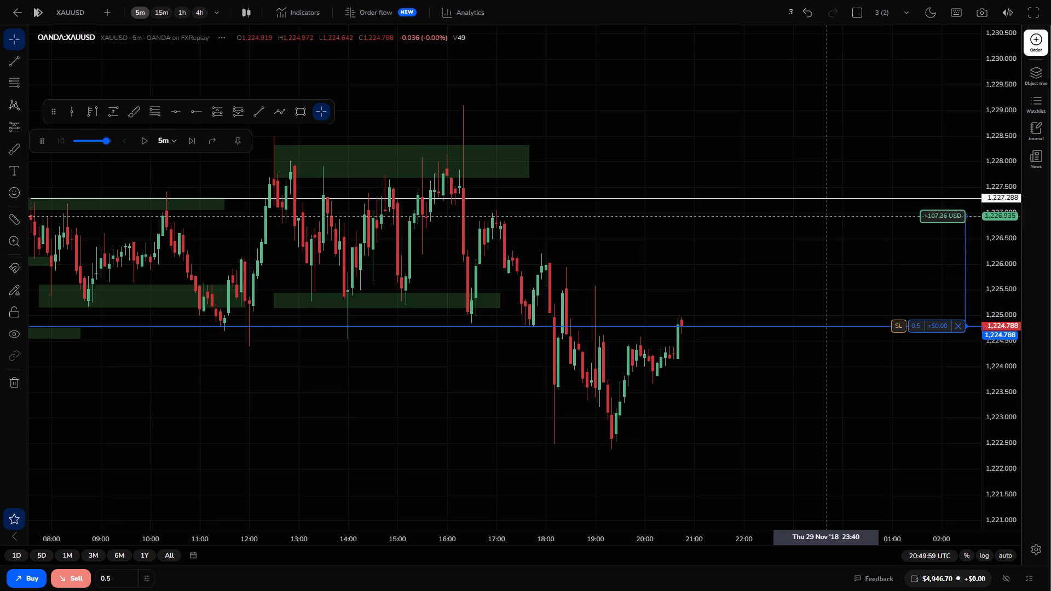
left_click_drag(826, 216, 824, 223)
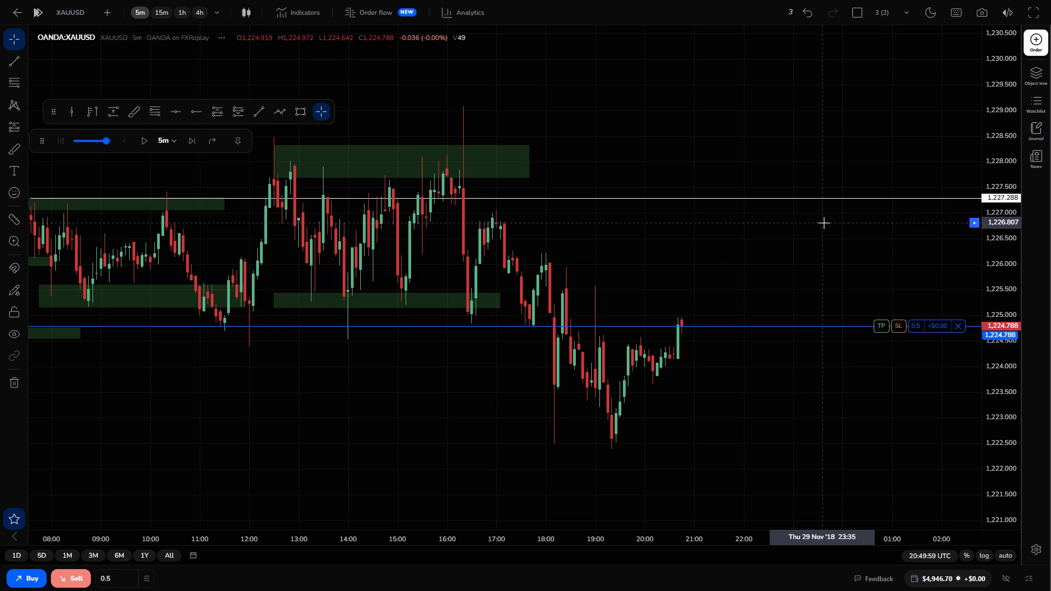
left_click(896, 333)
left_click_drag(898, 323, 895, 363)
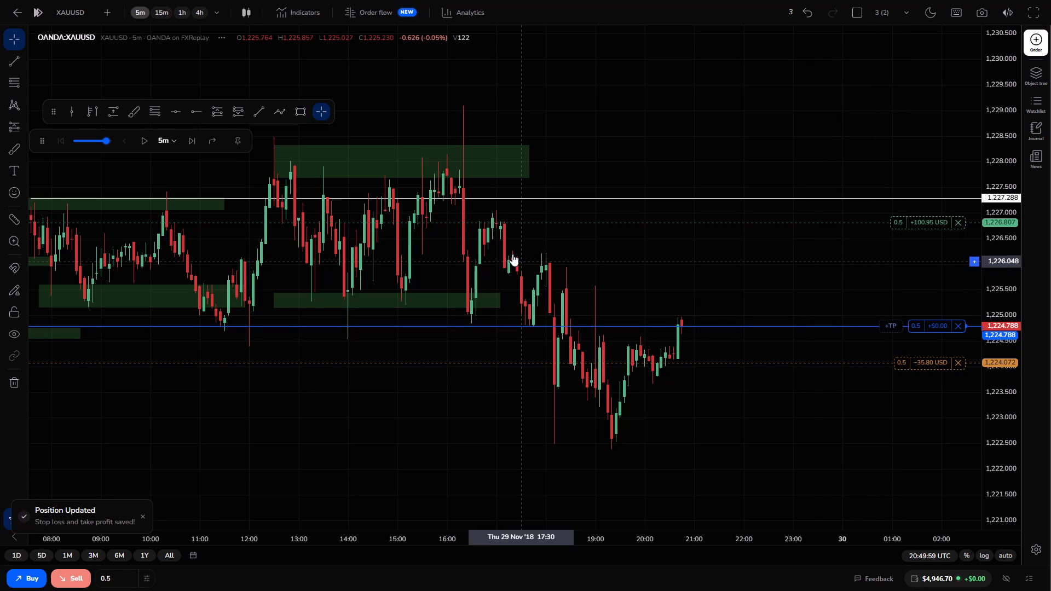
Advance the 5-minute chart's replay candle by candle to 21:19:59 to play out the long trade.
left_click(188, 139)
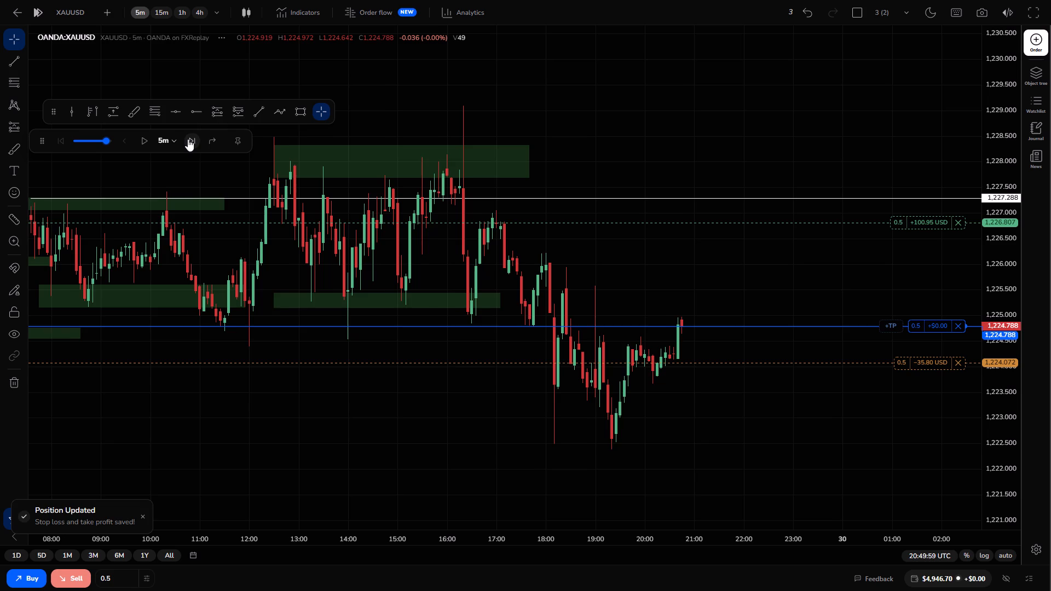
left_click(188, 139)
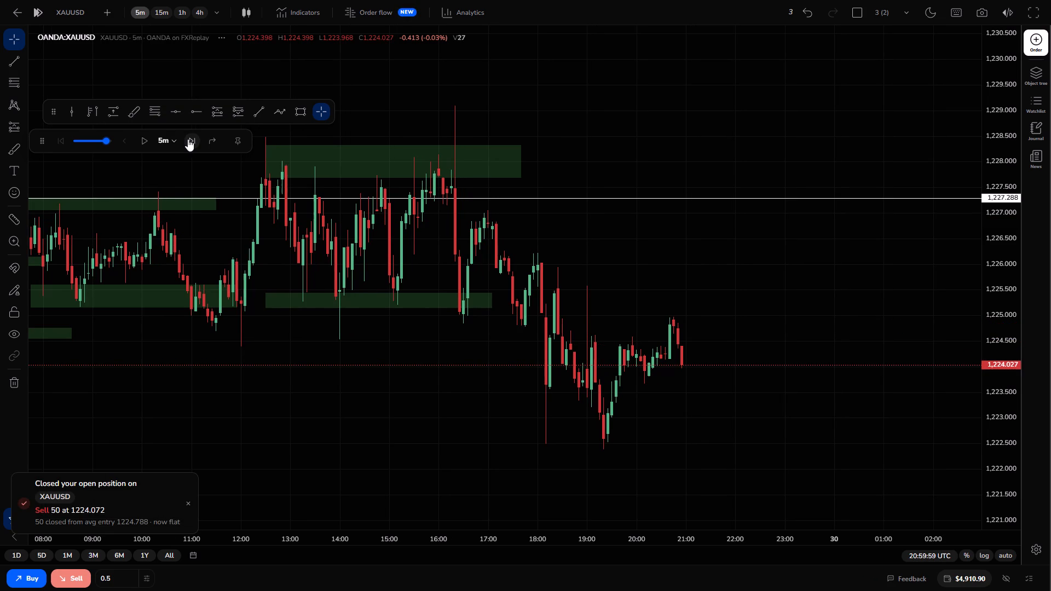
left_click(188, 139)
left_click(188, 139)
left_click(188, 139)
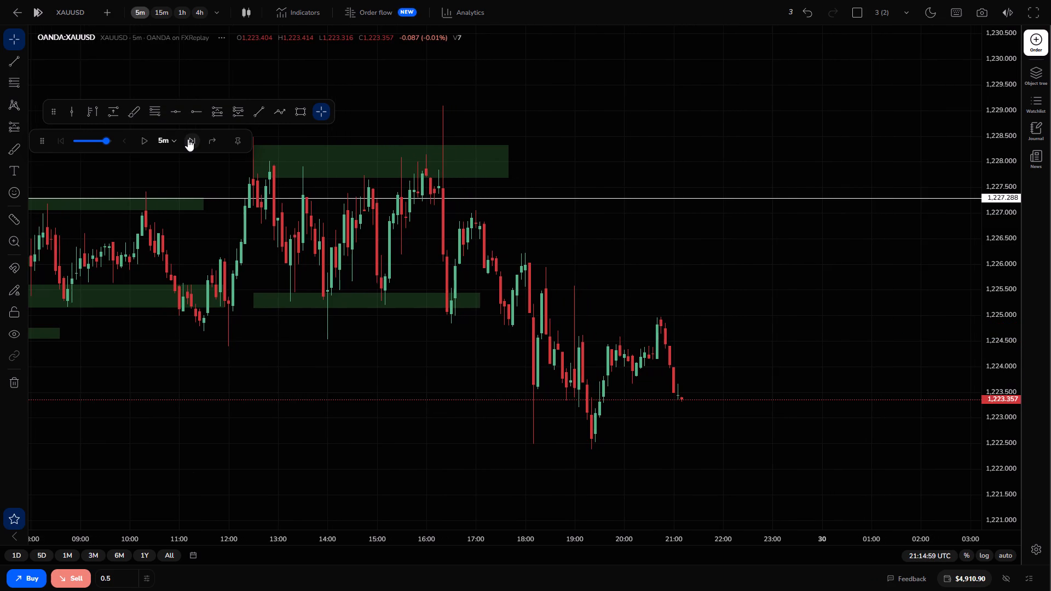
left_click(188, 139)
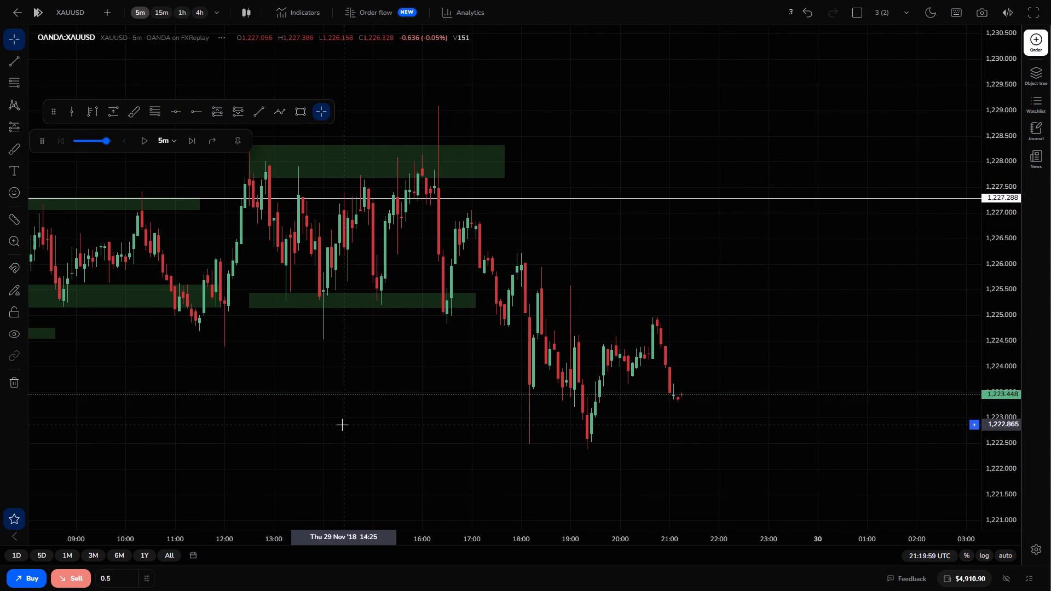
left_click_drag(313, 357, 473, 471)
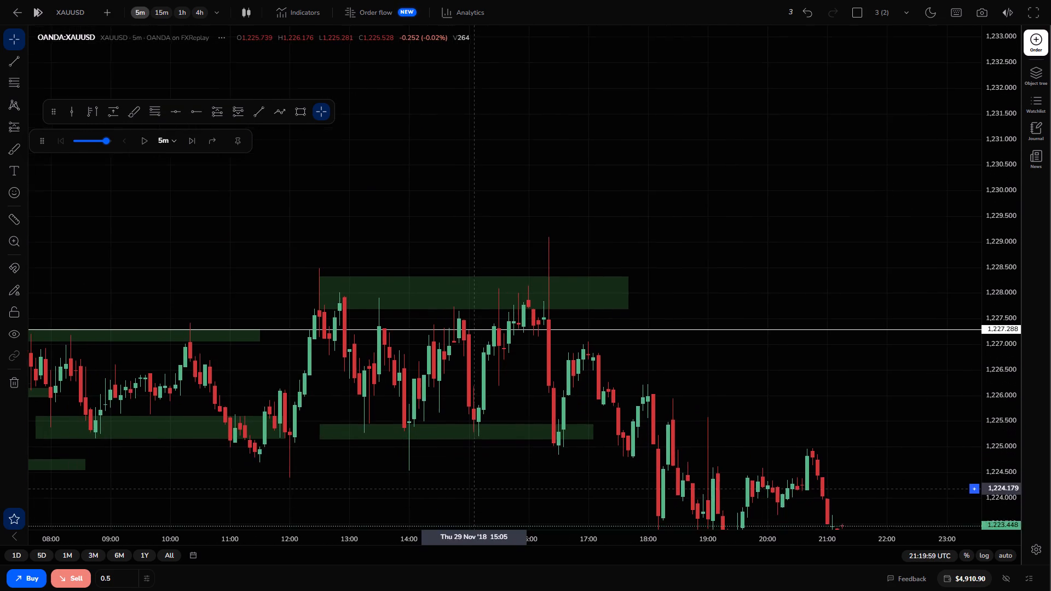
Examine the 29 Nov price action and existing zones on the 5-minute chart, from the morning ranges to the evening drop.
left_click_drag(473, 471, 477, 431)
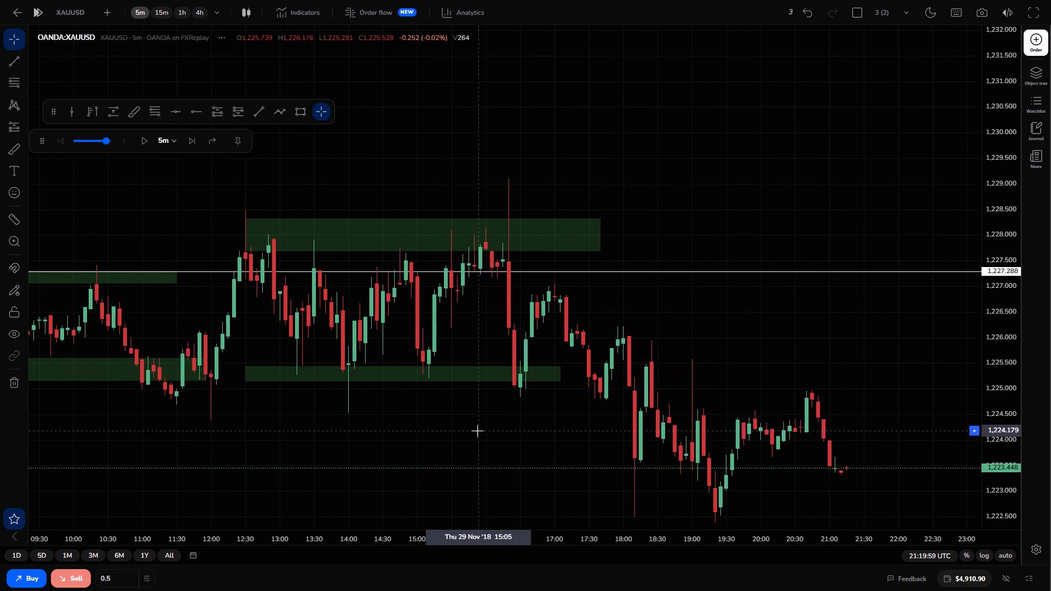
left_click_drag(491, 422, 526, 333)
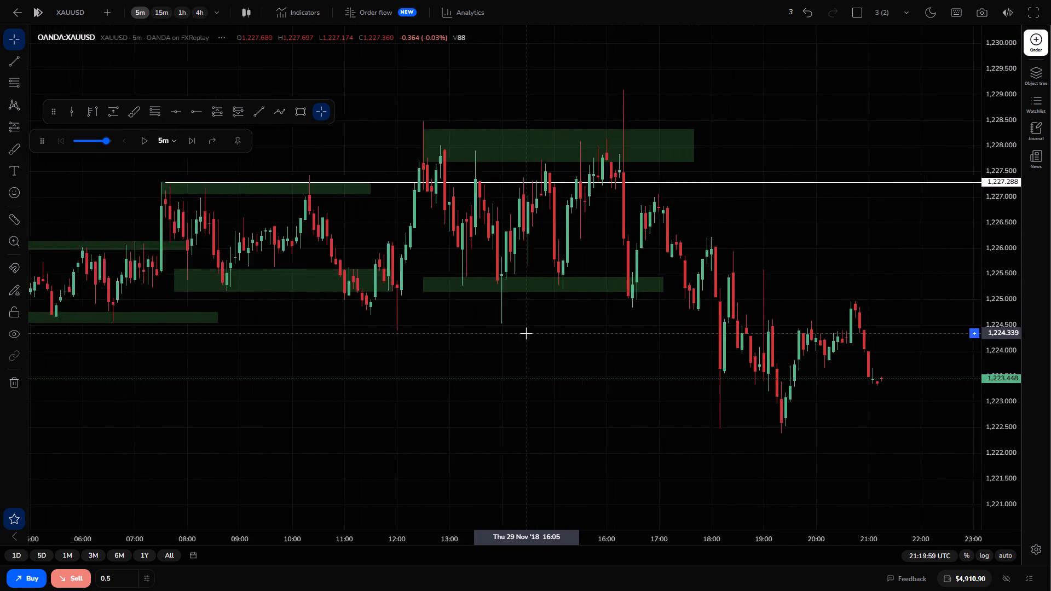
left_click_drag(526, 333, 553, 327)
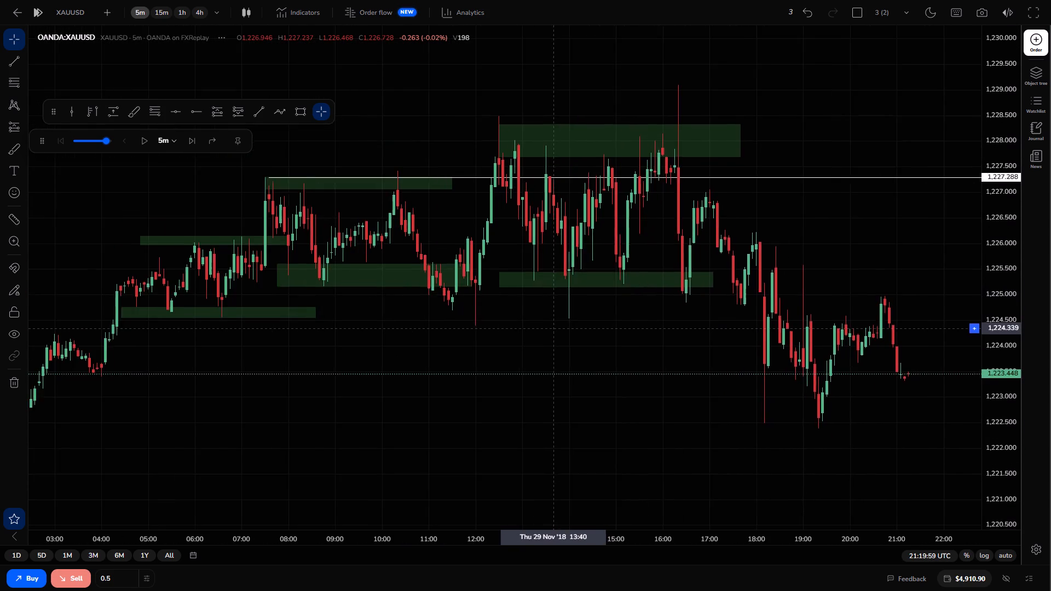
left_click_drag(553, 327, 517, 229)
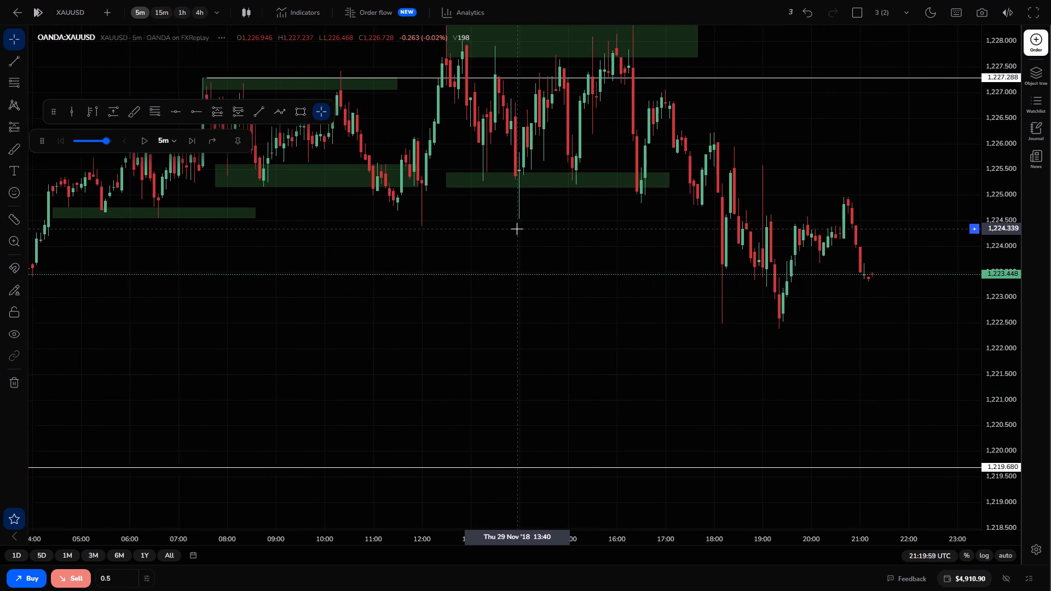
scroll(527, 237, "right", 1)
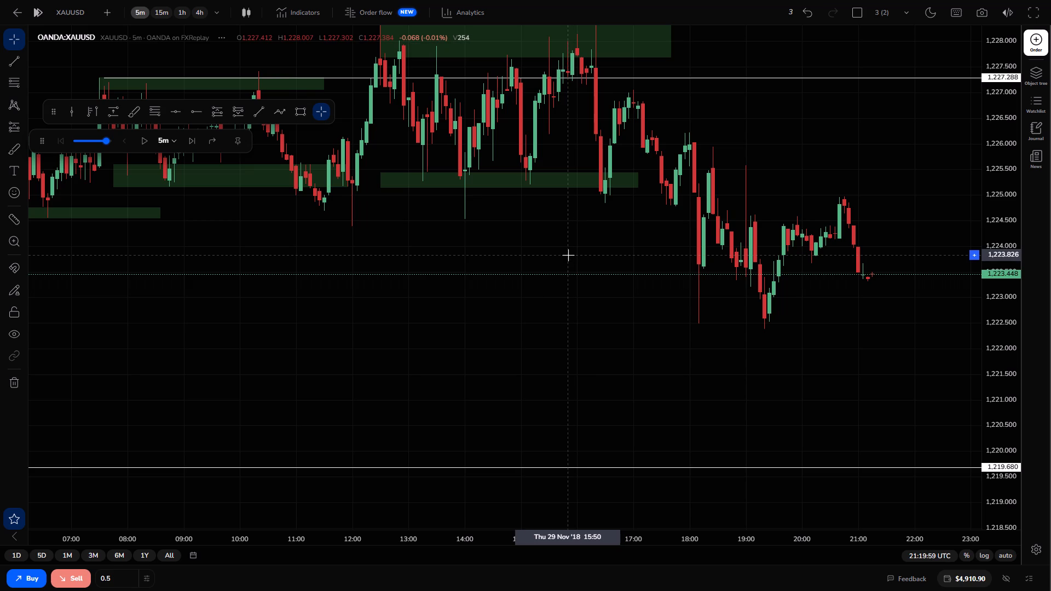
left_click_drag(580, 215, 630, 296)
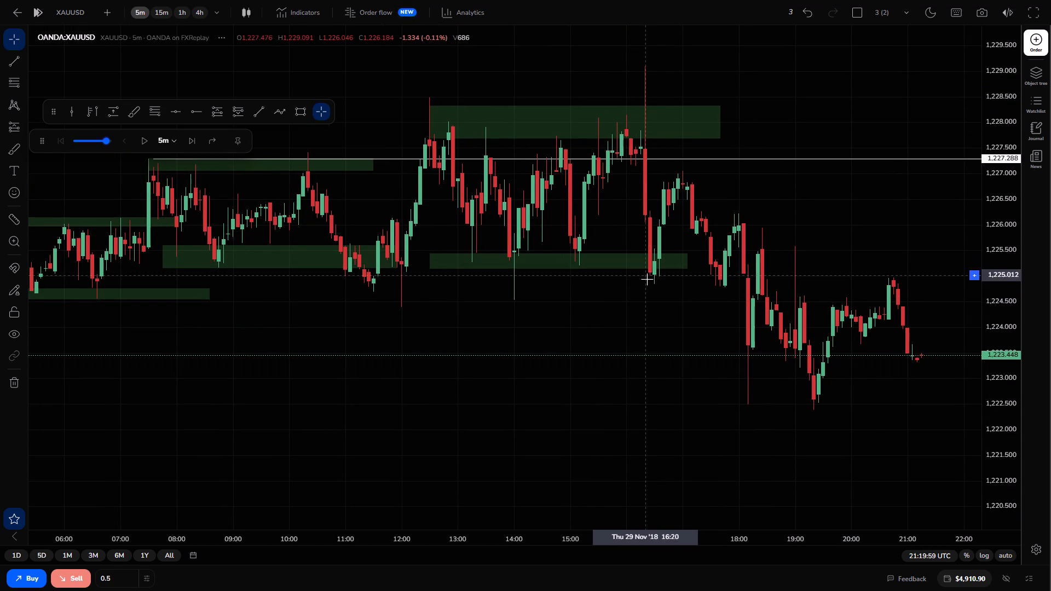
left_click_drag(714, 320, 621, 309)
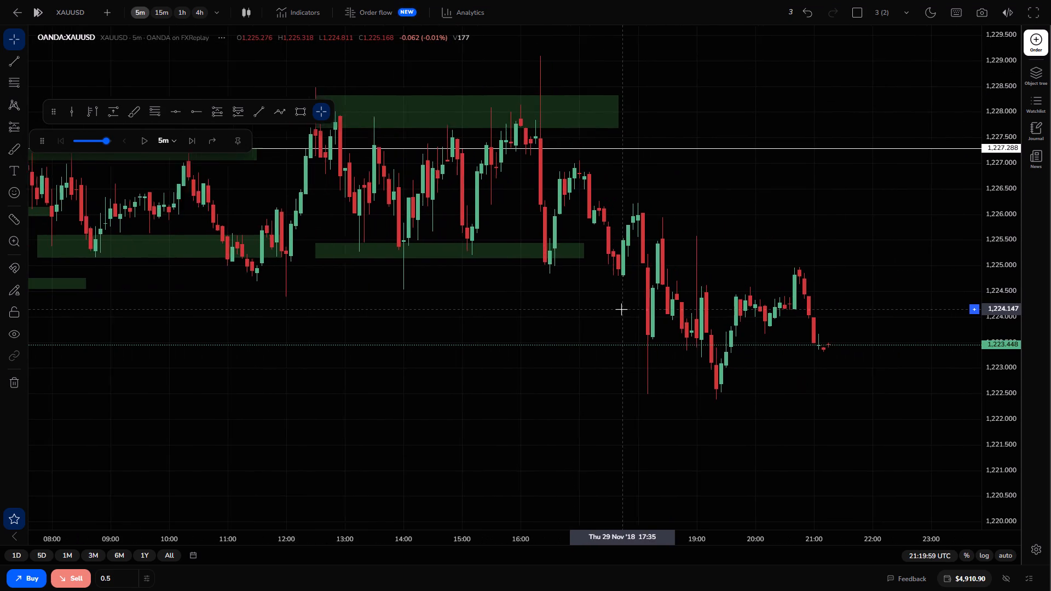
left_click_drag(998, 378, 966, 231)
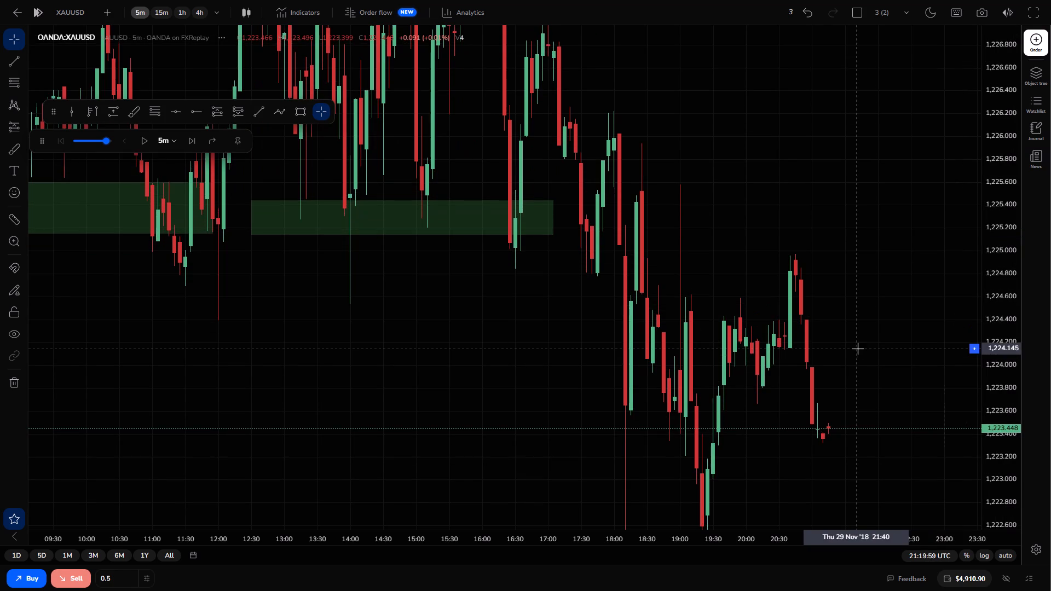
left_click_drag(858, 349, 876, 203)
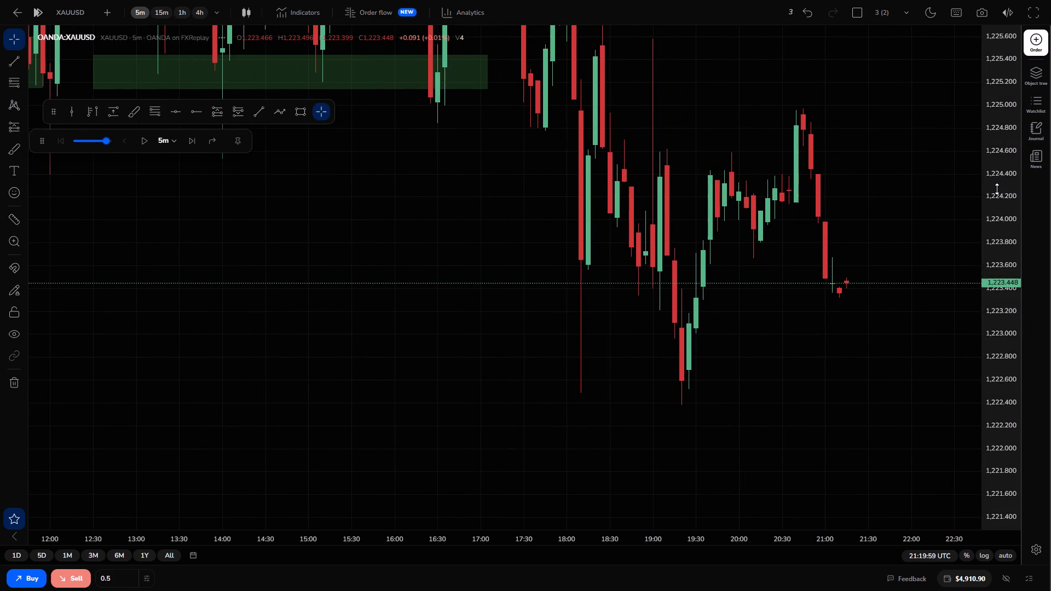
Mark an upper consolidation zone with a rectangle from 18:30 to 21:20, between about 1,225.096 and 1,224.879.
left_click_drag(997, 189, 975, 312)
left_click_drag(870, 223, 863, 237)
left_click(298, 101)
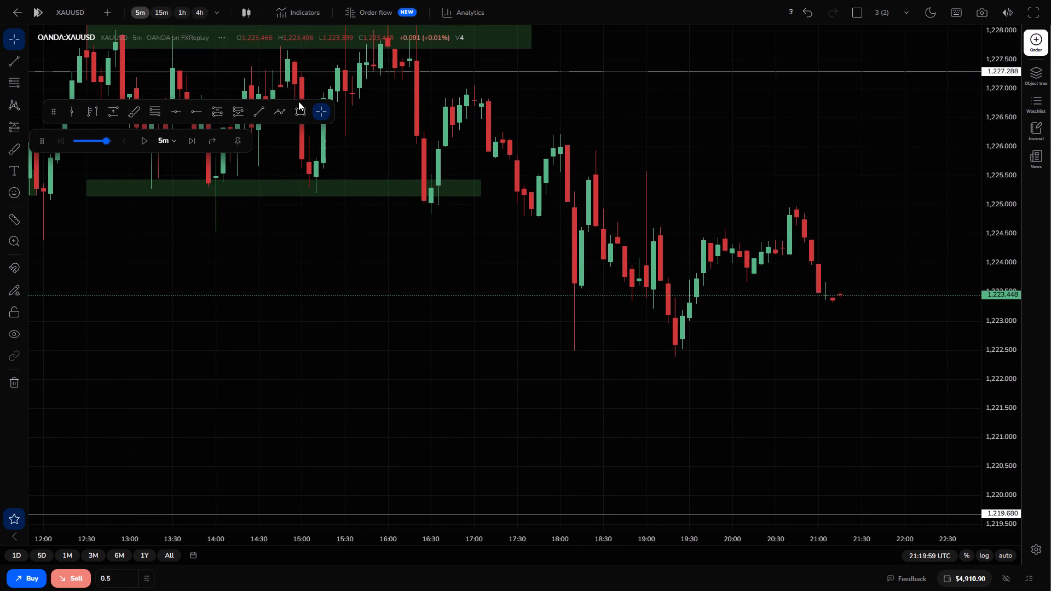
left_click(299, 107)
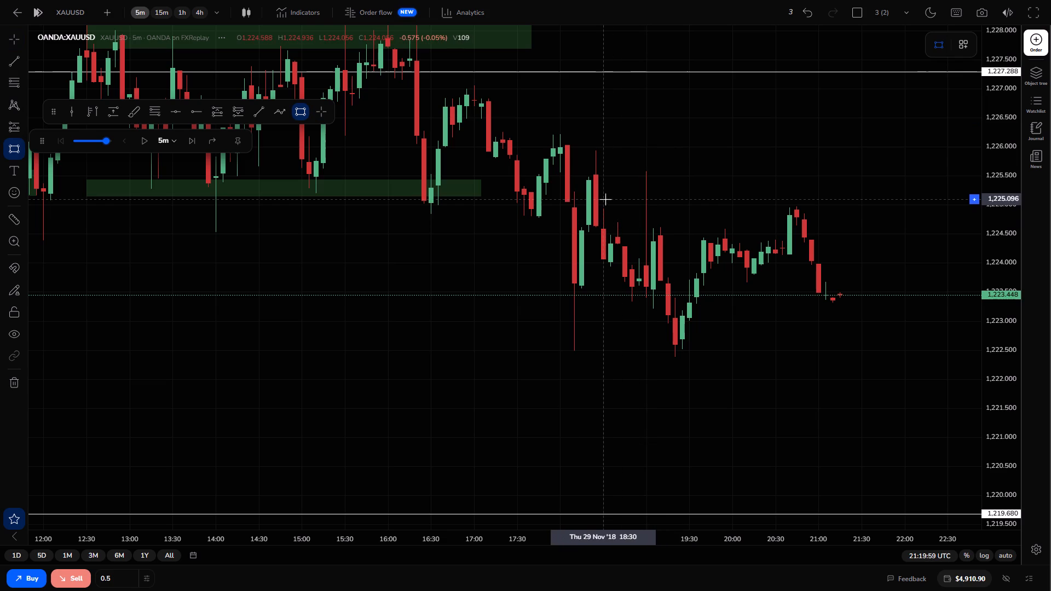
left_click_drag(605, 199, 848, 212)
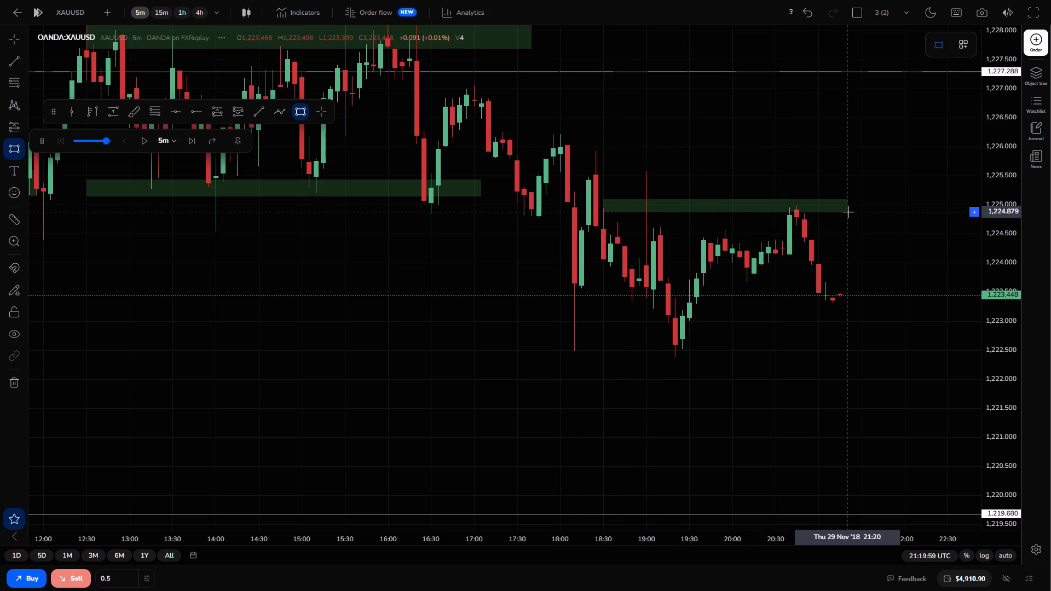
left_click(848, 212)
left_click(840, 351)
Mark the lower consolidation zone with a rectangle from 18:15 to 21:55, between about 1,222.65 and 1,222.402.
left_click_drag(840, 351, 835, 288)
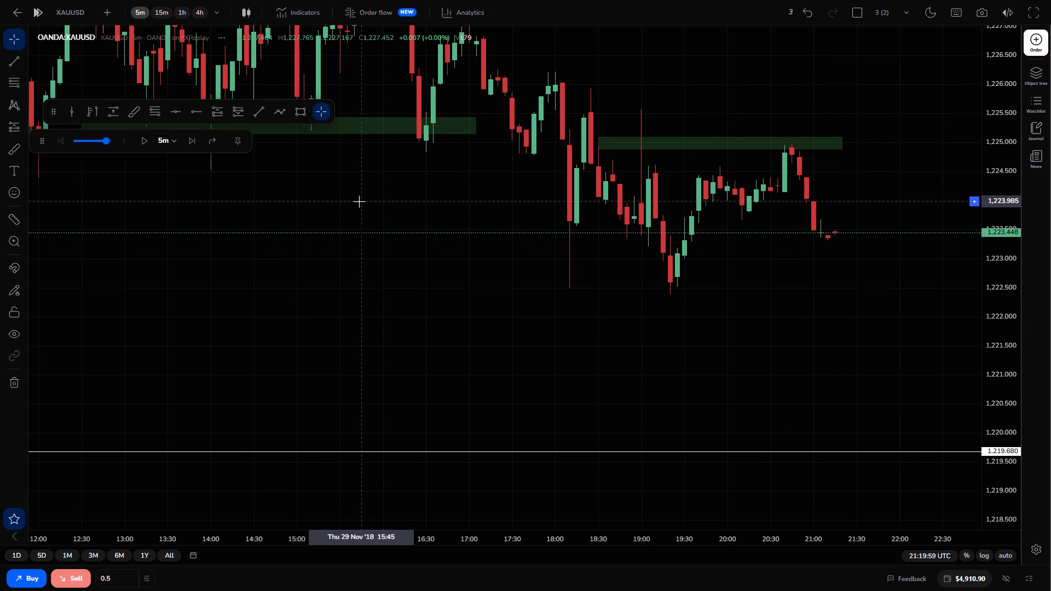
left_click(302, 109)
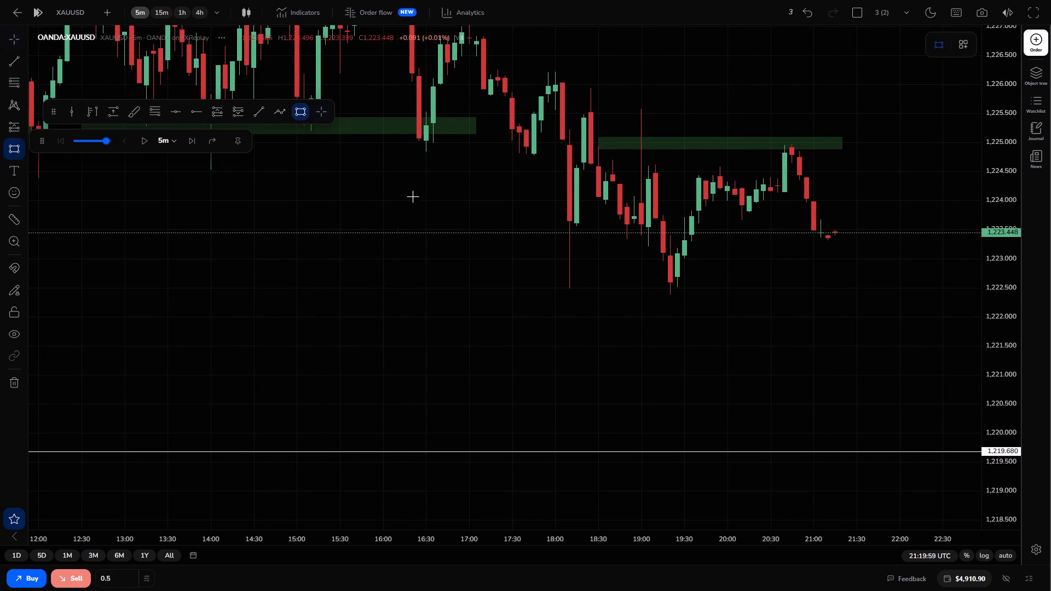
left_click_drag(576, 279, 847, 308)
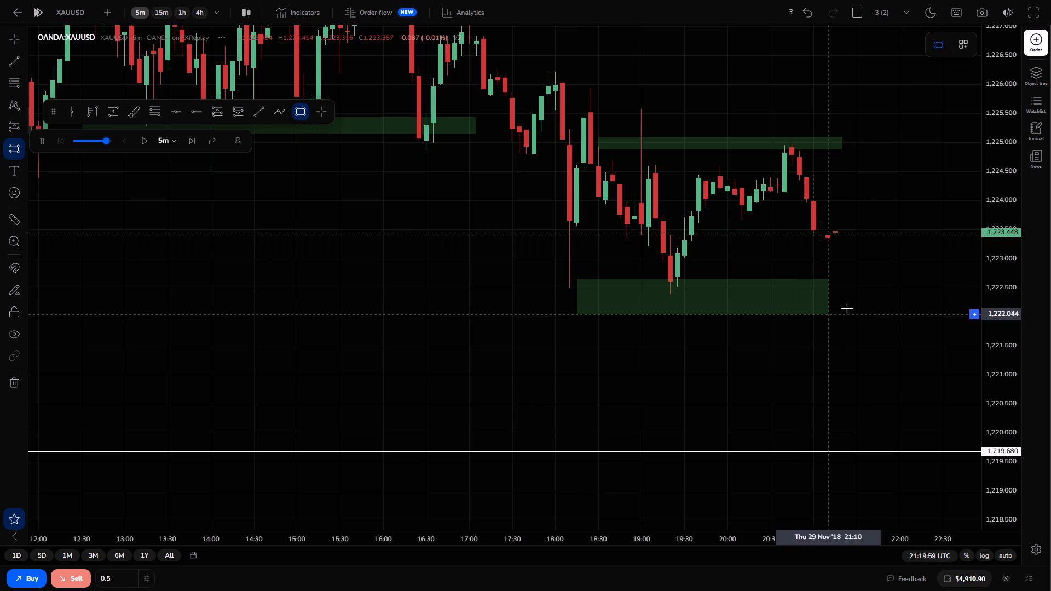
left_click_drag(847, 308, 891, 293)
left_click(891, 293)
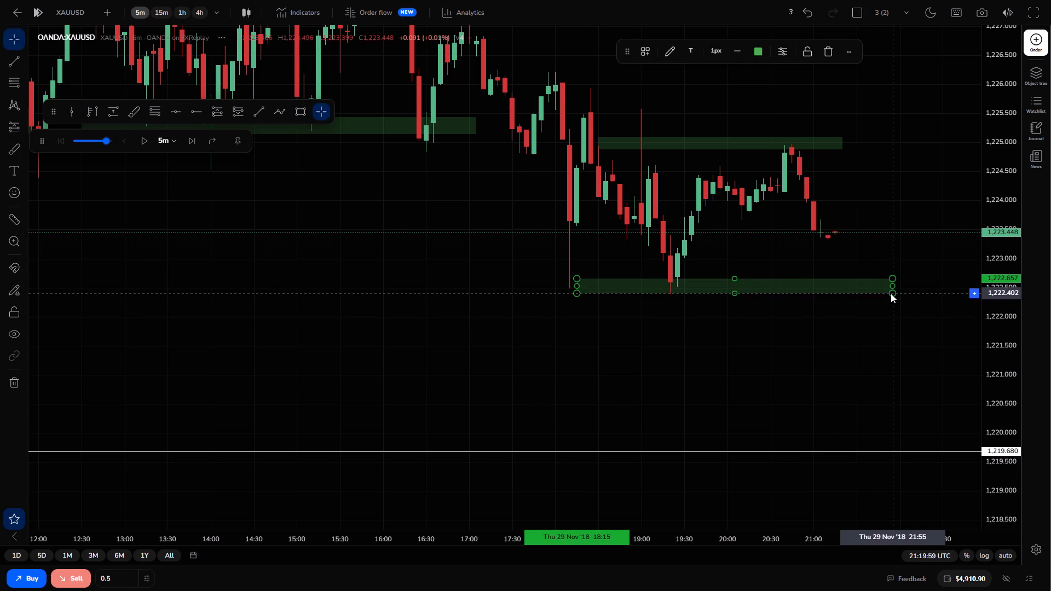
left_click(889, 247)
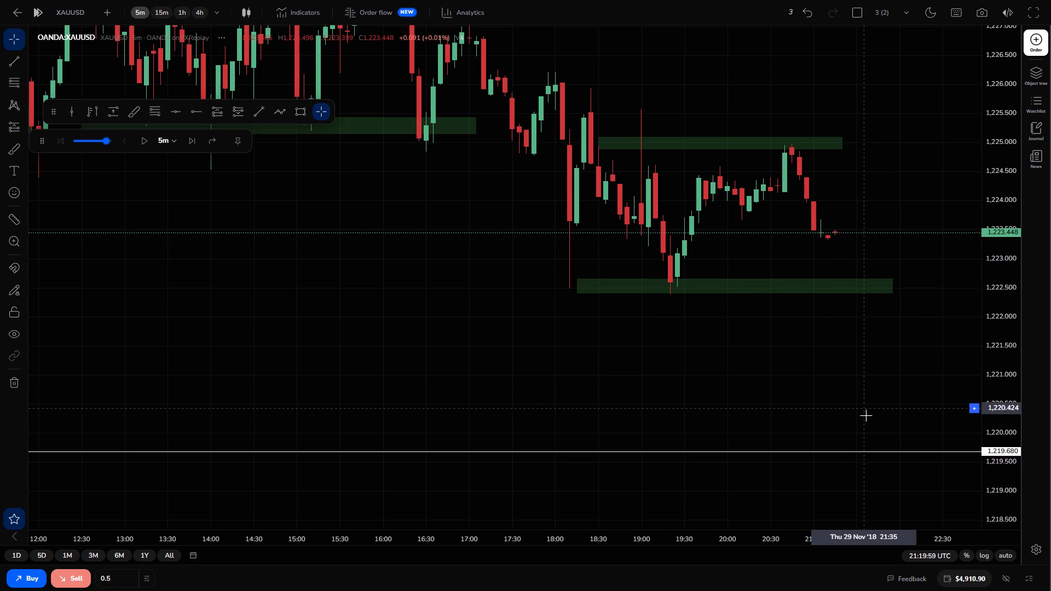
Set the order size to 0.2.
left_click_drag(866, 416, 773, 363)
left_click_drag(667, 298, 792, 391)
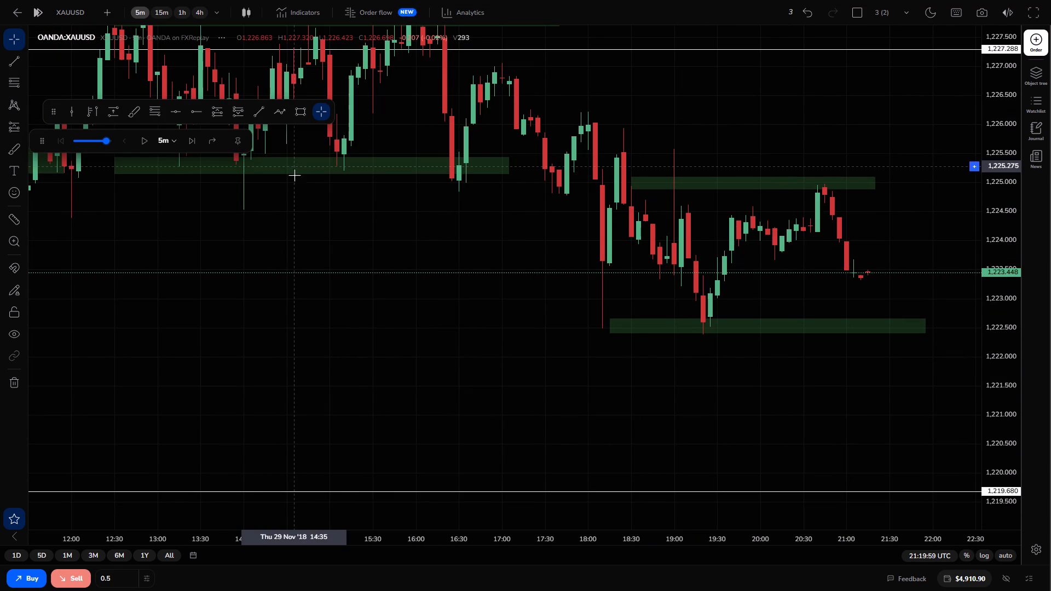
left_click(126, 576)
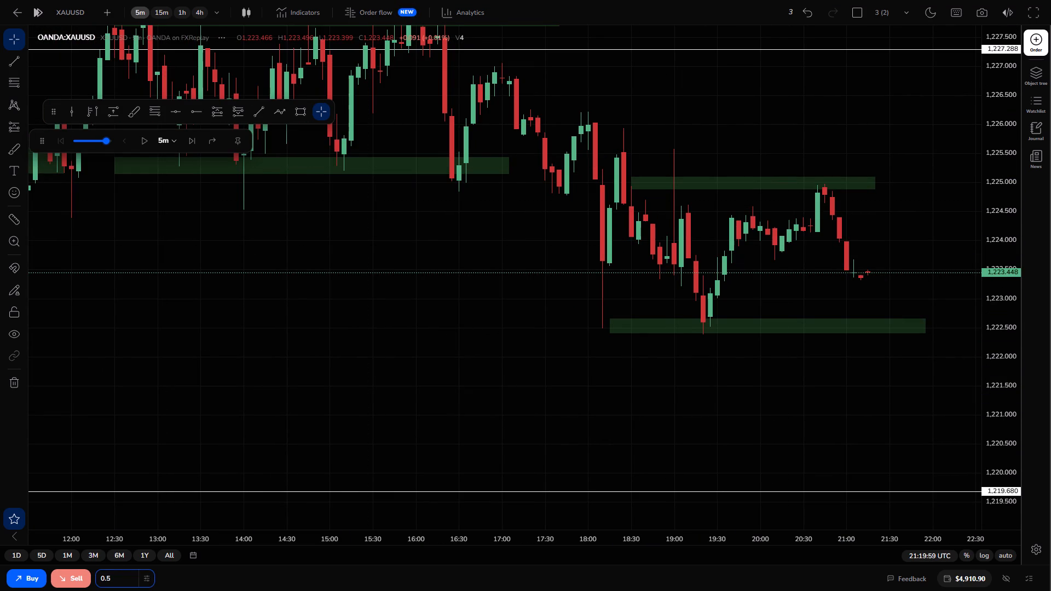
key("BackSpace")
key("2")
left_click(386, 443)
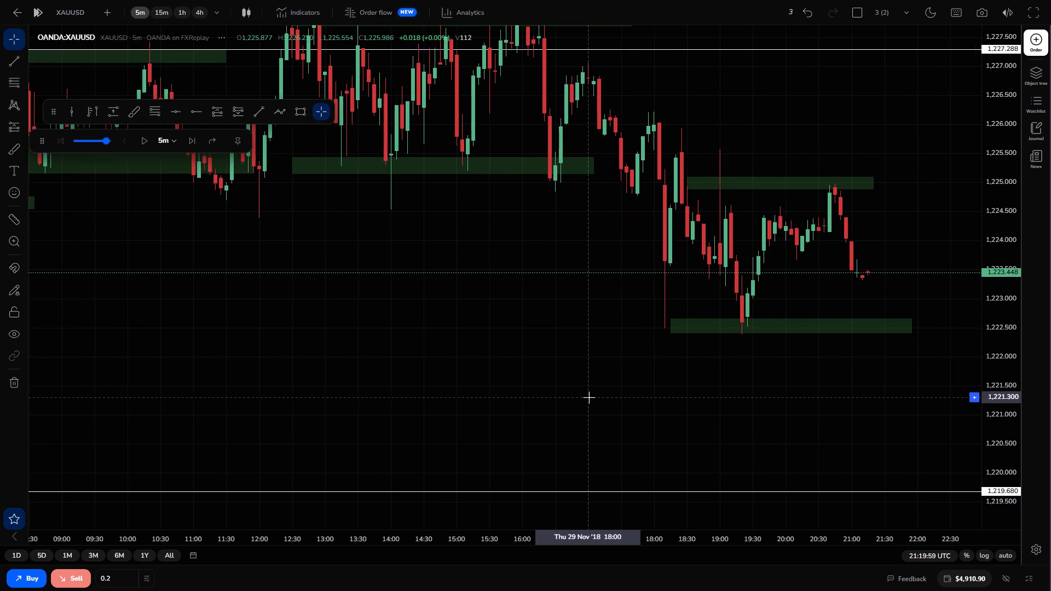
Advance the 5-minute replay candle by candle to 21:49:59, then play it on to 02:44:59 on 30 Nov.
left_click_drag(589, 397, 503, 463)
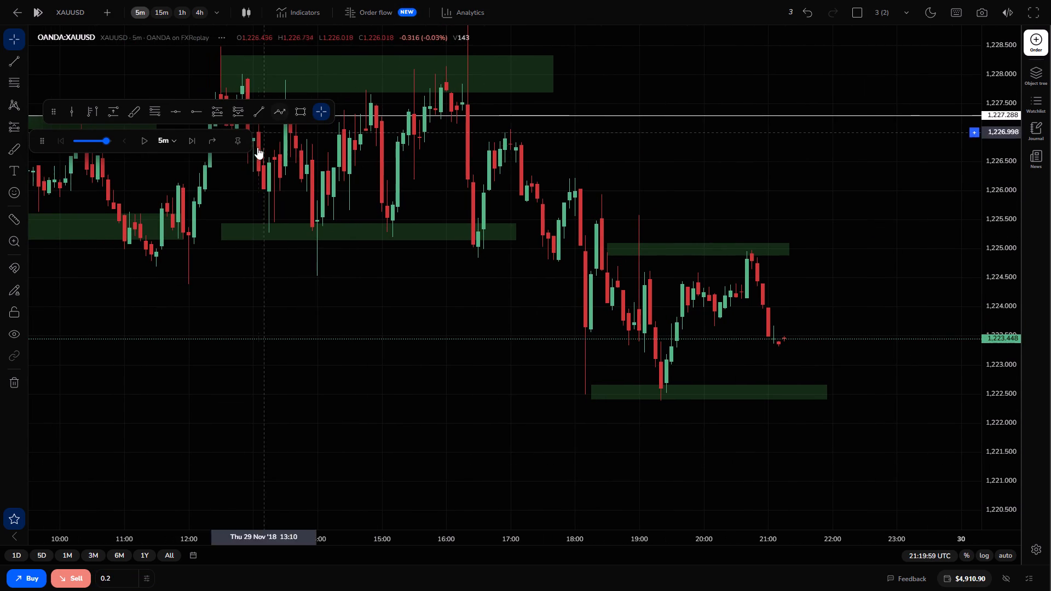
triple_click(192, 141)
triple_click(192, 141)
left_click(192, 141)
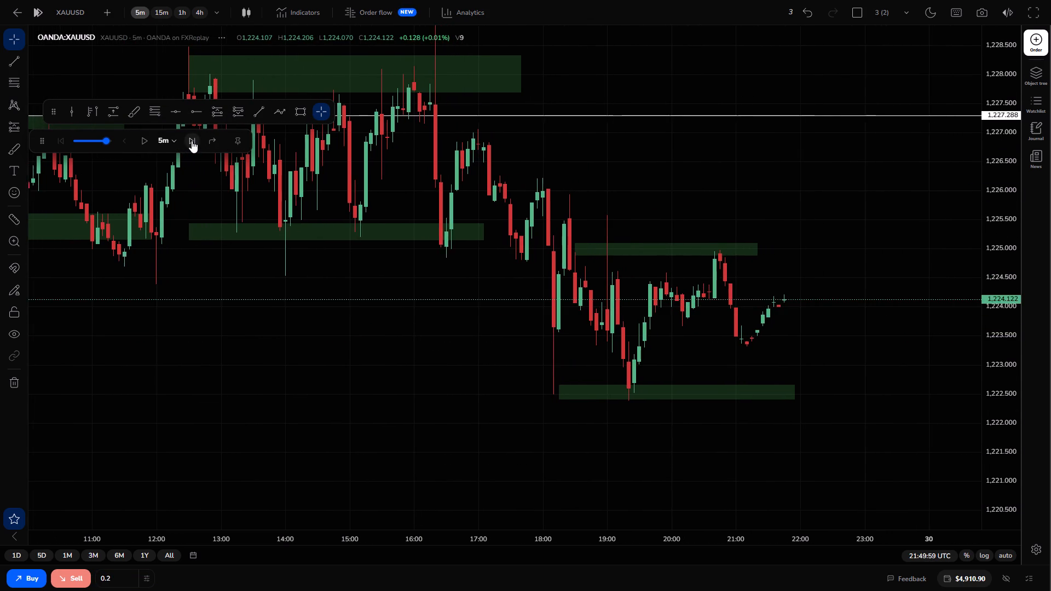
left_click(149, 141)
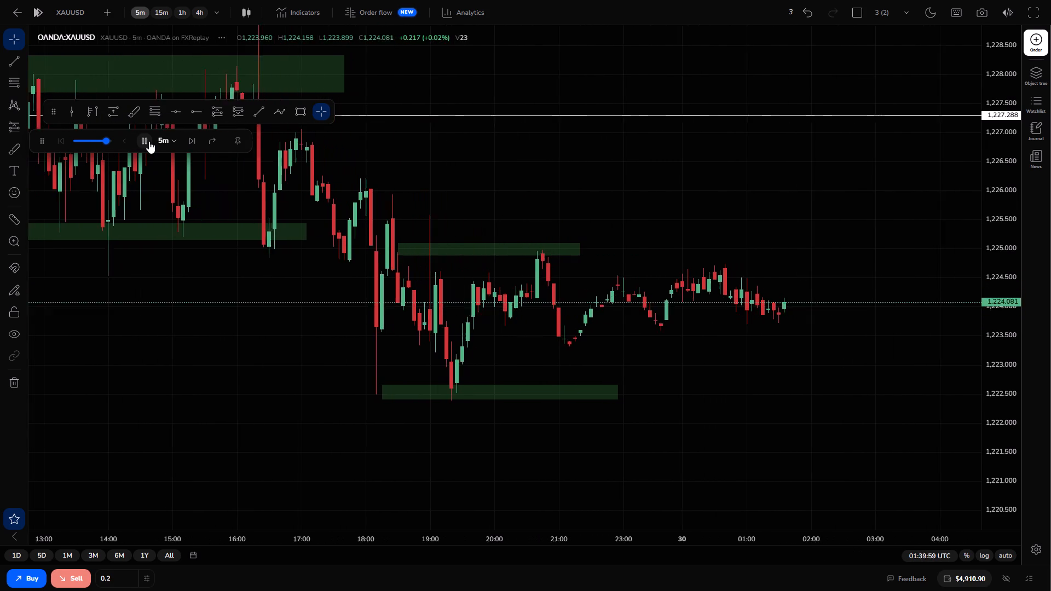
left_click(149, 141)
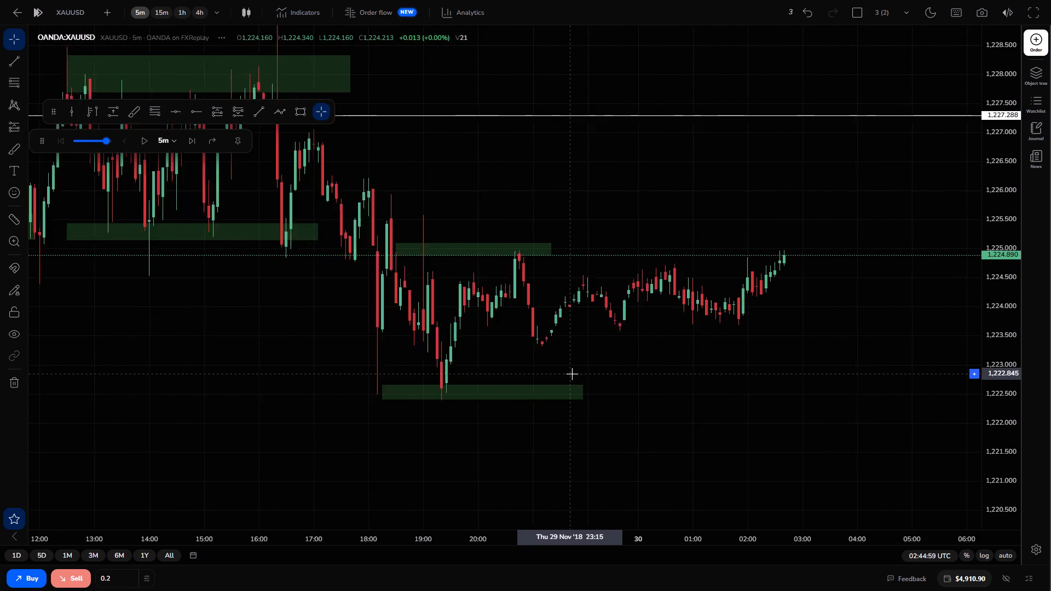
Extend the lower zone near 1,222.5 forward in time to about 03:25 on 30 Nov.
left_click_drag(1011, 409, 988, 284)
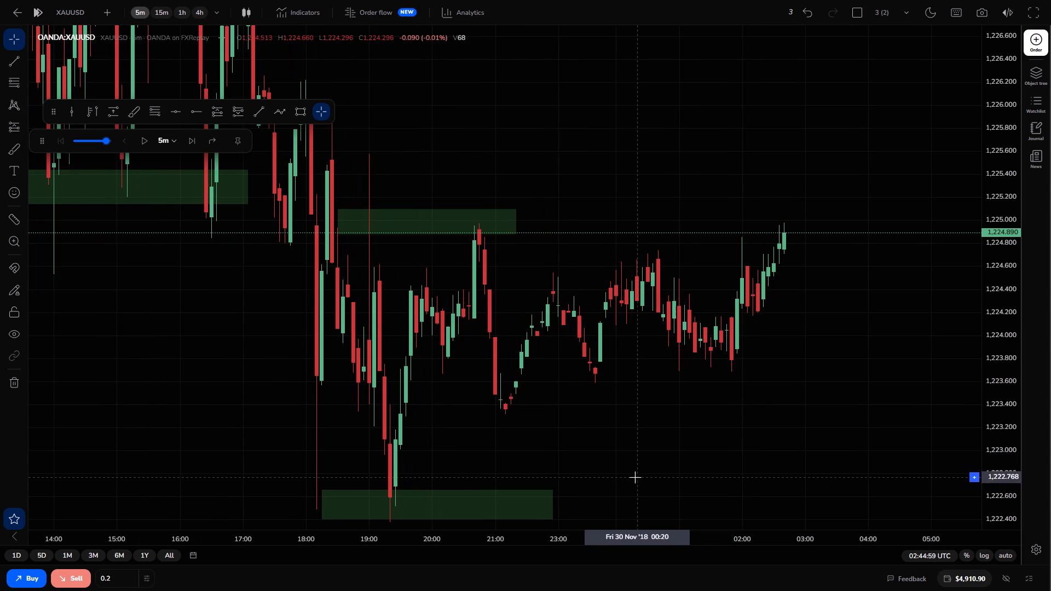
left_click_drag(629, 443, 626, 336)
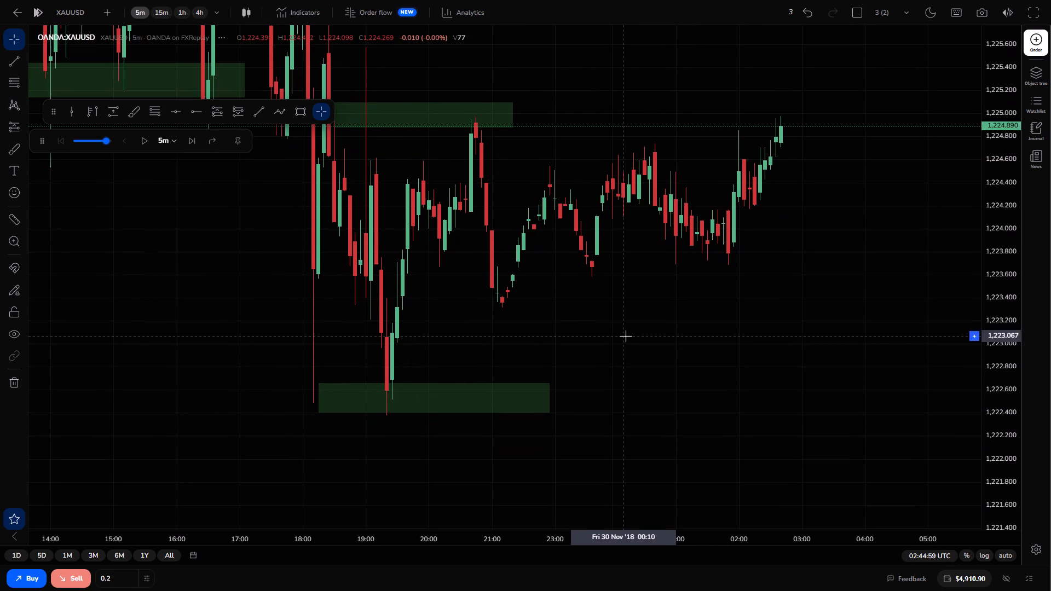
left_click_drag(549, 401, 827, 418)
left_click(818, 348)
Mark a resistance zone with a rectangle from 20:40 to about 03:45, between about 1,224.778 and 1,224.607.
left_click_drag(815, 286, 789, 350)
left_click(307, 113)
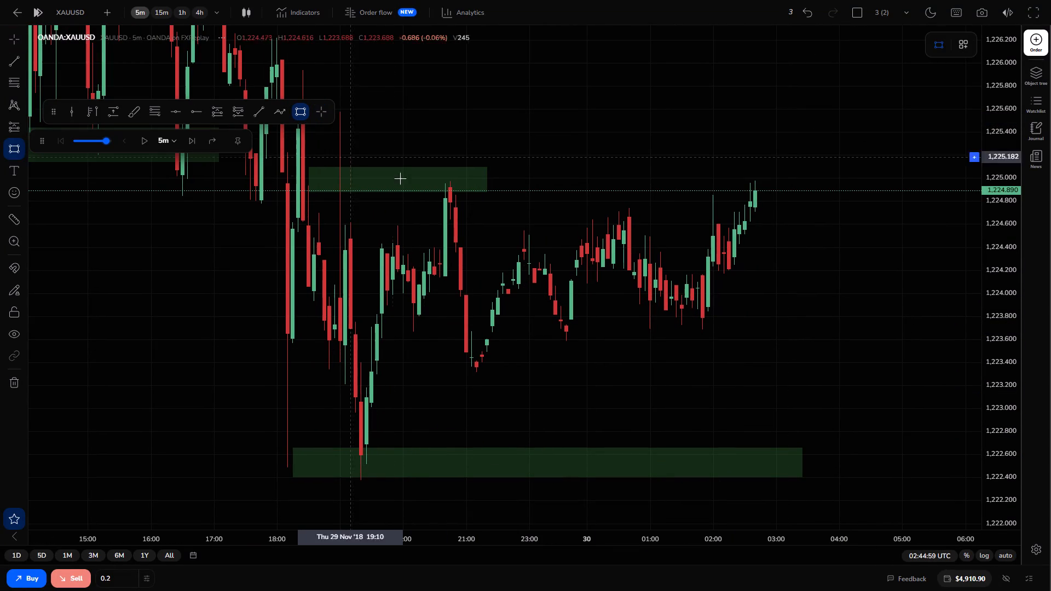
left_click_drag(447, 204, 698, 235)
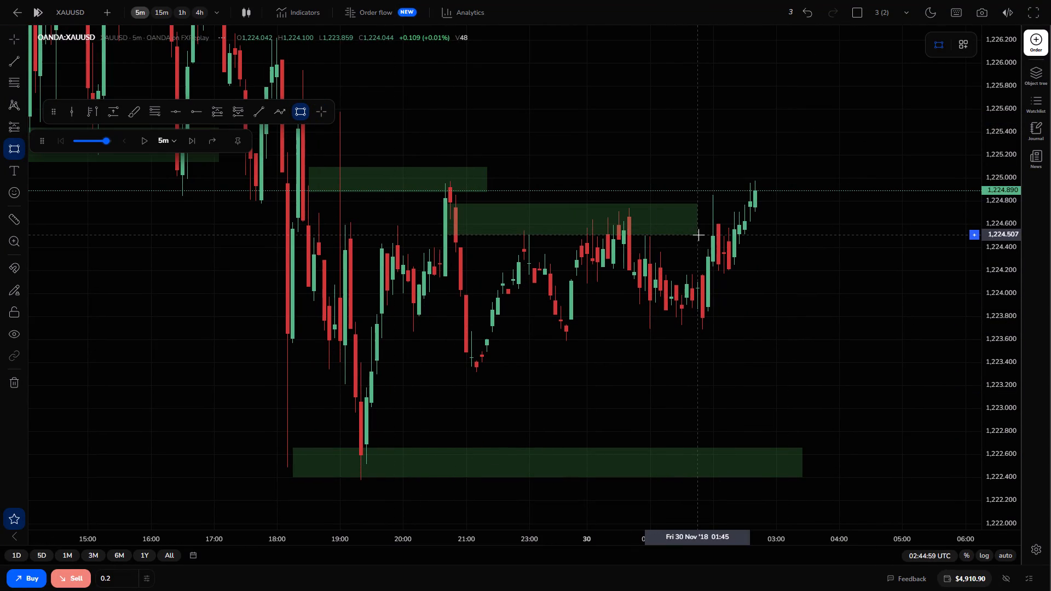
left_click(823, 223)
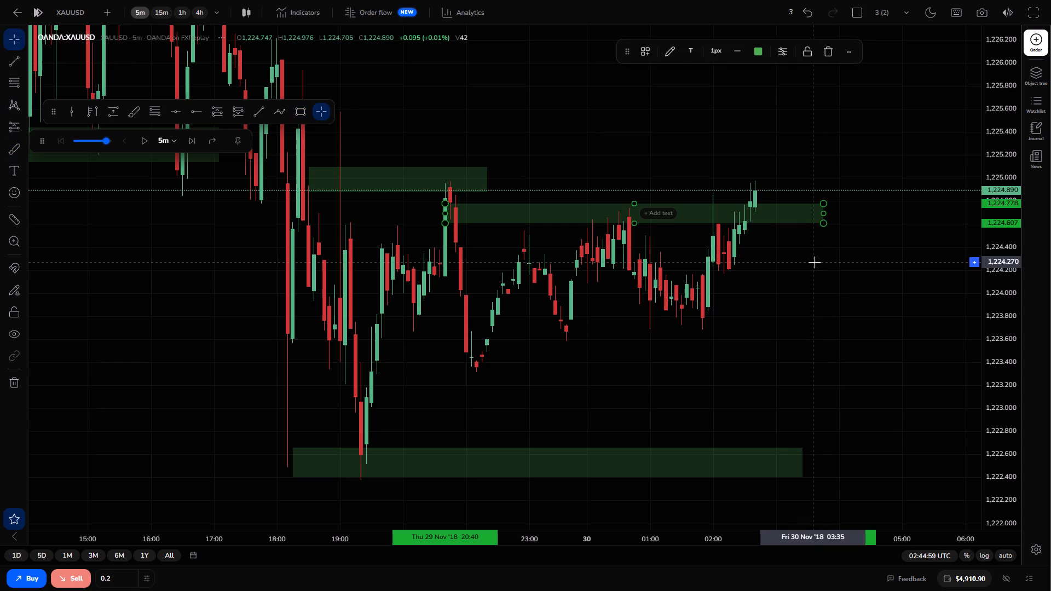
left_click(815, 262)
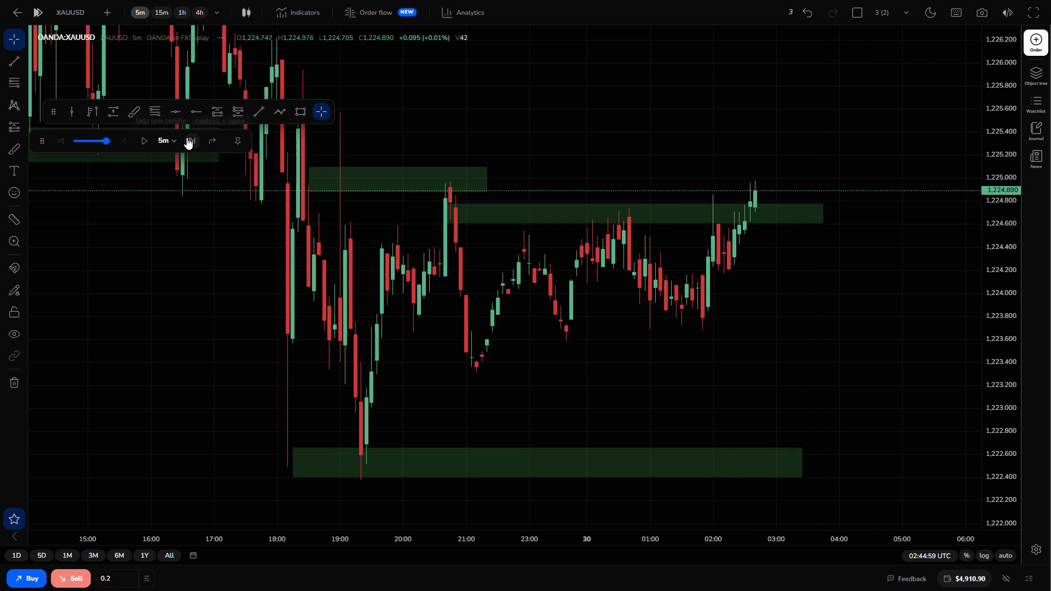
Advance the 5-minute replay candle by candle to 03:09:59 to follow price above the marked zones.
left_click(187, 137)
left_click(187, 137)
left_click(187, 137)
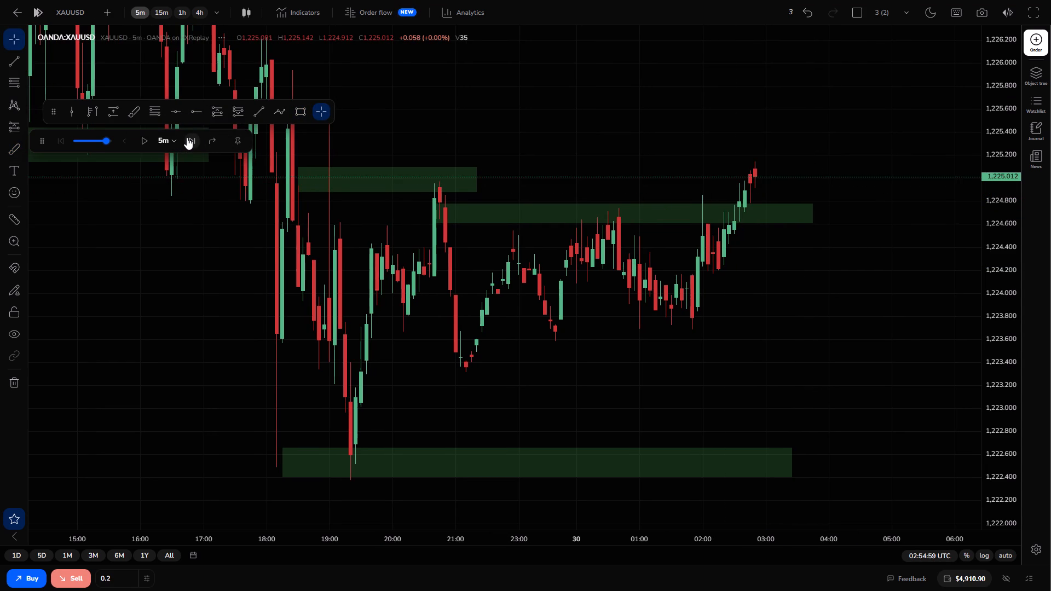
left_click(187, 137)
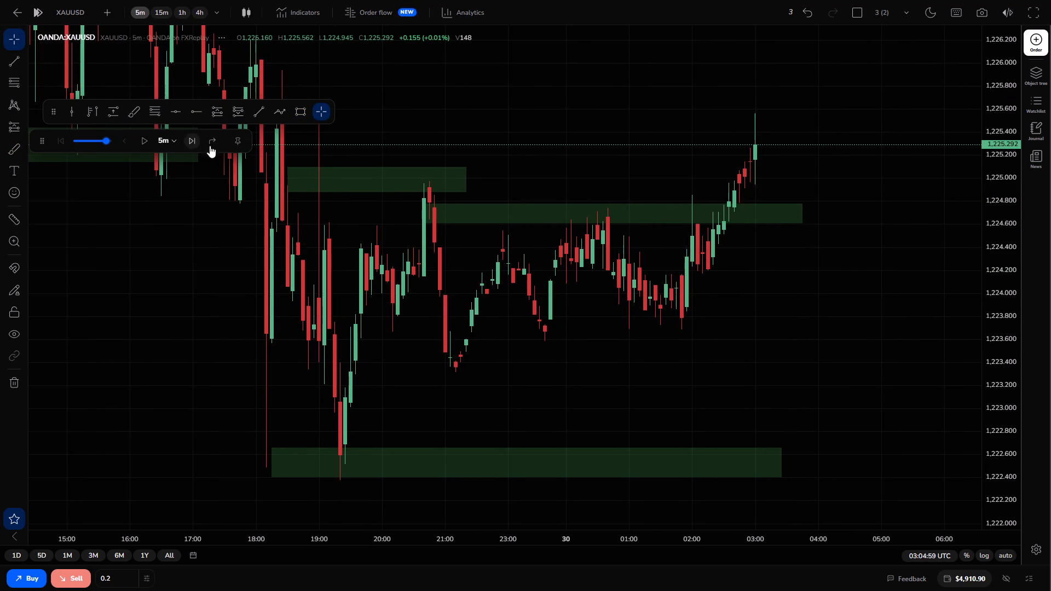
left_click_drag(518, 199, 535, 265)
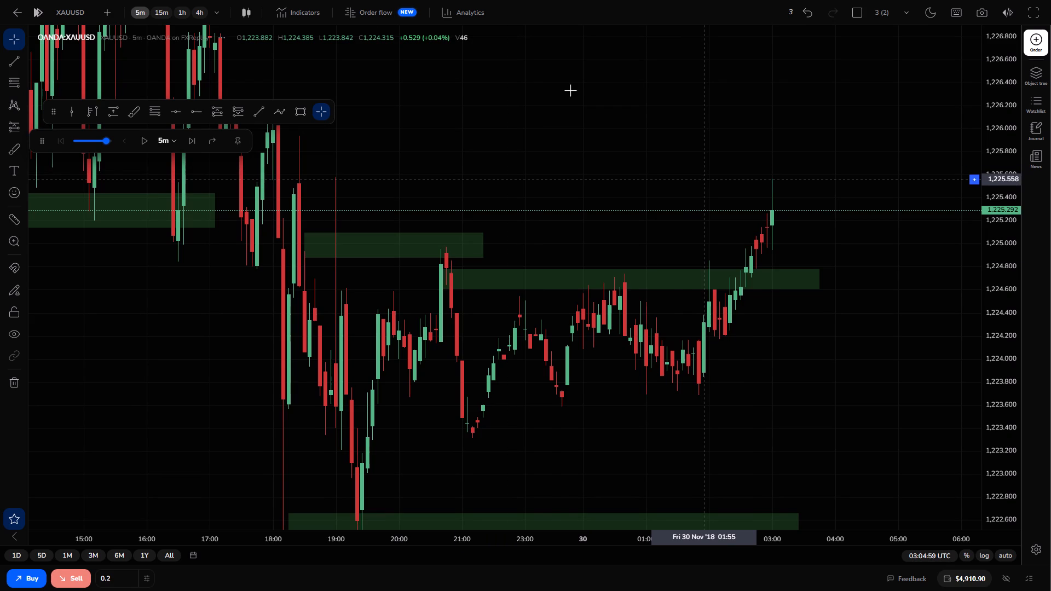
left_click(190, 141)
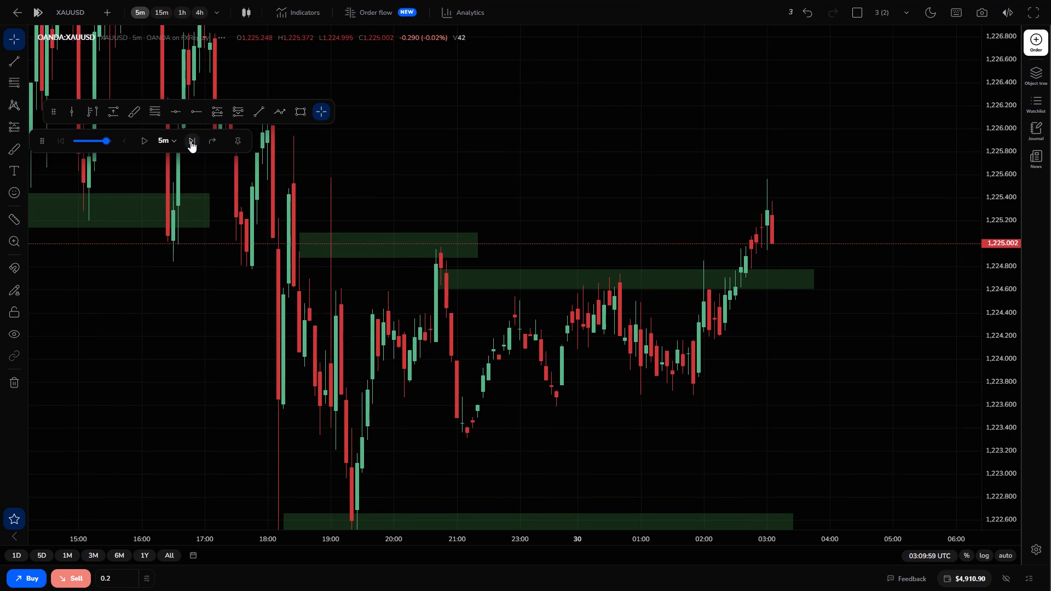
Advance the 5-minute replay by one candle to 03:14:59 on 30 Nov.
left_click(190, 141)
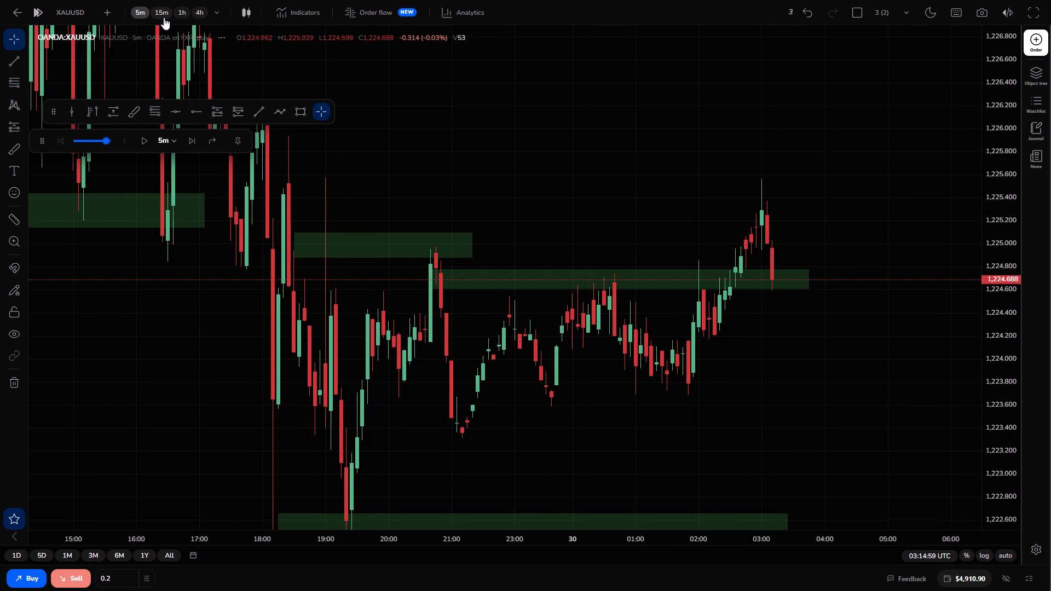
Compare price around the marked zones on the 15-minute and 1-hour charts, returning to the 5-minute chart.
left_click(164, 18)
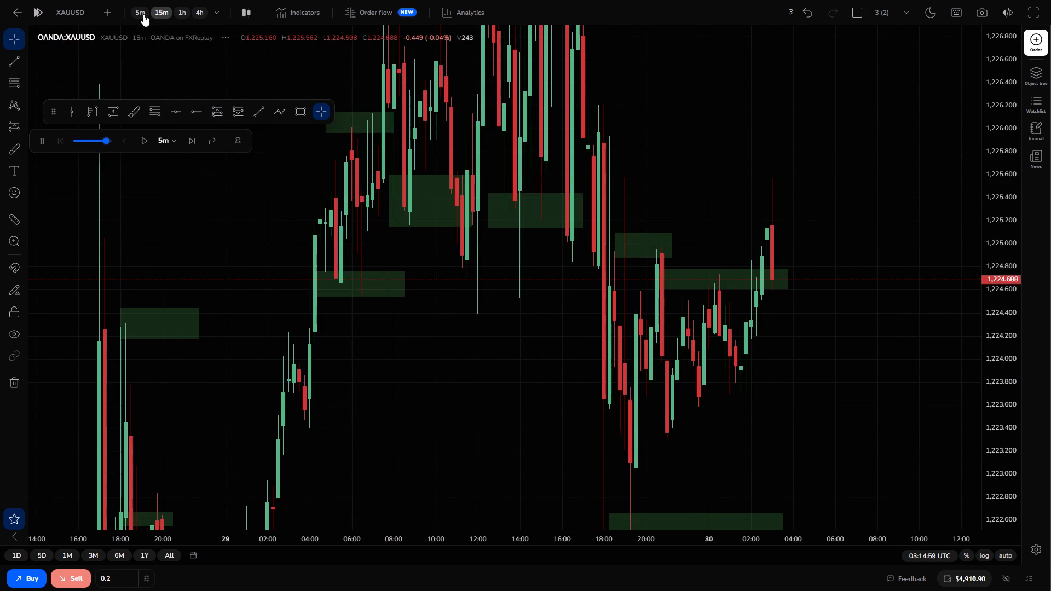
left_click(143, 15)
left_click_drag(570, 220, 591, 113)
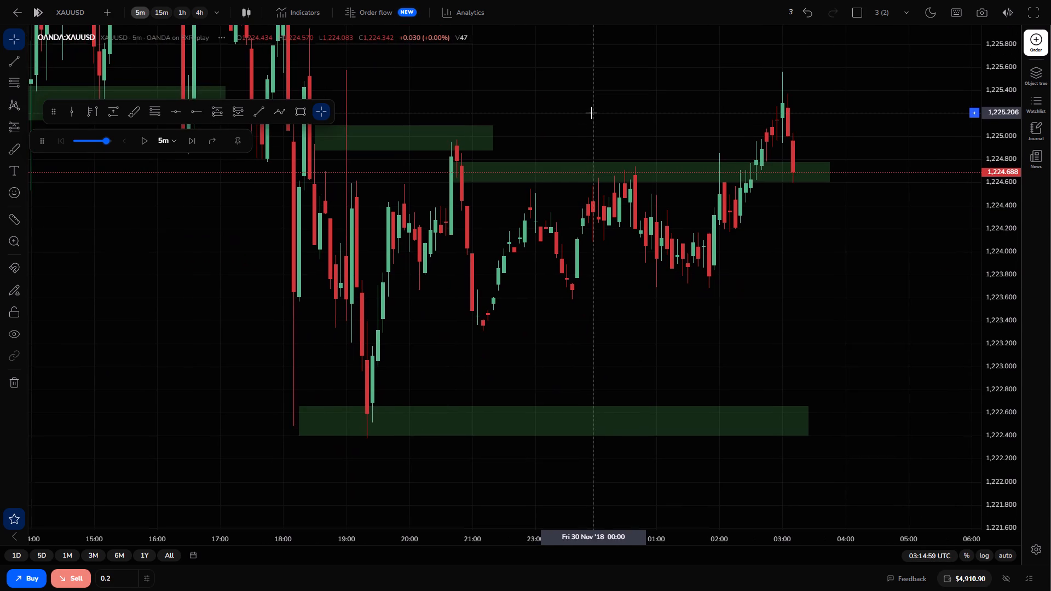
left_click(184, 18)
left_click(155, 14)
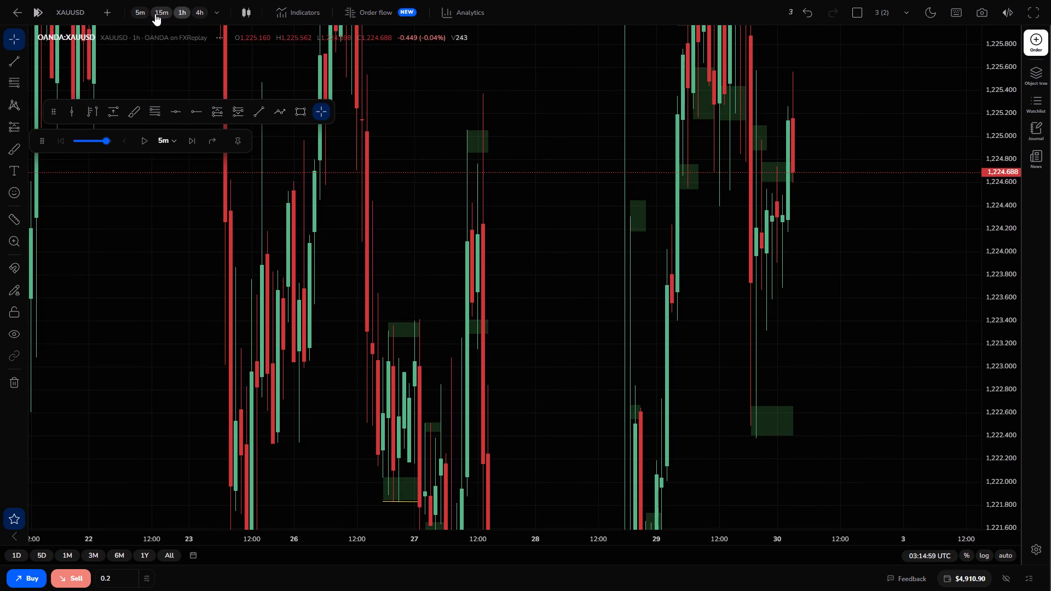
left_click(141, 14)
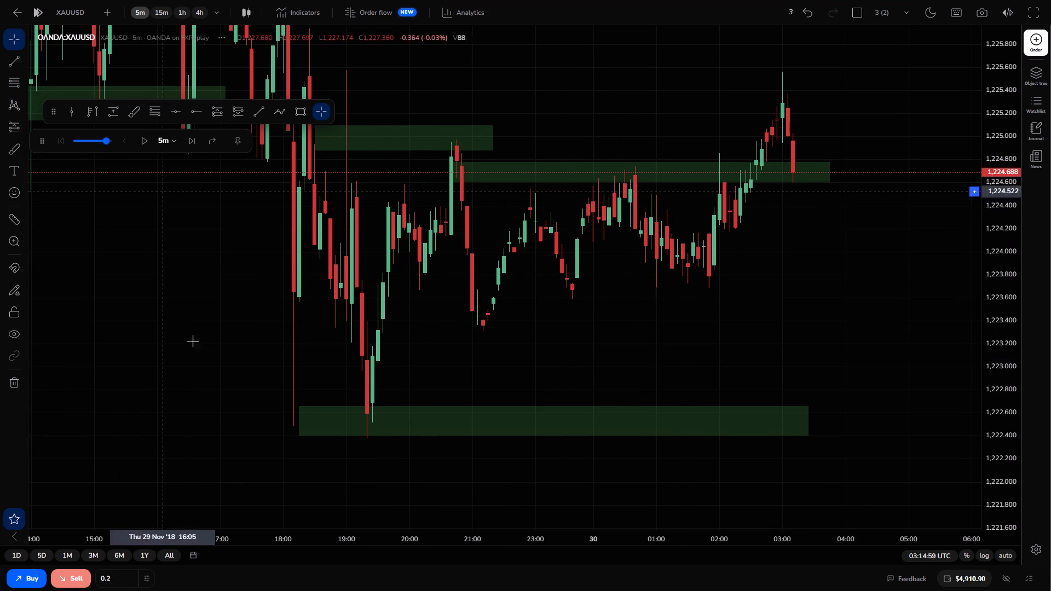
Open a 0.2-lot XAUUSD short at market with take profit at 1,223.775 and stop loss at 1,225.059.
left_click(74, 578)
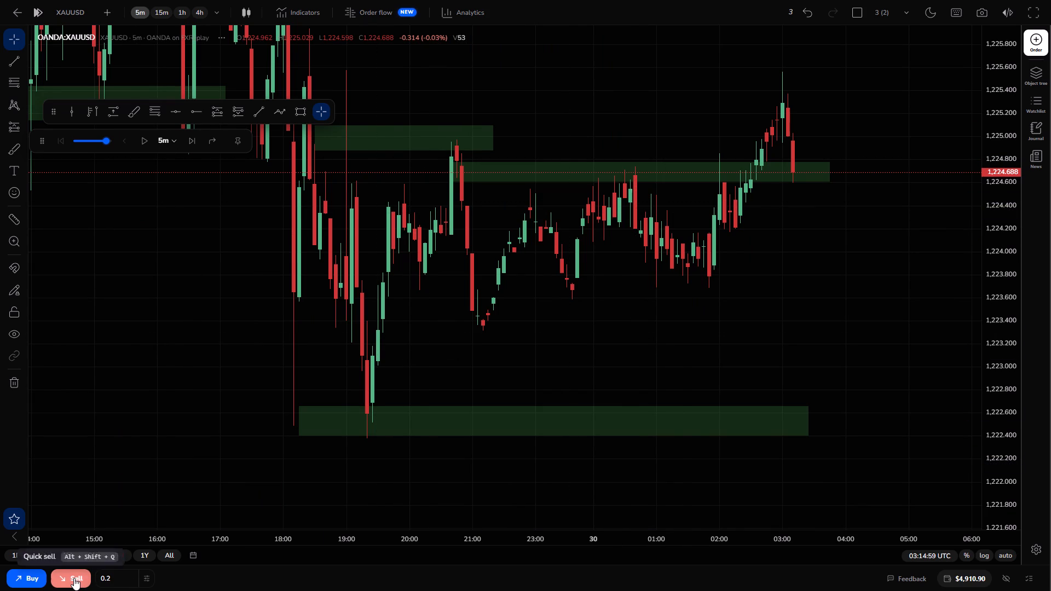
left_click_drag(887, 178, 881, 282)
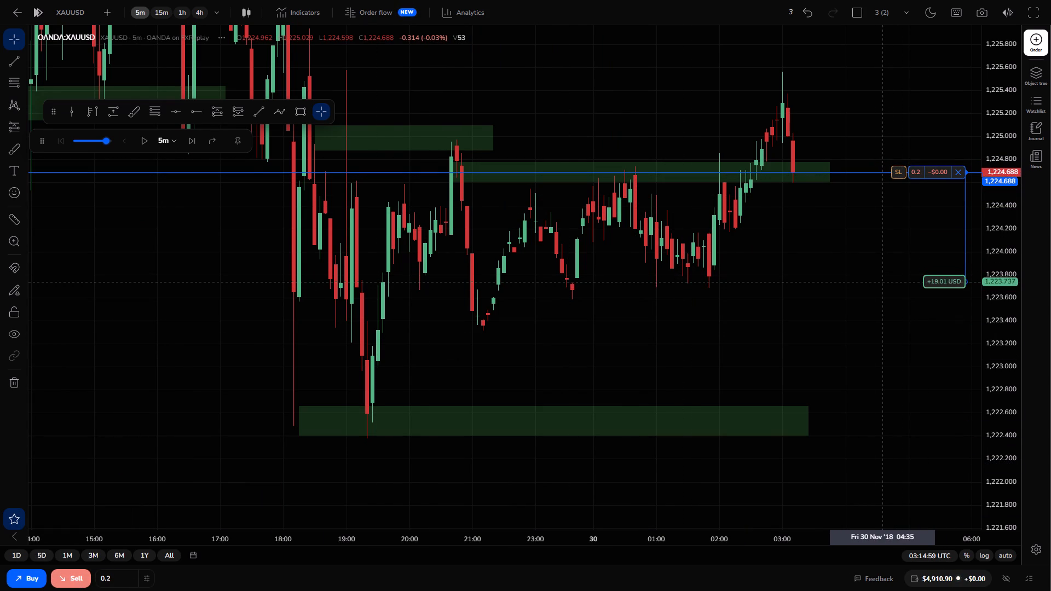
left_click_drag(881, 282, 880, 277)
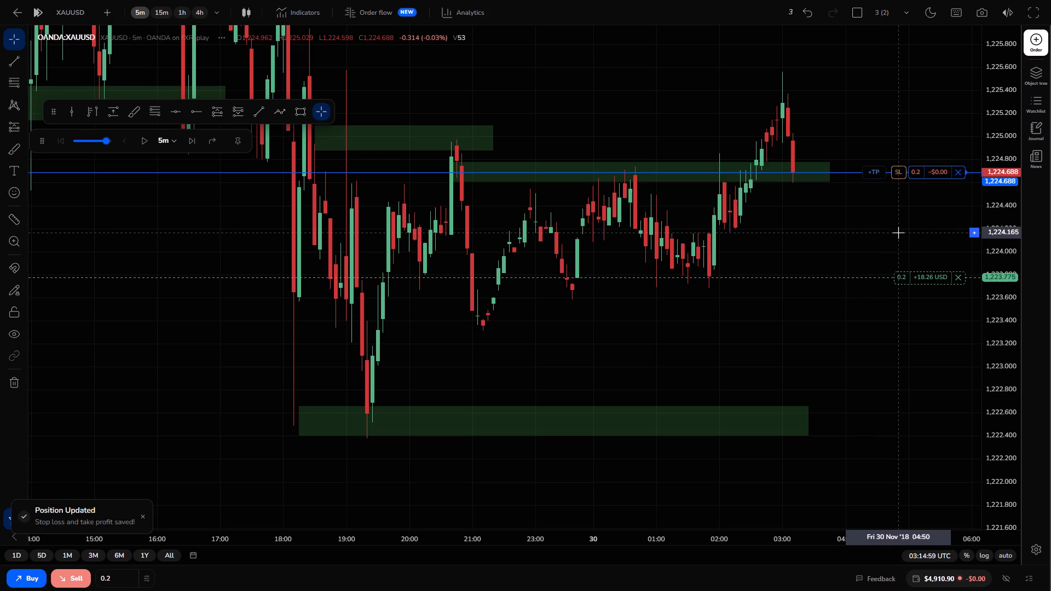
left_click_drag(898, 233, 913, 291)
left_click_drag(902, 233, 892, 192)
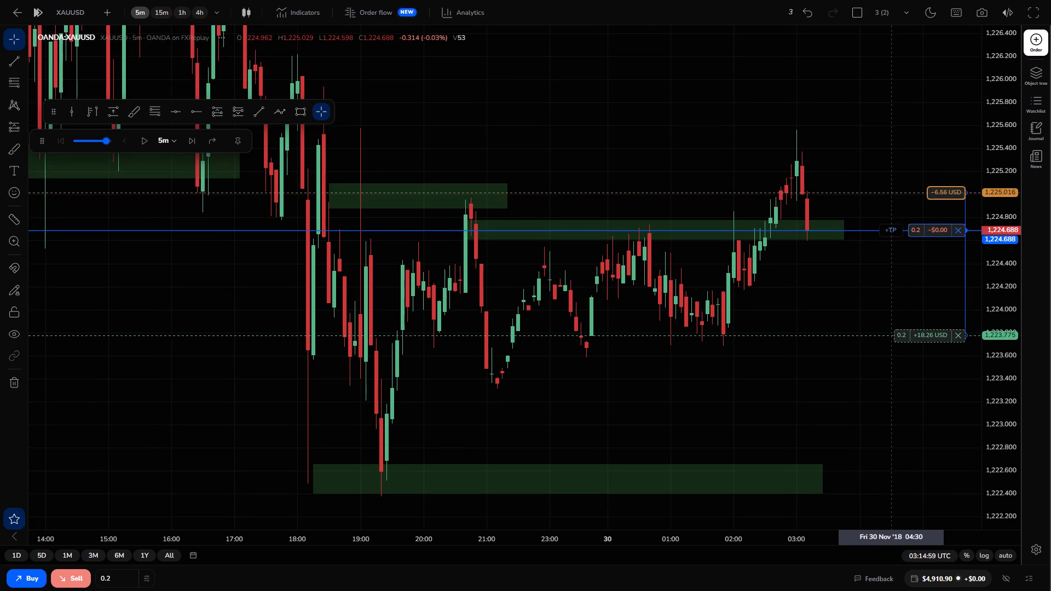
left_click_drag(892, 192, 886, 124)
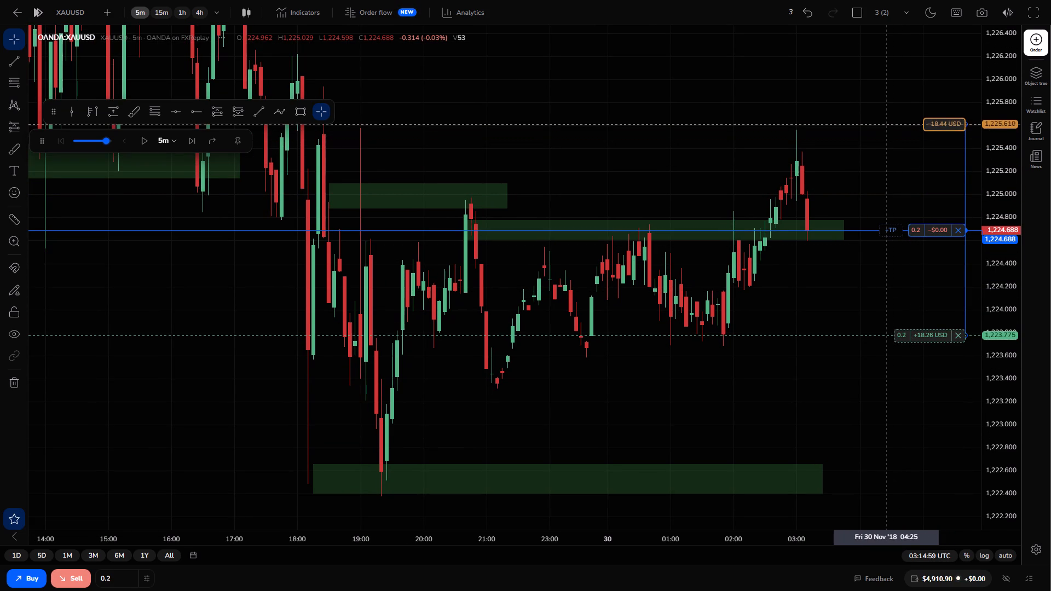
left_click_drag(886, 124, 884, 188)
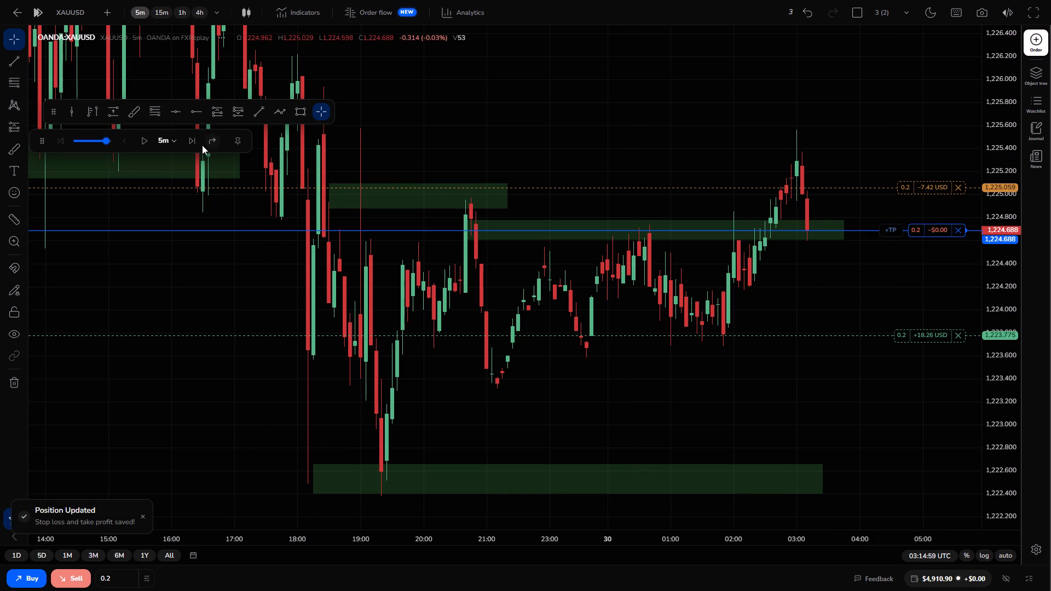
Advance the 5-minute replay candle by candle to 06:09:59, then play it on to 08:34:59.
left_click(195, 146)
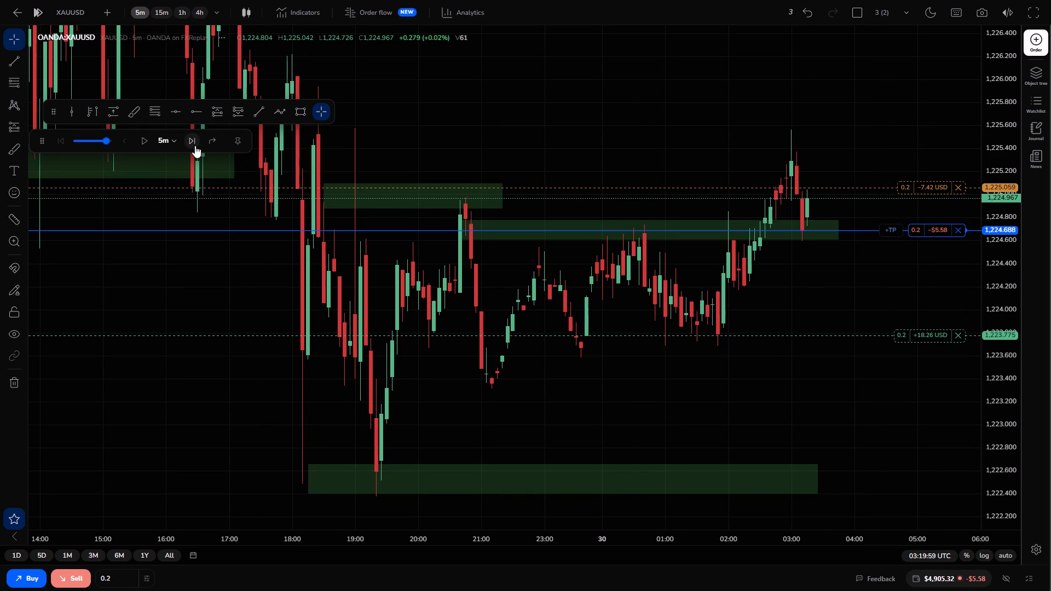
left_click(195, 146)
triple_click(195, 146)
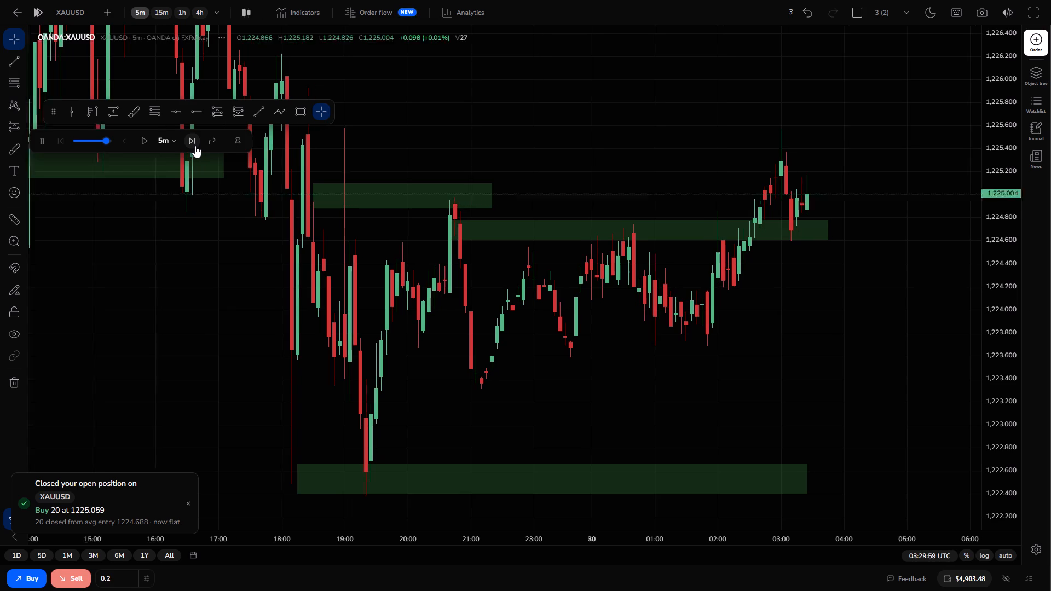
triple_click(195, 146)
triple_click(195, 146)
triple_click(195, 146)
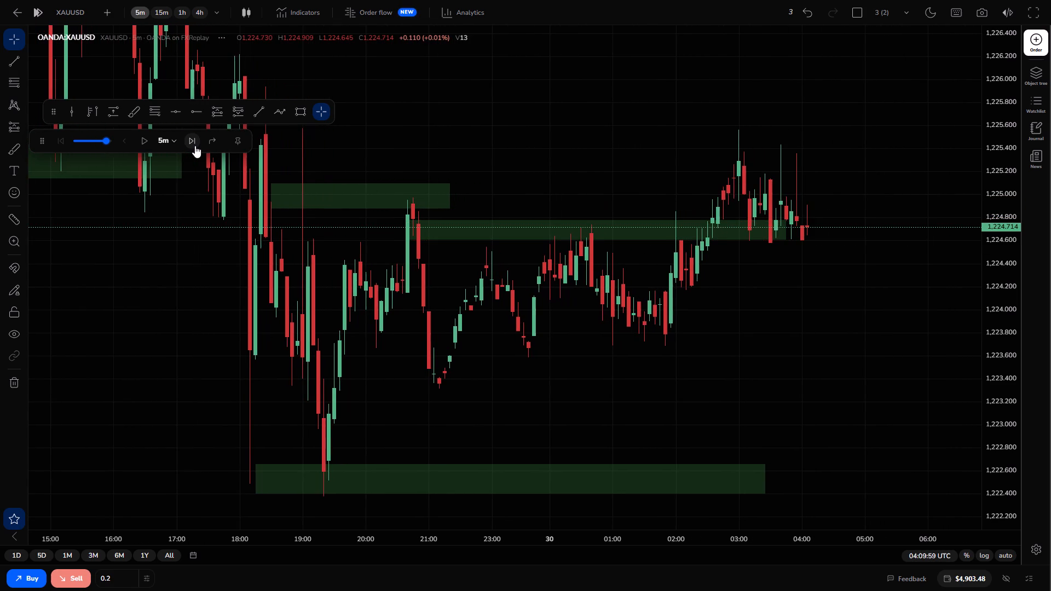
triple_click(195, 146)
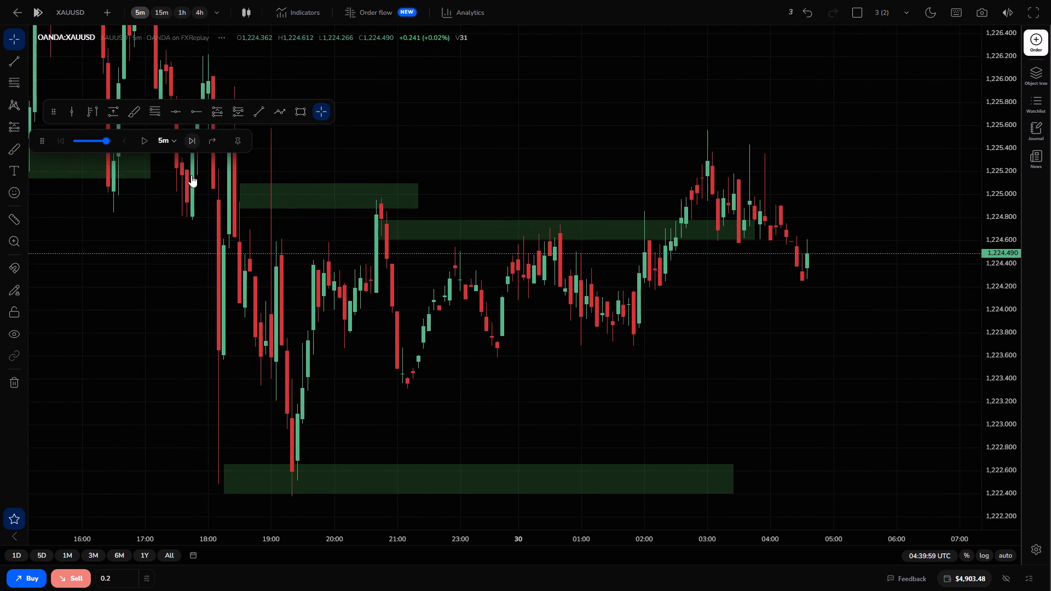
triple_click(197, 137)
triple_click(197, 137)
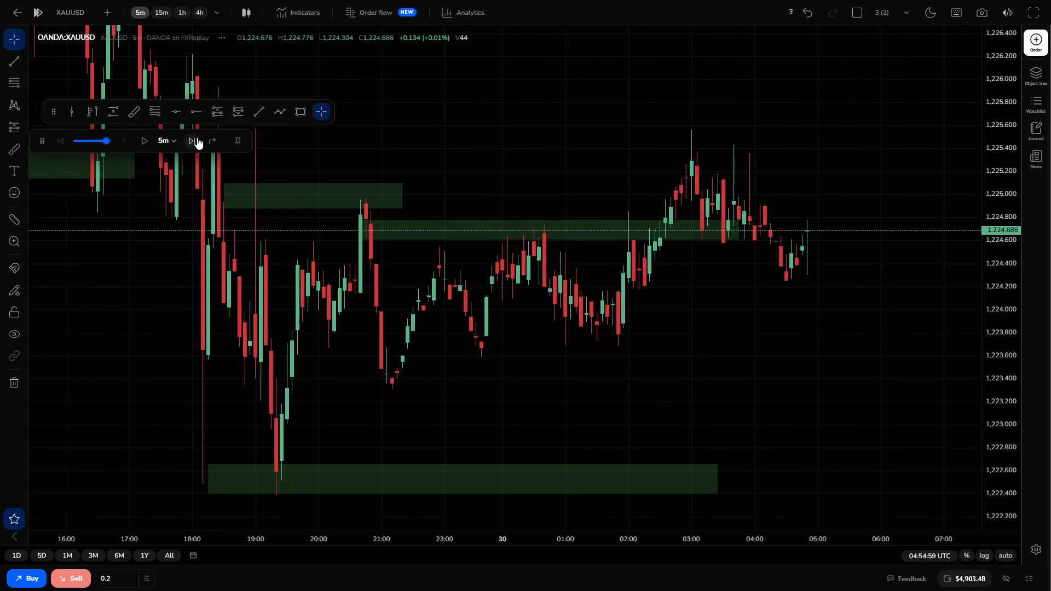
triple_click(197, 137)
triple_click(197, 137)
triple_click(197, 137)
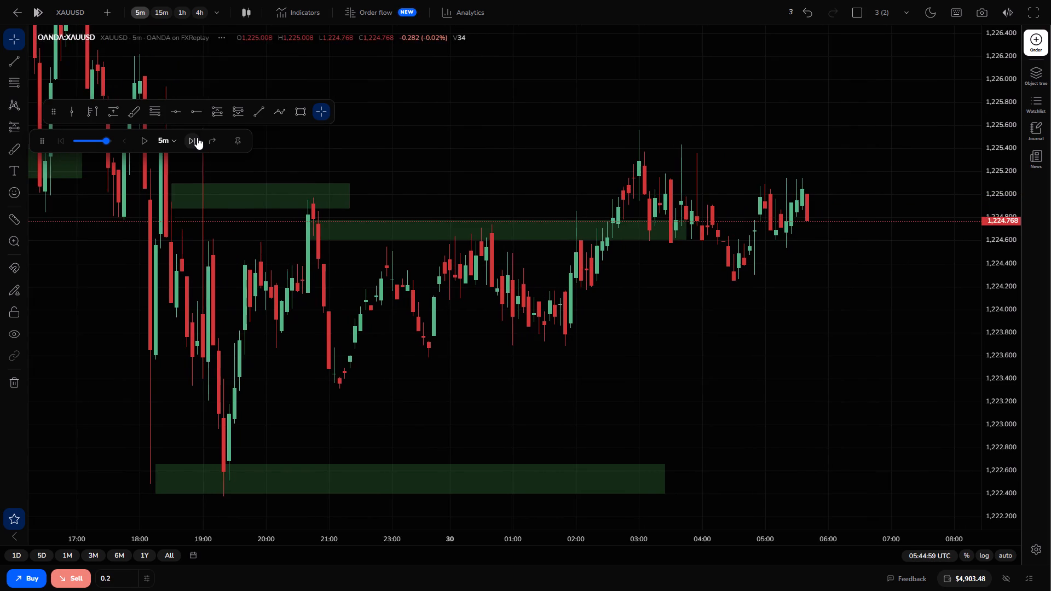
triple_click(197, 137)
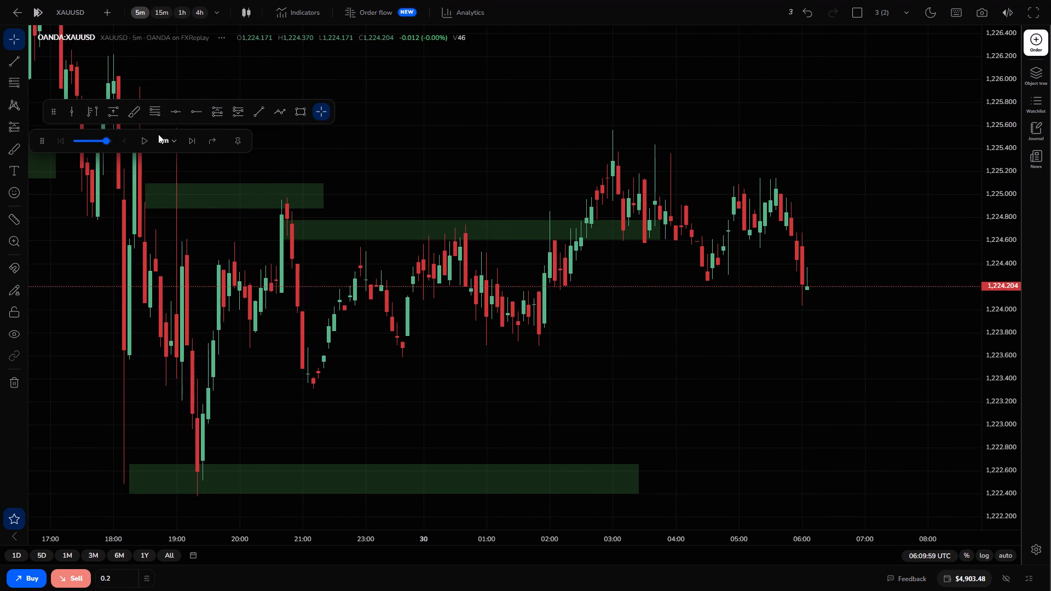
left_click(142, 141)
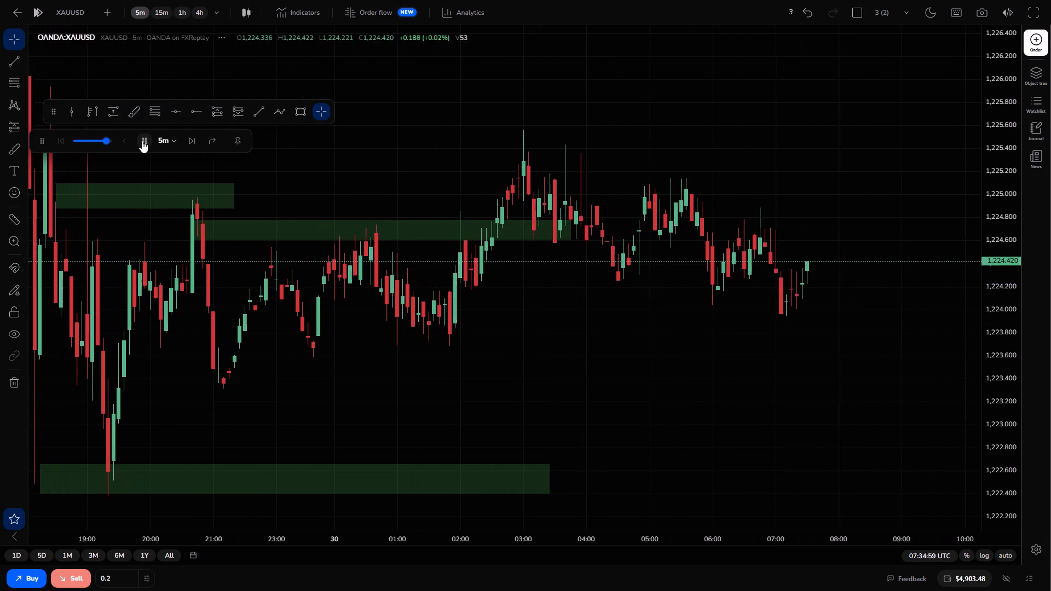
left_click(142, 141)
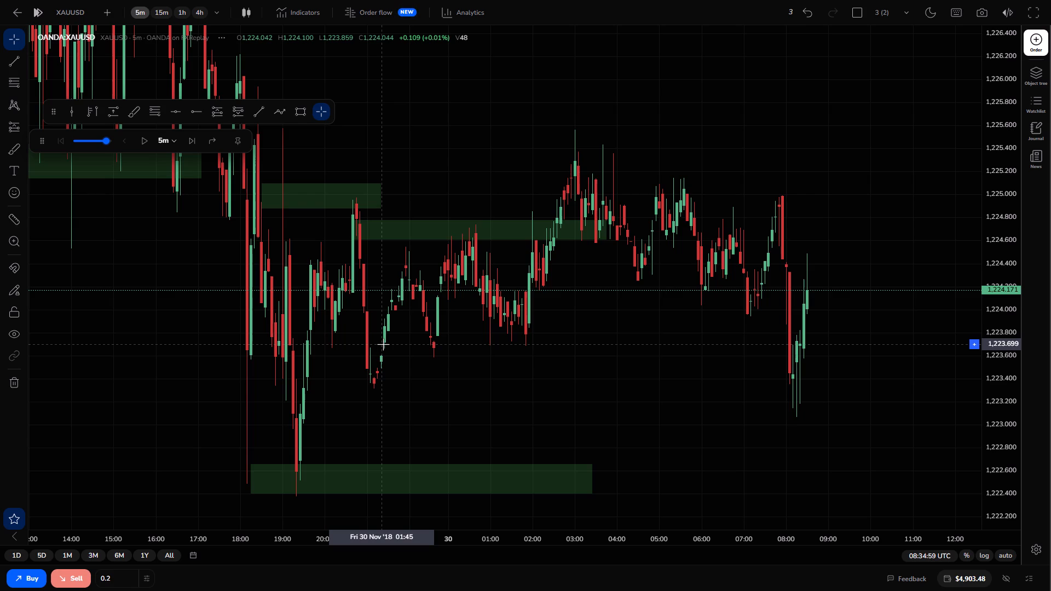
Leave the full-screen replay, minimize the browser and check the Grand Theft Auto V download in Steam.
key("F11")
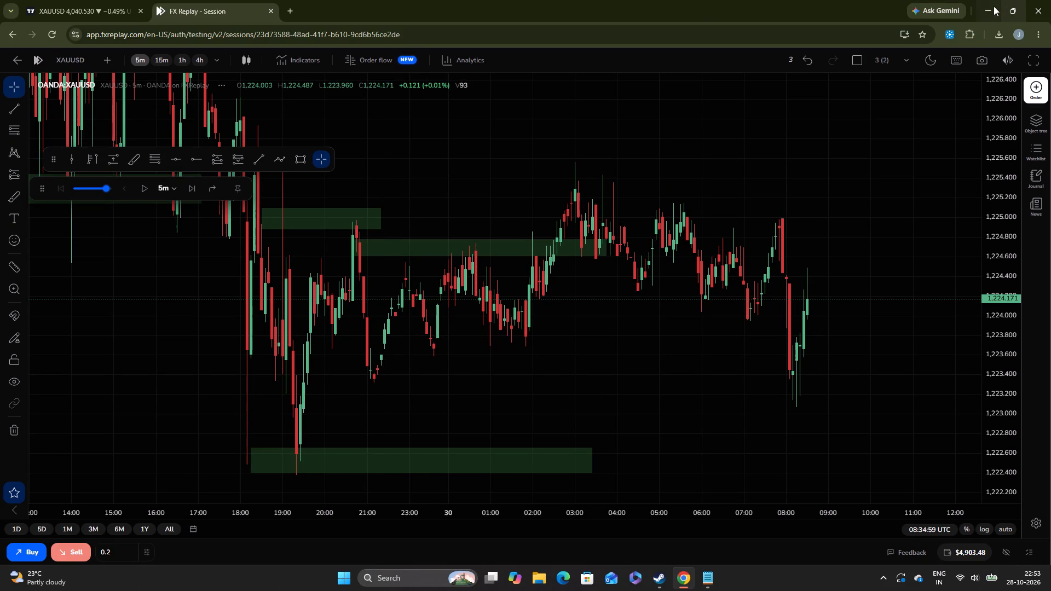
left_click(994, 6)
left_click(667, 590)
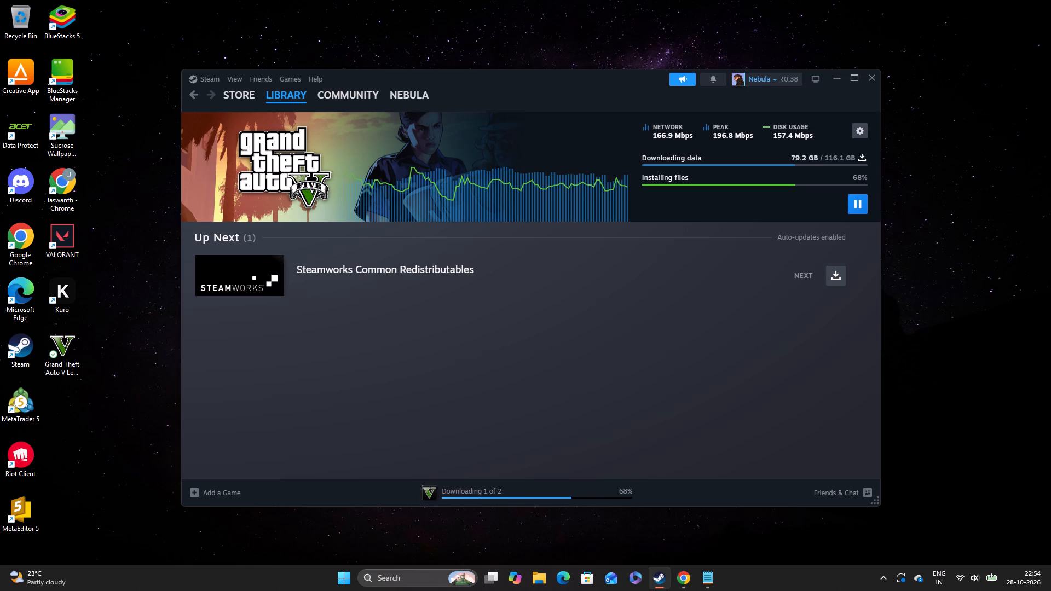
left_click_drag(834, 70, 835, 84)
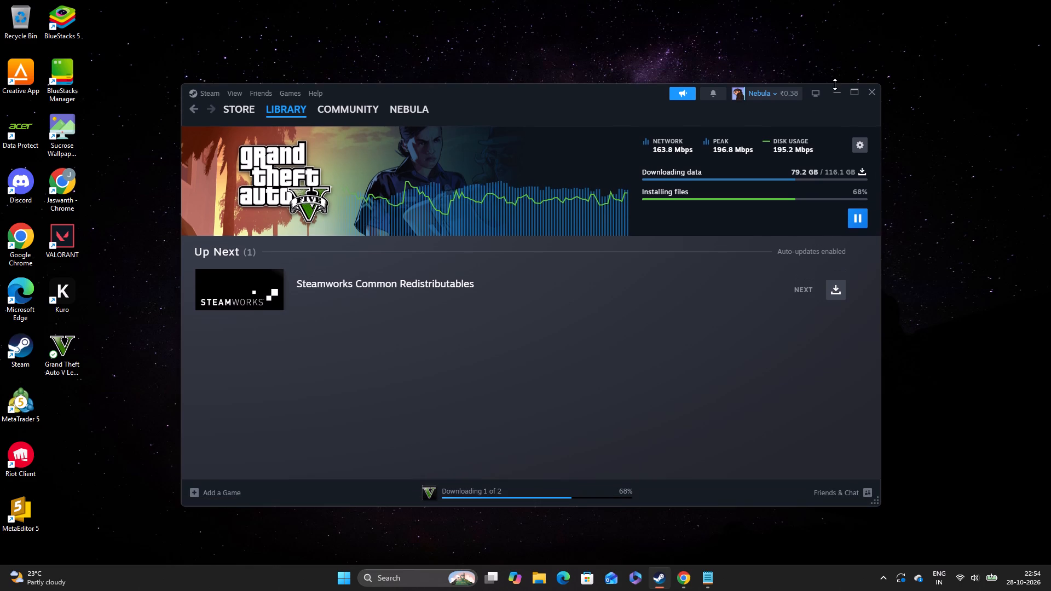
left_click(836, 96)
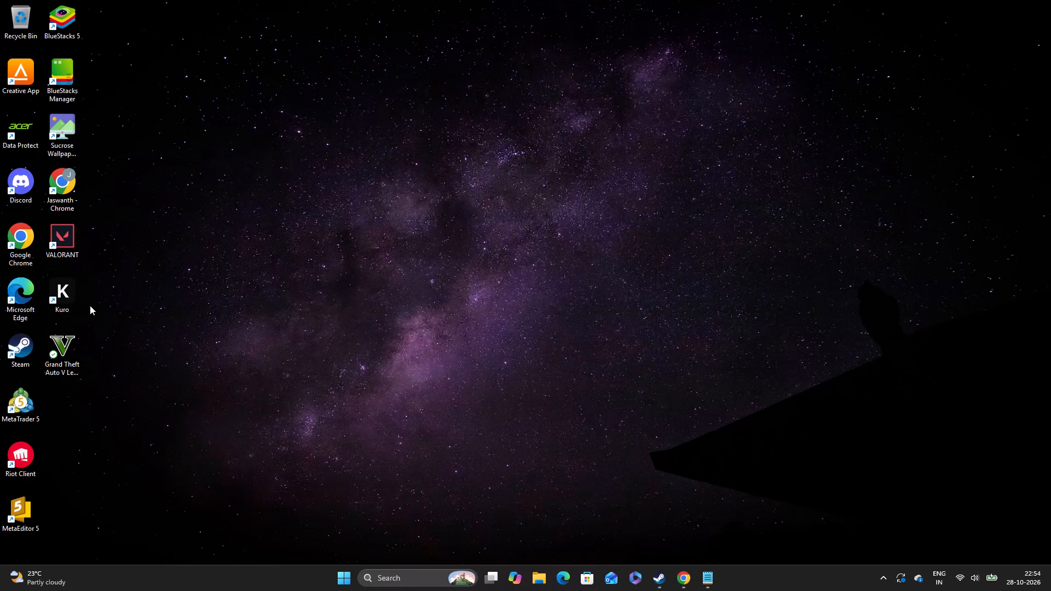
Launch Kuro from the desktop.
double_click(59, 292)
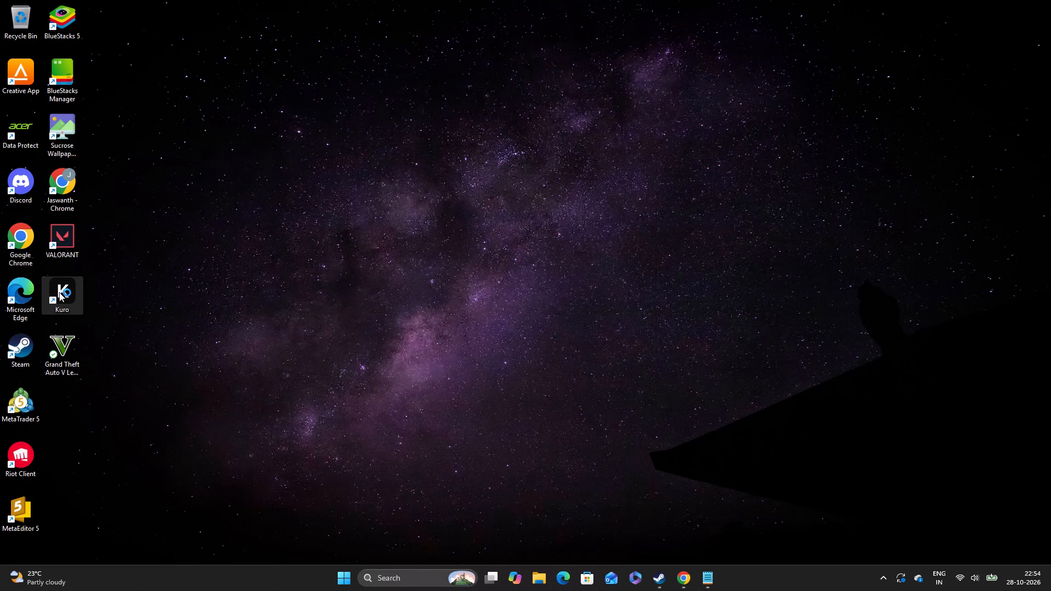